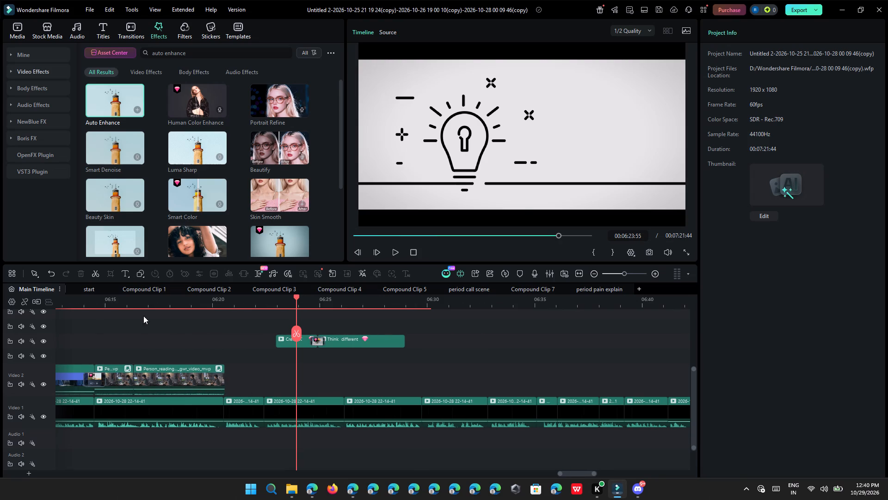
pyautogui.click(130, 304)
pyautogui.keyDown('ctrl'); pyautogui.scroll(11, 170, 313); pyautogui.keyUp('ctrl')
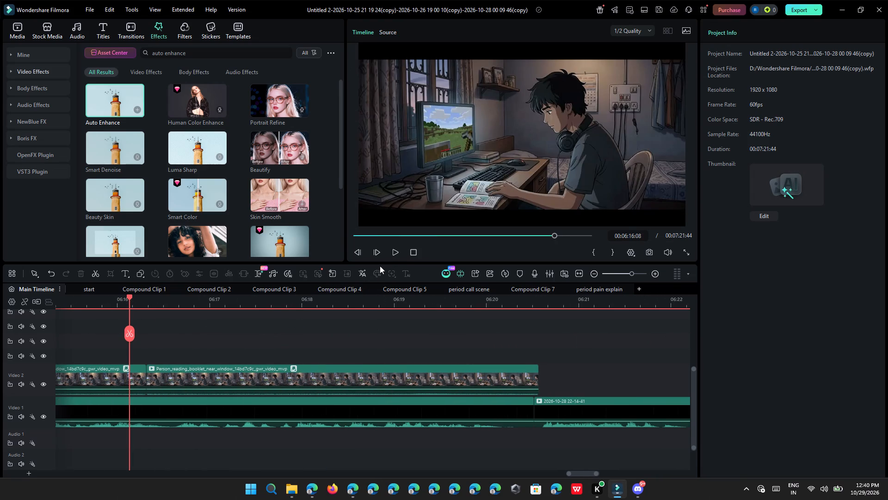
pyautogui.click(398, 253)
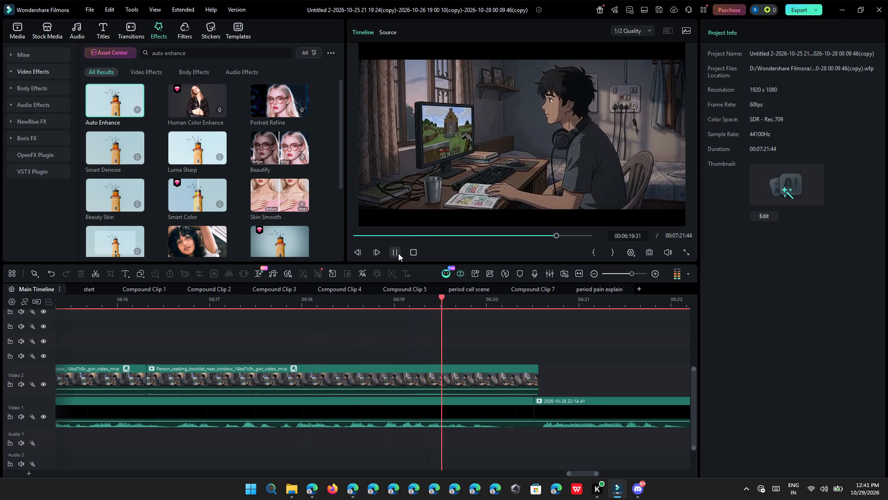
pyautogui.click(398, 253)
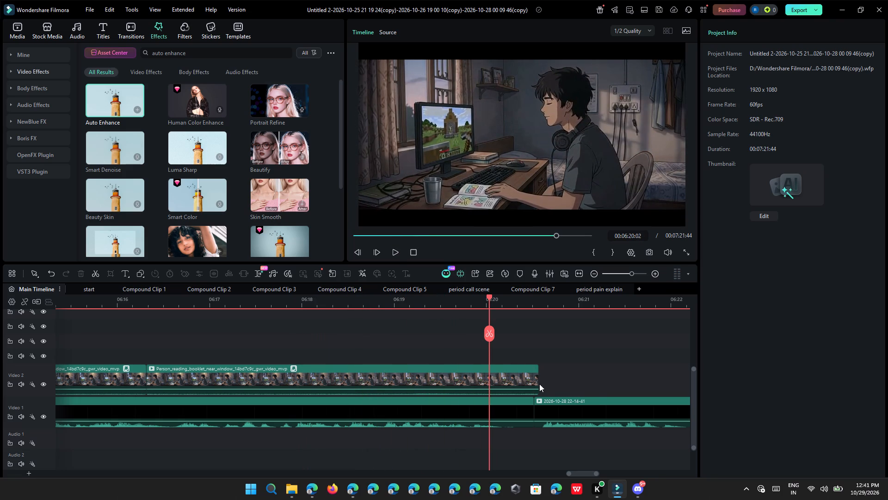
pyautogui.moveTo(535, 383); pyautogui.dragTo(530, 384)
# Add a Fade Dissolve Up transition between the two Person_reading clips on Video 2, preview it, and shorten it to 00:00:00:35.
pyautogui.keyDown('ctrl'); pyautogui.scroll(-5, 357, 341); pyautogui.keyUp('ctrl')
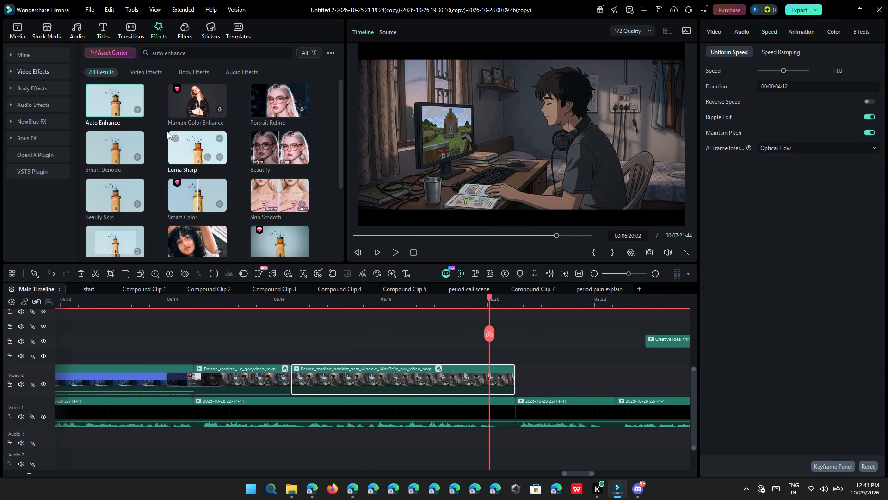
pyautogui.scroll(-2, 235, 167)
pyautogui.scroll(3, 235, 167)
pyautogui.click(124, 25)
pyautogui.scroll(4, 97, 180)
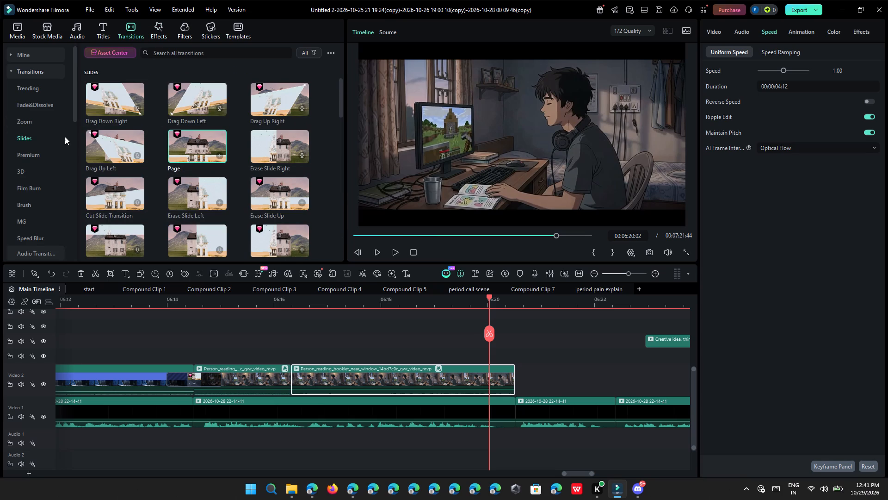
pyautogui.click(48, 108)
pyautogui.moveTo(107, 151); pyautogui.dragTo(297, 373)
pyautogui.click(251, 305)
pyautogui.click(395, 252)
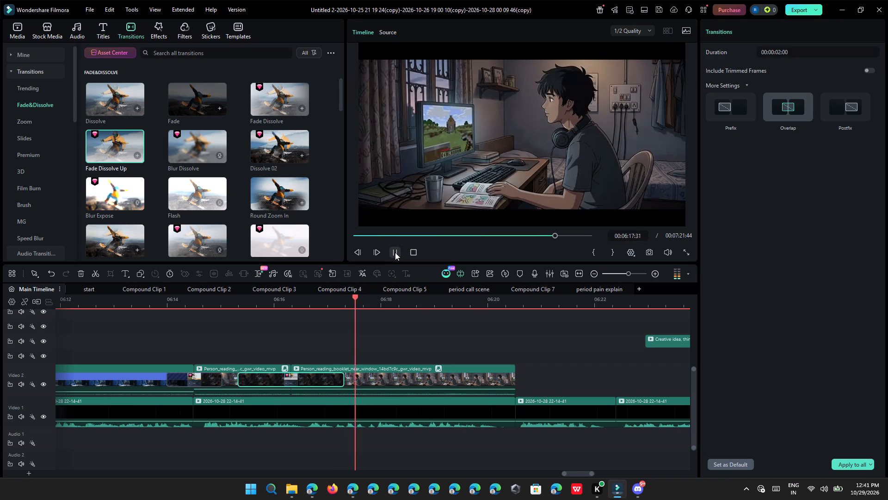
pyautogui.click(395, 252)
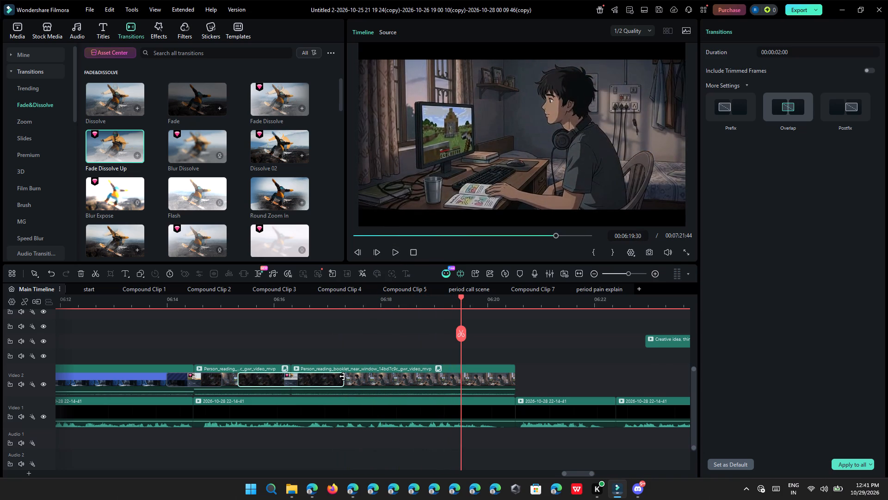
pyautogui.moveTo(342, 376); pyautogui.dragTo(310, 376)
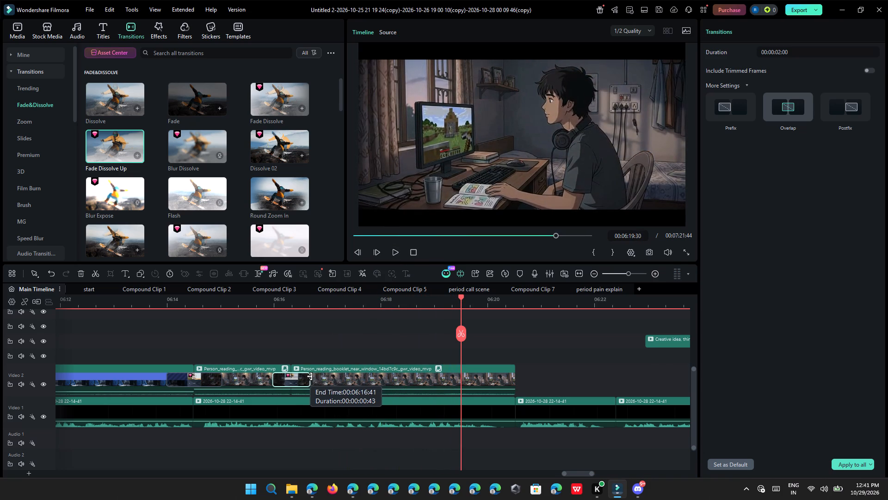
pyautogui.moveTo(310, 376); pyautogui.dragTo(307, 376)
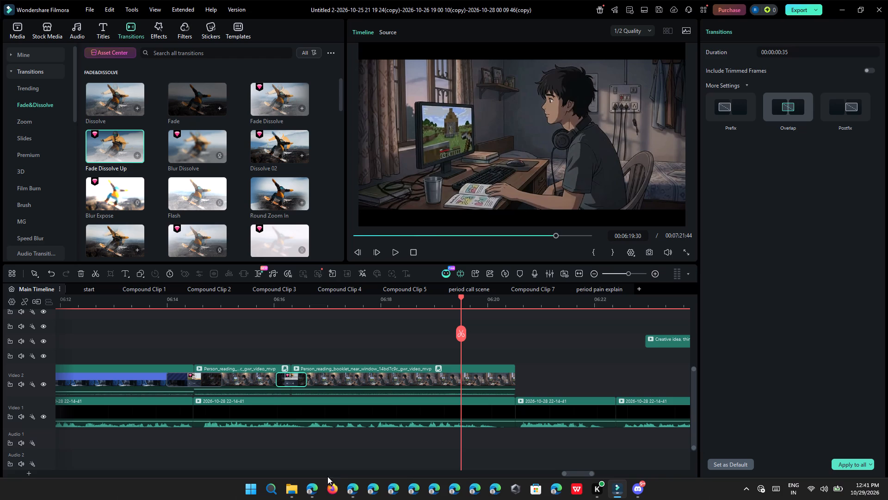
# Switch to the watermark remover in Edge, download the cleaned MP4, and show the file in its Downloads folder.
pyautogui.click(347, 496)
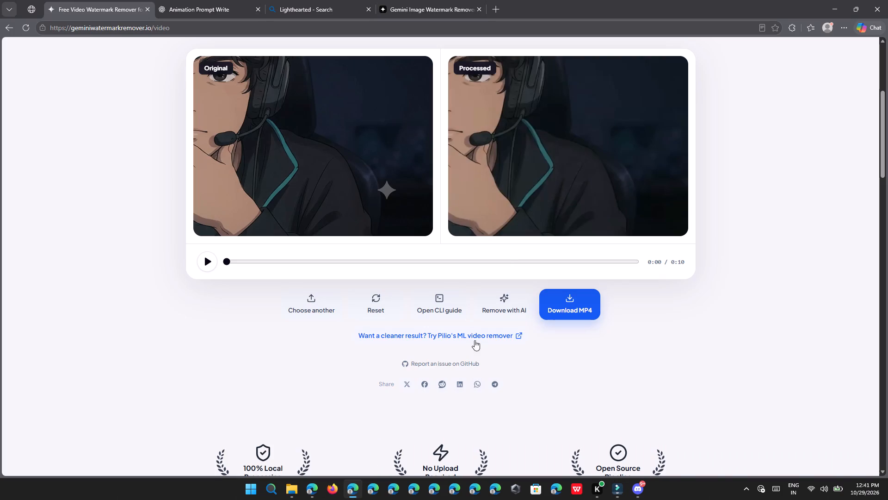
pyautogui.click(594, 321)
pyautogui.click(584, 309)
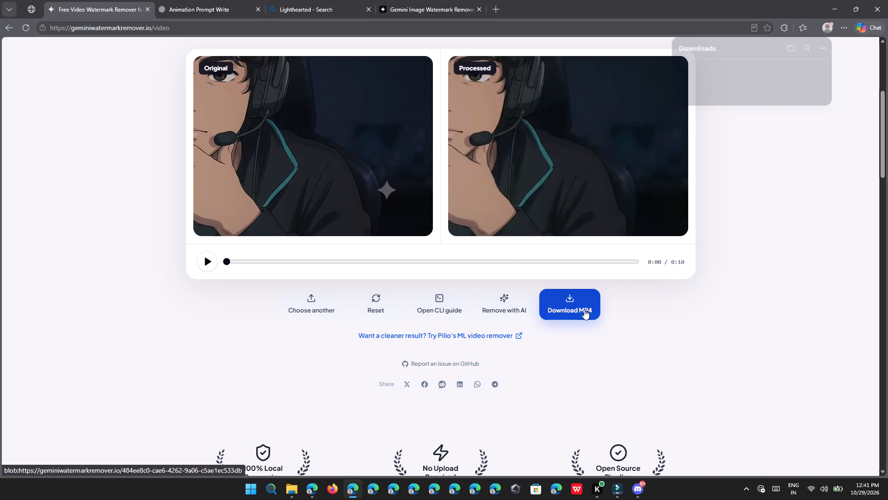
pyautogui.click(806, 70)
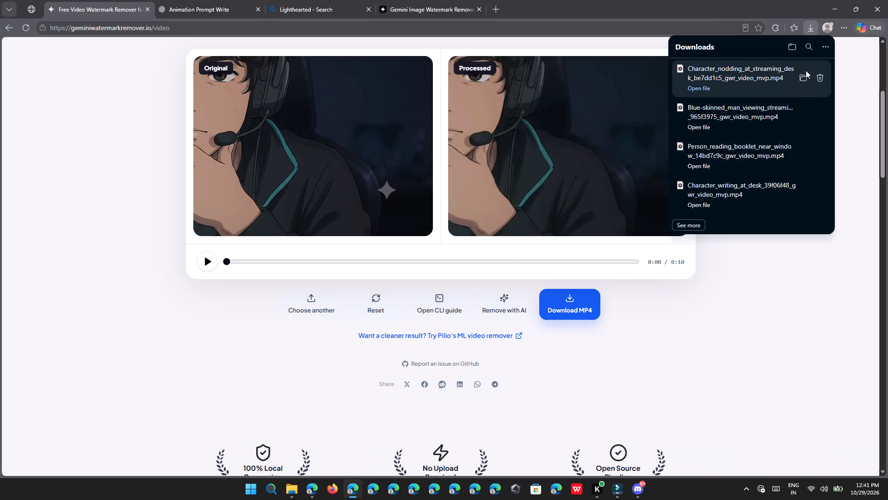
pyautogui.click(887, 0)
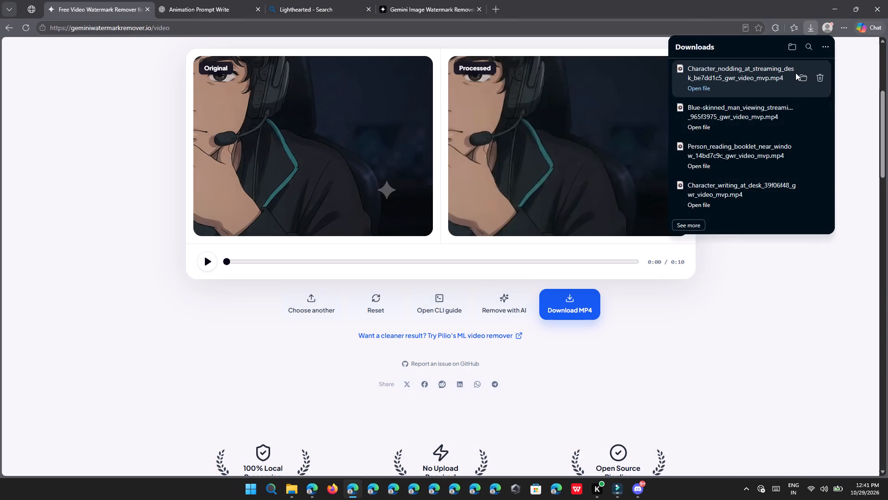
pyautogui.click(799, 81)
# Add the cleaned Character_nodding_at_streaming_desk clip to Filmora's Video 2 track directly after the last Person_reading clip, keeping the 1920x1080 60fps project settings.
pyautogui.moveTo(710, 120); pyautogui.dragTo(641, 308)
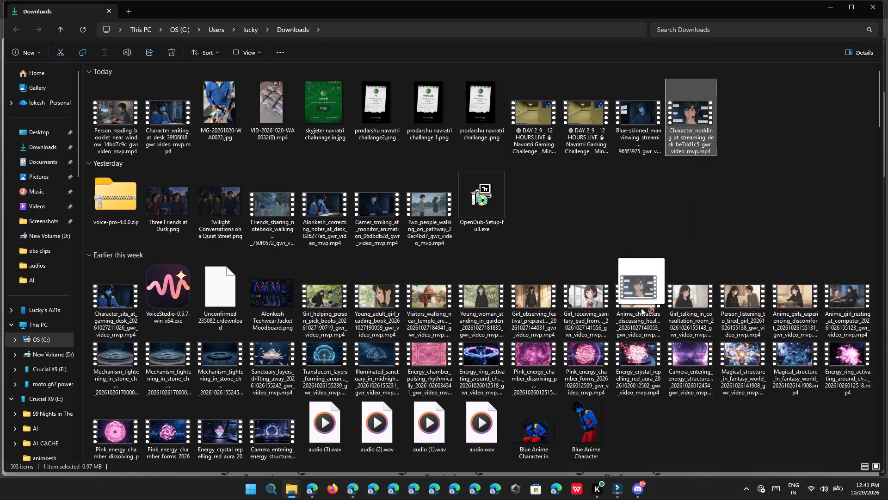
pyautogui.moveTo(641, 308); pyautogui.dragTo(527, 372)
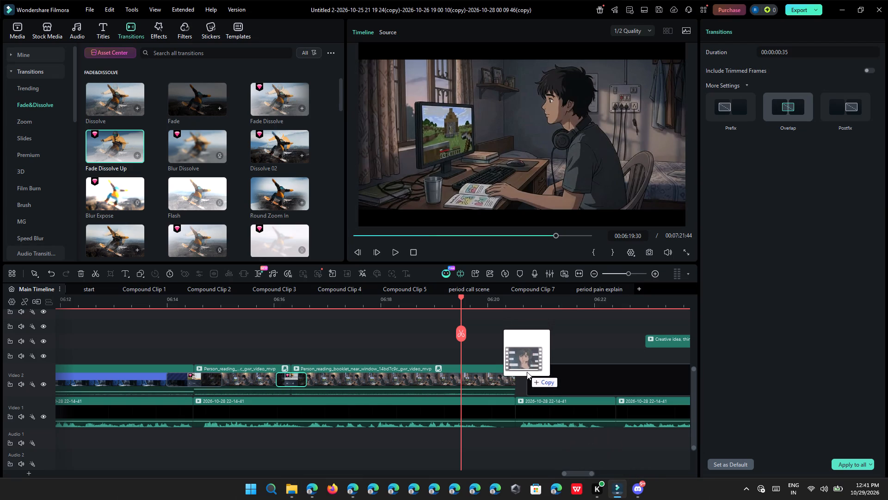
pyautogui.moveTo(527, 372); pyautogui.dragTo(516, 372)
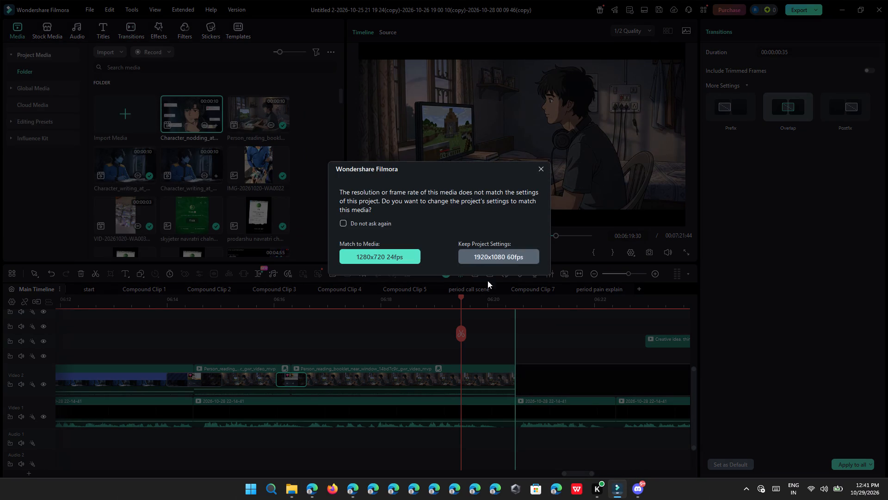
pyautogui.moveTo(498, 270); pyautogui.dragTo(499, 259)
pyautogui.click(499, 255)
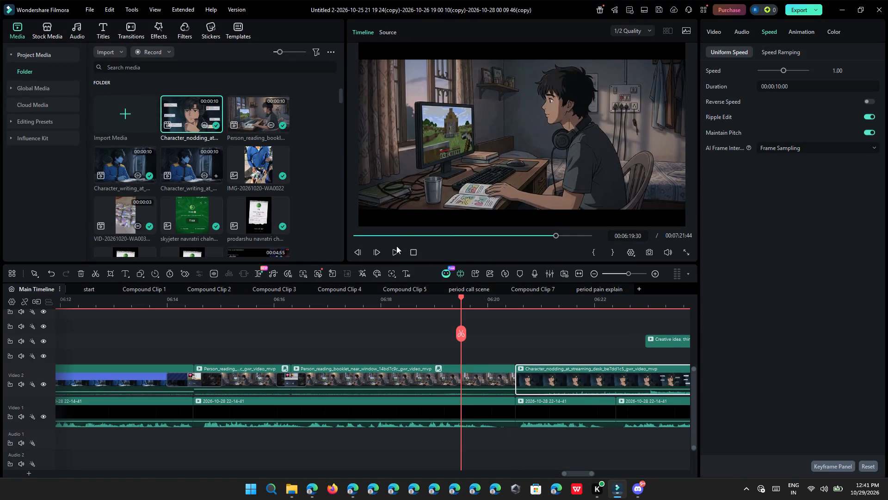
# Play the new section, and move the "Creative idea" and "Think different" overlay clips together to start at about 06:30.
pyautogui.click(396, 250)
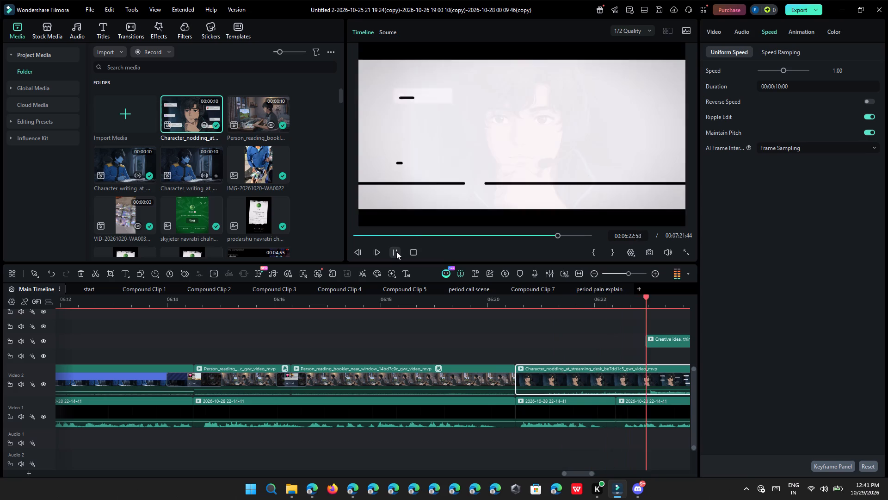
pyautogui.moveTo(402, 327); pyautogui.dragTo(123, 333)
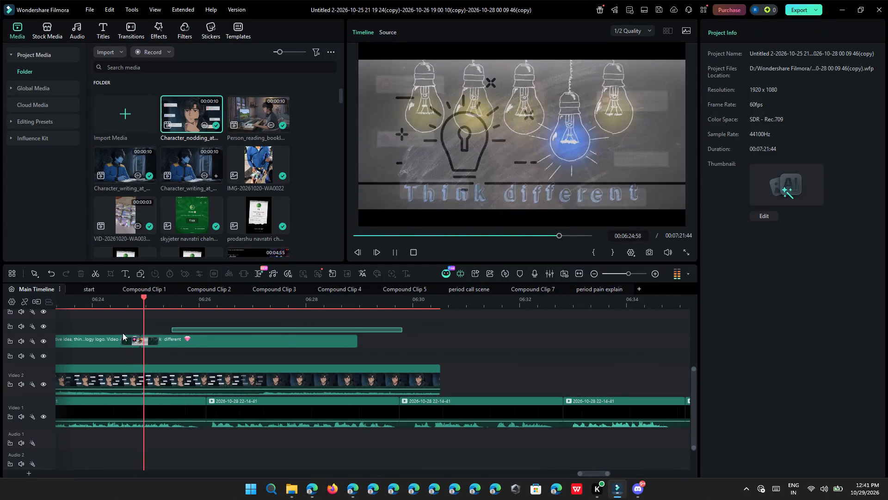
pyautogui.moveTo(123, 333); pyautogui.dragTo(166, 342)
pyautogui.moveTo(237, 341); pyautogui.dragTo(388, 340)
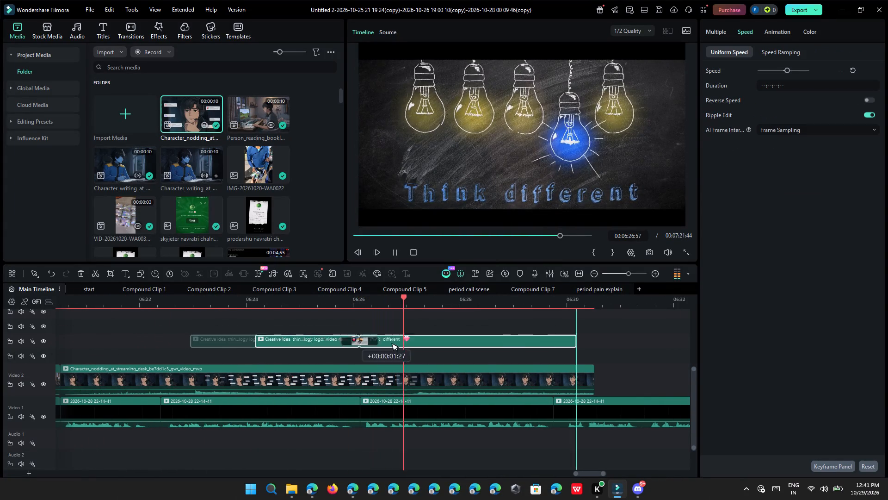
pyautogui.moveTo(388, 340); pyautogui.dragTo(630, 335)
# Play through the Character_nodding clip on Video 2 and trim about 1.3 seconds off its start.
pyautogui.click(395, 252)
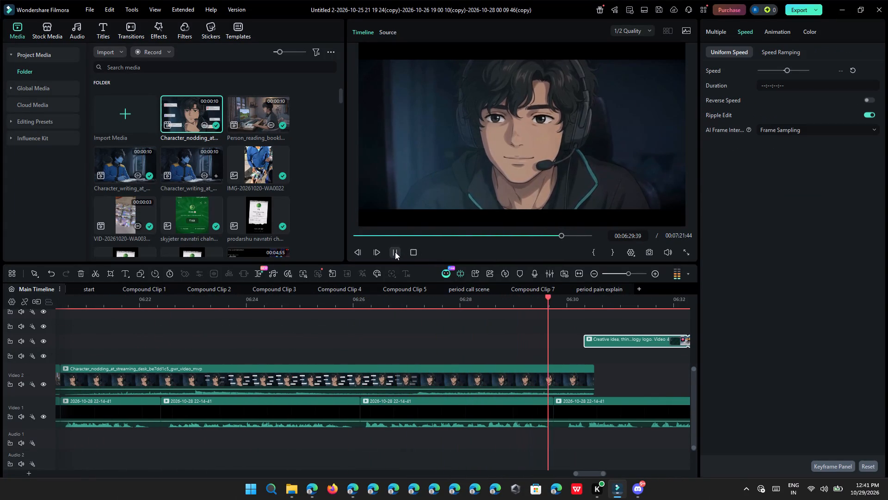
pyautogui.click(395, 252)
pyautogui.click(154, 303)
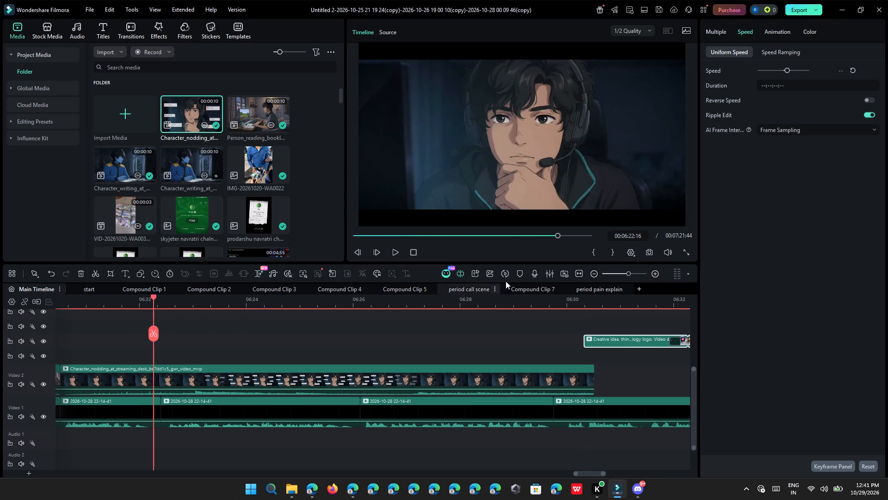
pyautogui.click(394, 250)
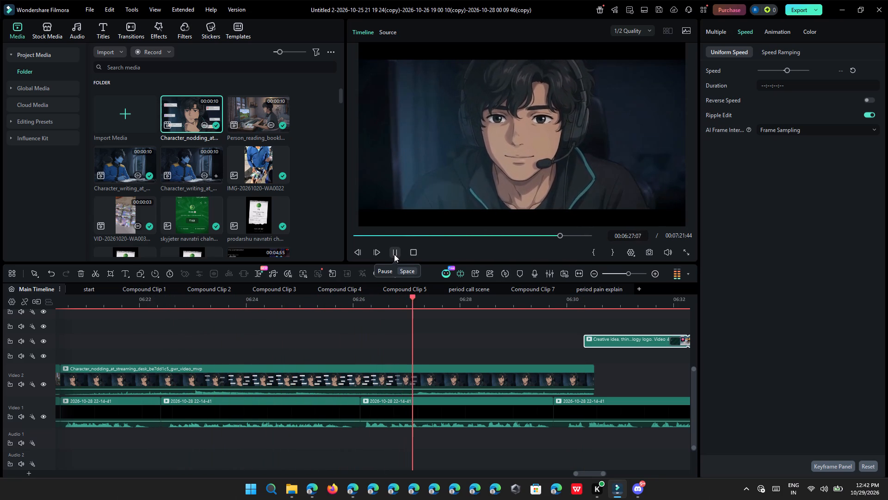
pyautogui.click(394, 254)
pyautogui.click(187, 367)
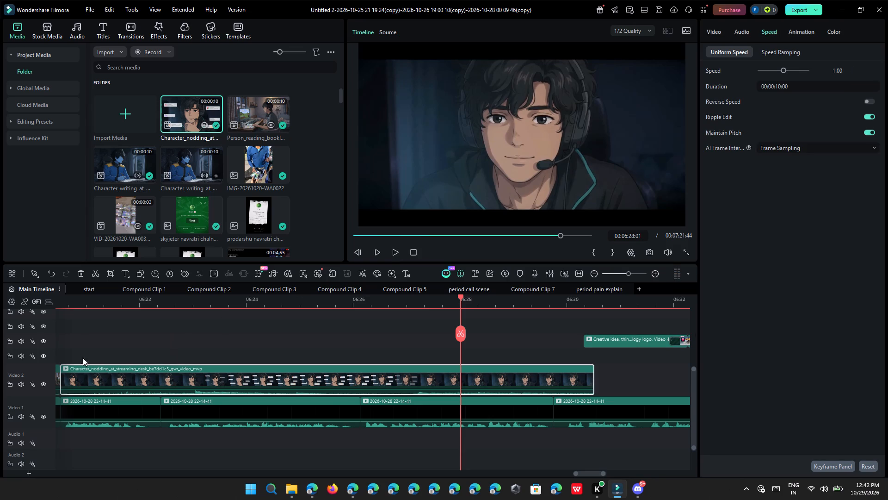
pyautogui.moveTo(63, 379); pyautogui.dragTo(111, 387)
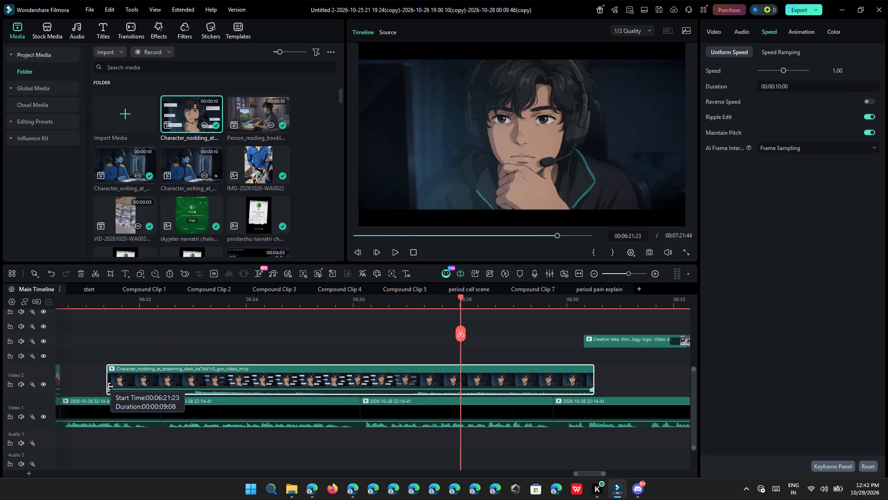
pyautogui.moveTo(111, 387); pyautogui.dragTo(130, 388)
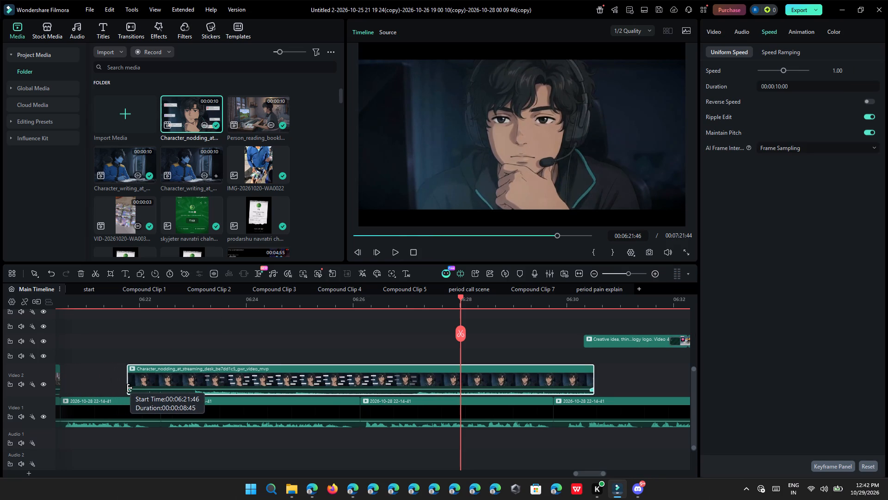
pyautogui.moveTo(130, 388); pyautogui.dragTo(135, 388)
# Close the gap before the Character_nodding clip on Video 2 and play through the joined section.
pyautogui.click(115, 376)
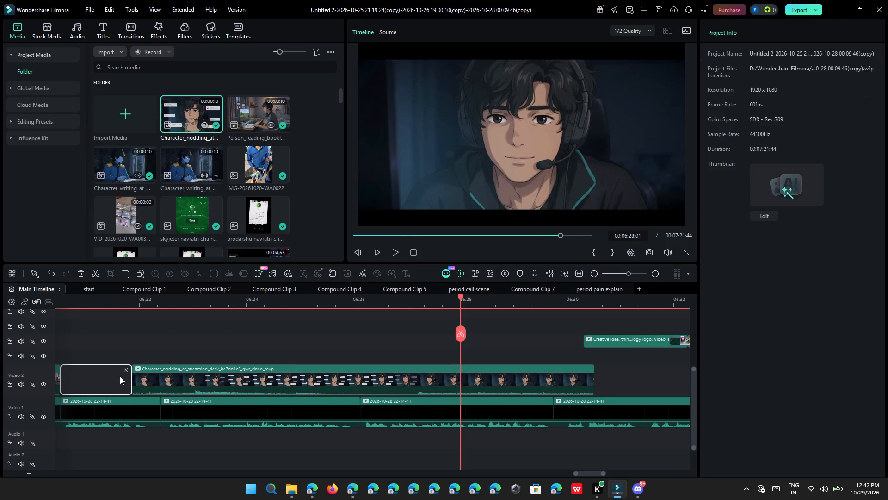
pyautogui.click(127, 372)
pyautogui.click(395, 251)
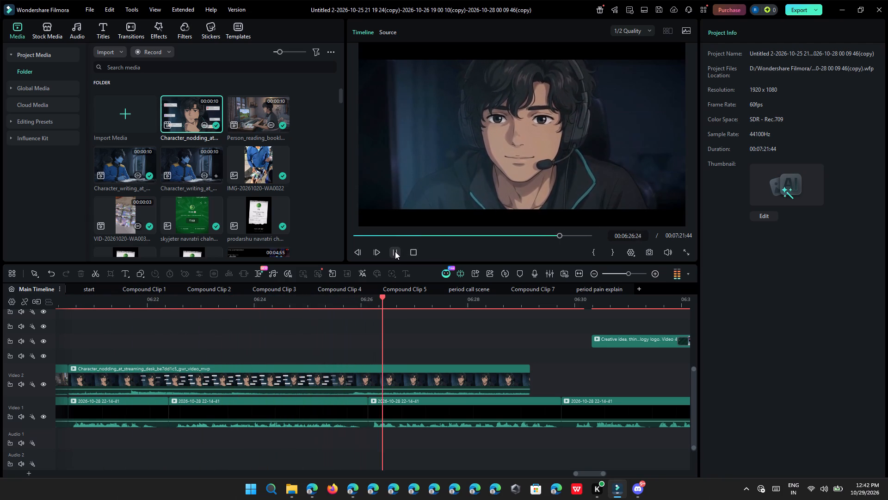
pyautogui.click(395, 251)
# Trim about 0.3 seconds off the end of the short Video 1 segment under the Character_nodding clip's start and close the gap.
pyautogui.click(157, 413)
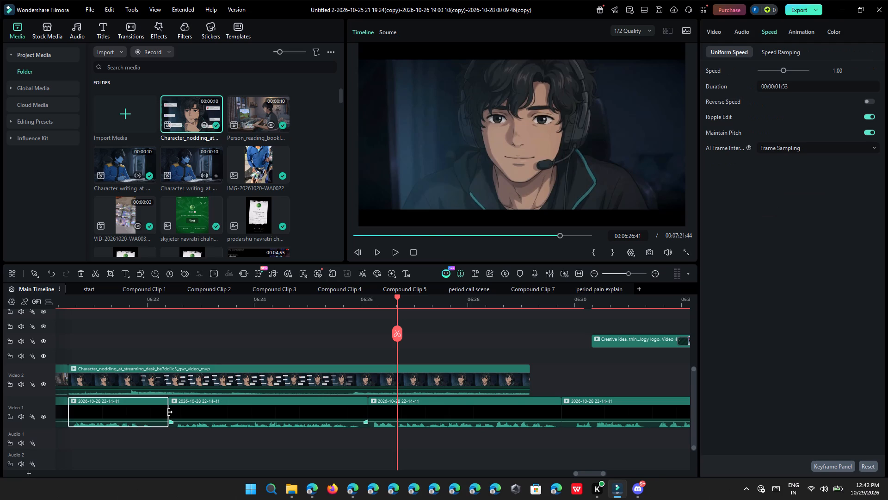
pyautogui.moveTo(166, 412); pyautogui.dragTo(152, 412)
pyautogui.click(163, 411)
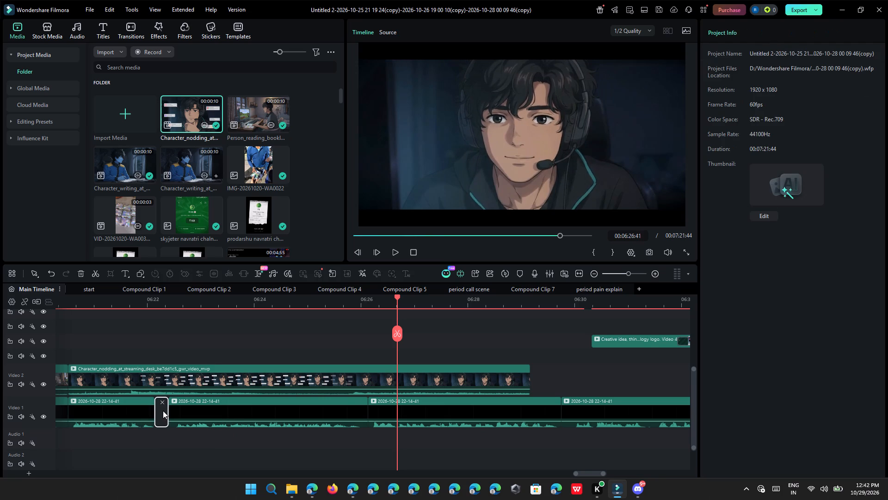
pyautogui.click(164, 402)
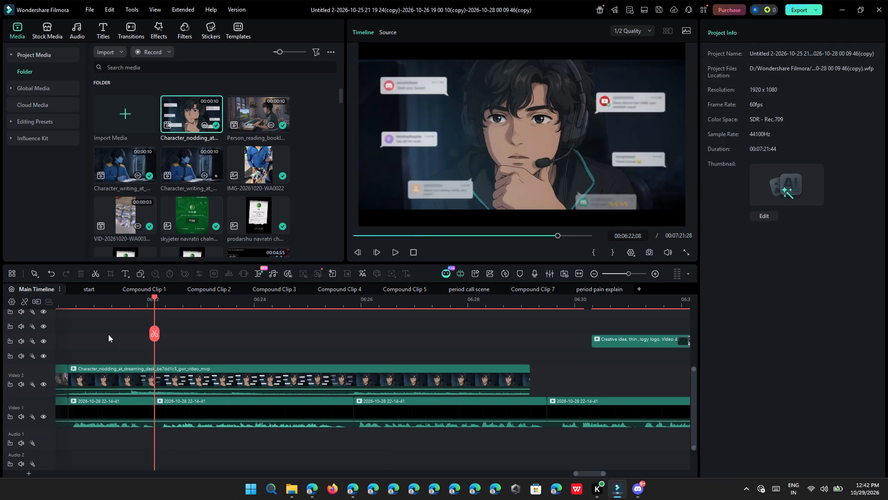
# Trim about 0.9 seconds more off the start of the Character_nodding clip and close the gap it leaves on Video 2.
pyautogui.moveTo(71, 378); pyautogui.dragTo(83, 378)
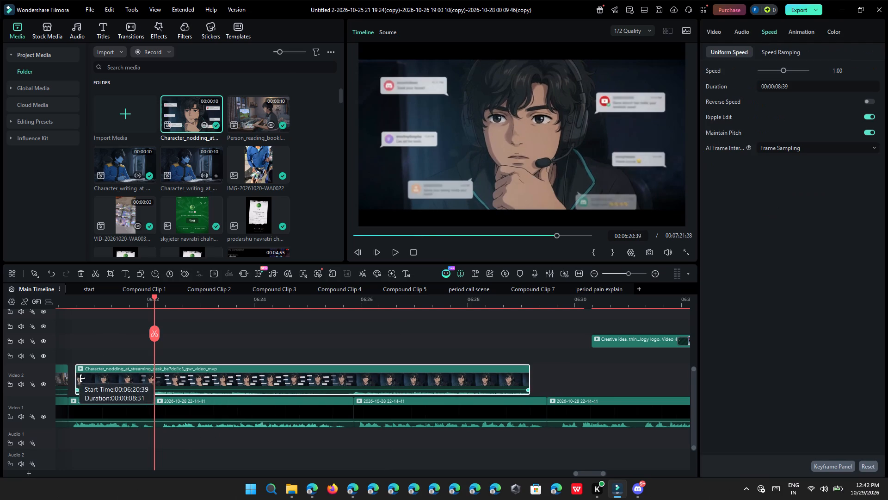
pyautogui.moveTo(83, 378); pyautogui.dragTo(129, 380)
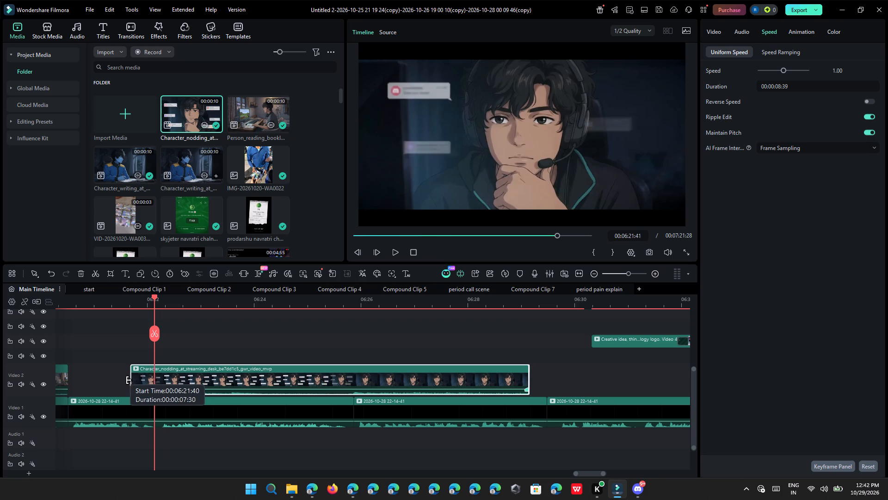
pyautogui.moveTo(129, 380); pyautogui.dragTo(163, 381)
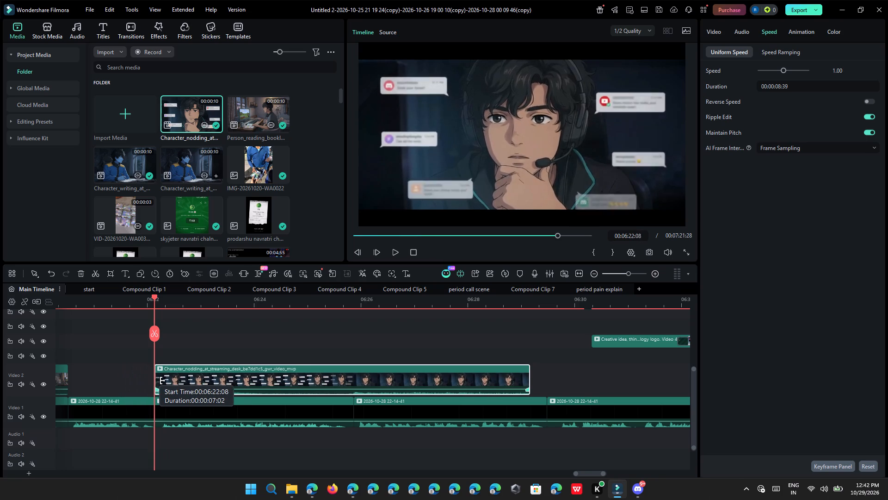
pyautogui.moveTo(163, 381); pyautogui.dragTo(127, 387)
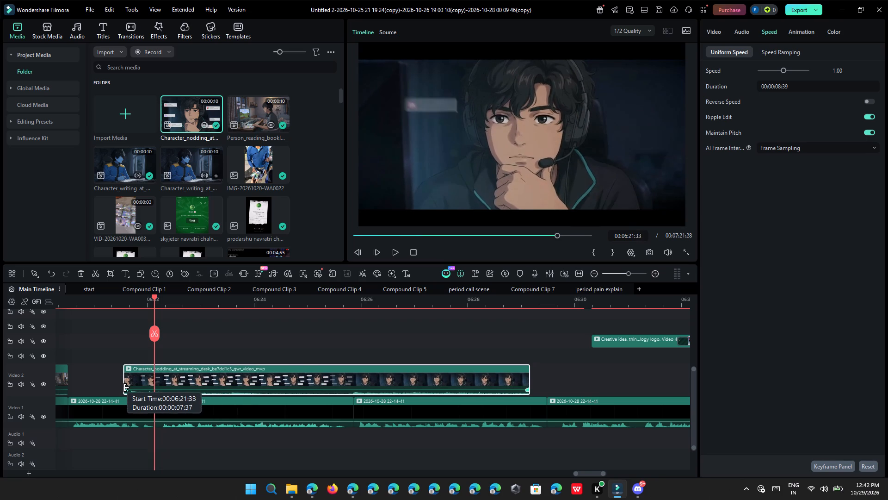
pyautogui.moveTo(127, 387); pyautogui.dragTo(120, 387)
pyautogui.click(107, 383)
pyautogui.click(111, 373)
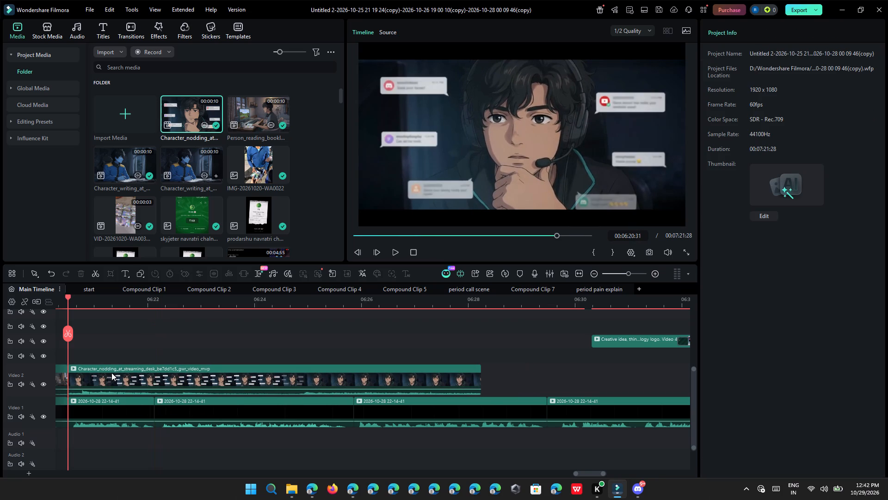
# Play and scrub the Character_nodding clip, and trim its end back to about 06:25:48, aligned with the Video 1 cut, for a 00:00:05:21 duration.
pyautogui.click(396, 254)
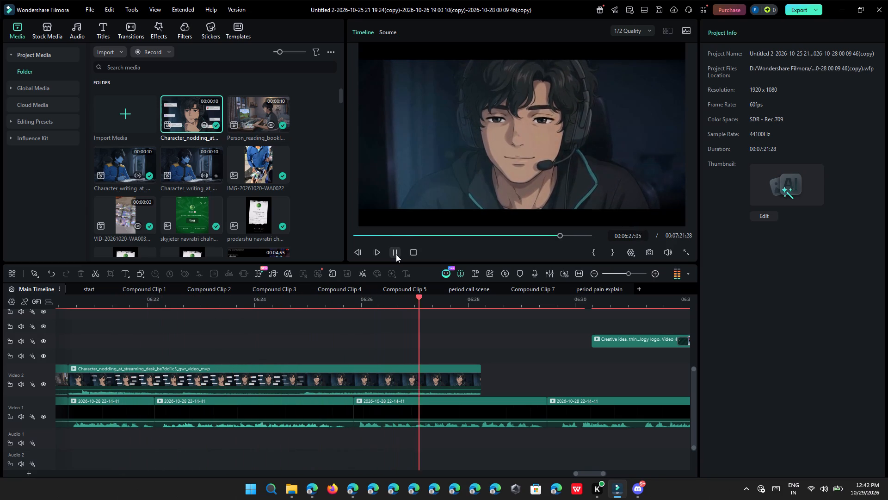
pyautogui.click(396, 254)
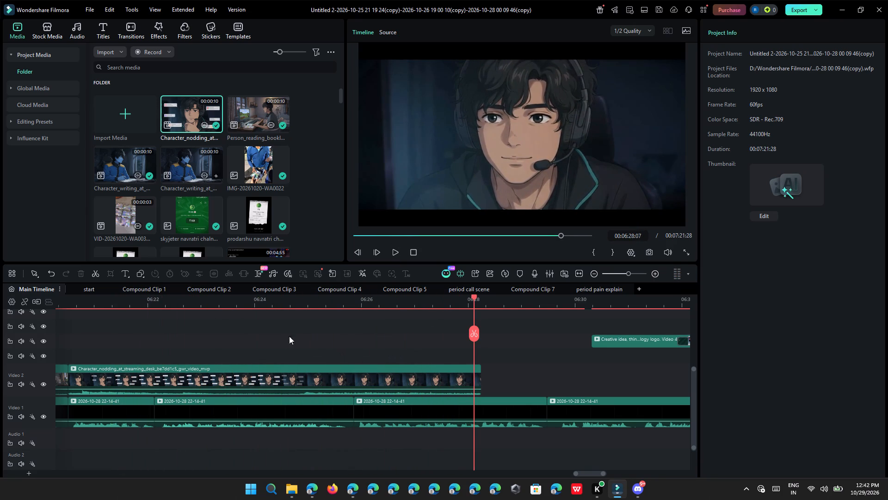
pyautogui.click(251, 303)
pyautogui.moveTo(249, 297); pyautogui.dragTo(152, 316)
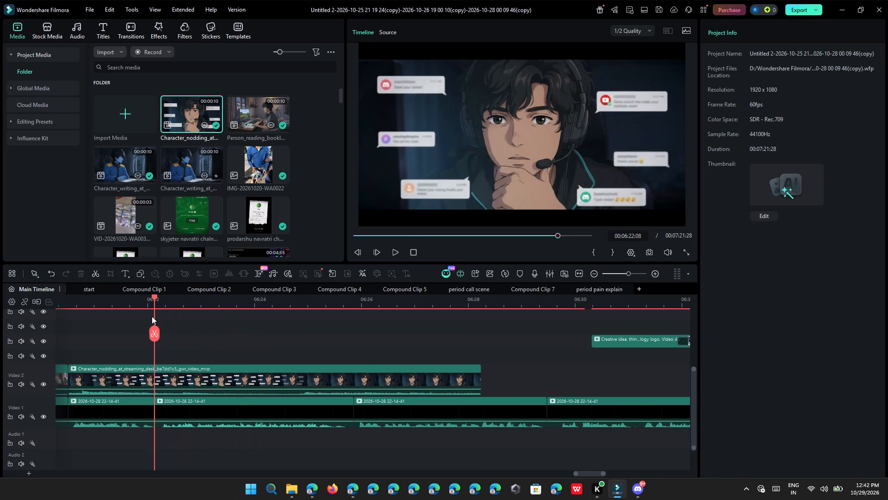
pyautogui.moveTo(152, 316); pyautogui.dragTo(276, 332)
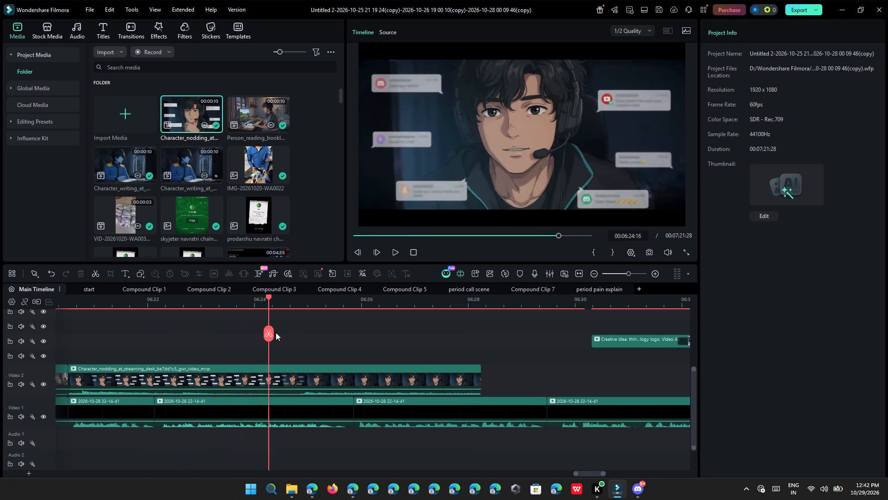
pyautogui.moveTo(276, 332); pyautogui.dragTo(351, 354)
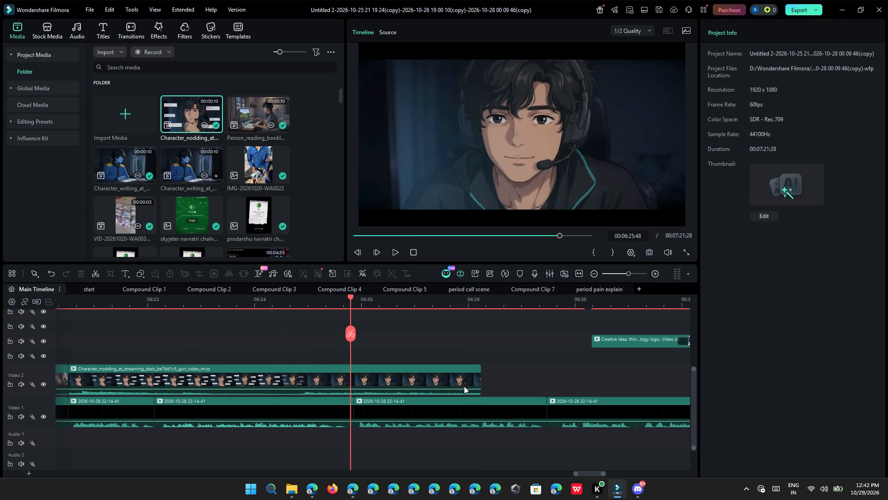
pyautogui.moveTo(478, 378); pyautogui.dragTo(414, 379)
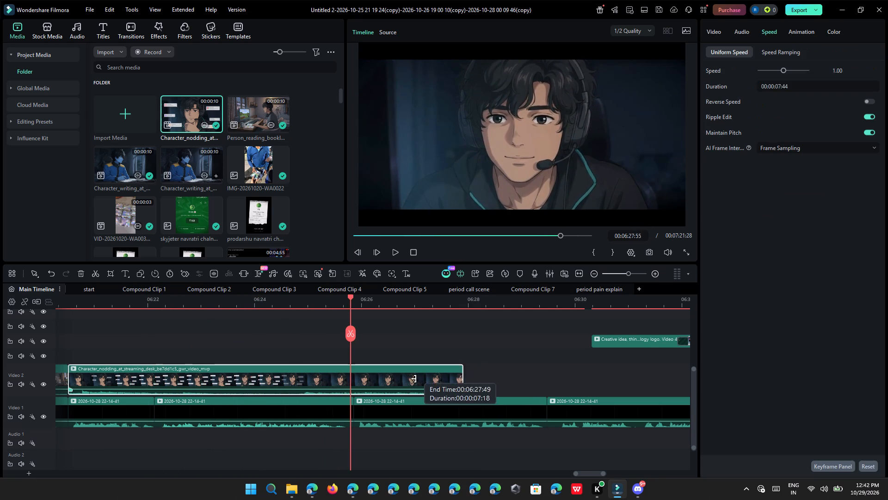
pyautogui.moveTo(414, 379); pyautogui.dragTo(350, 382)
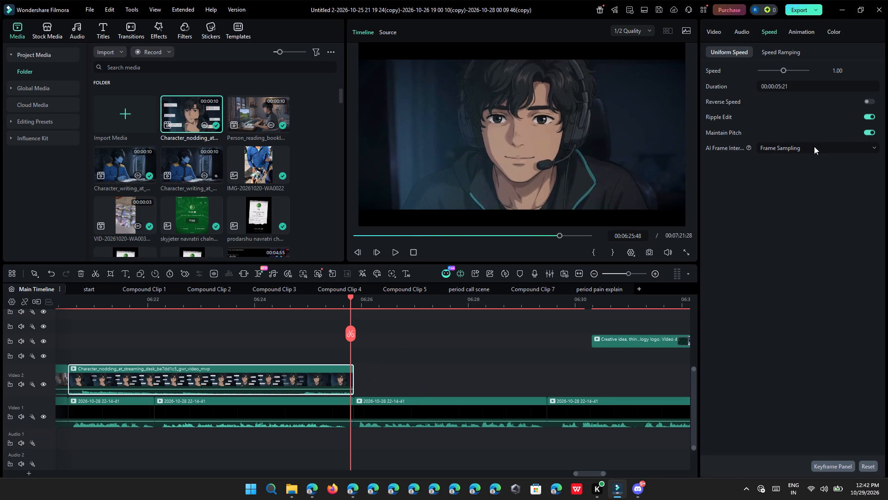
# Set the Character_nodding clip's AI frame interpolation to Optical Flow and play on into the "Creative idea" overlay.
pyautogui.keyDown('ctrl'); pyautogui.scroll(-5, 493, 387); pyautogui.keyUp('ctrl')
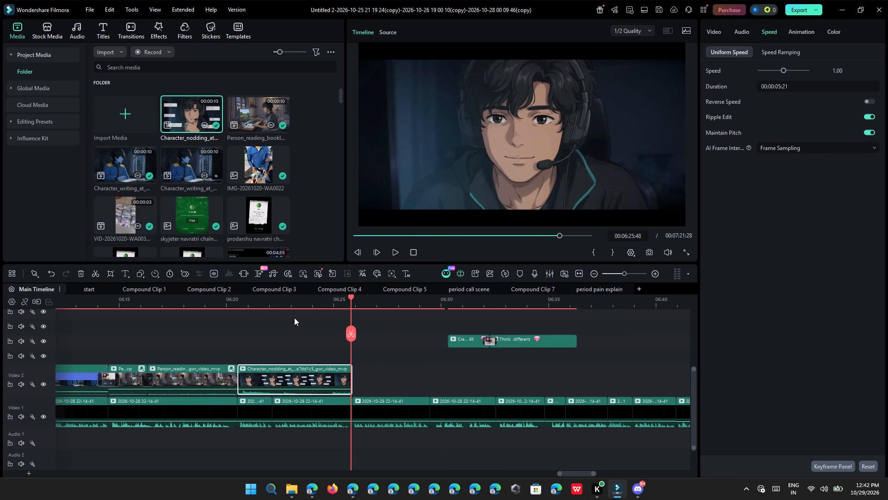
pyautogui.click(236, 300)
pyautogui.click(393, 248)
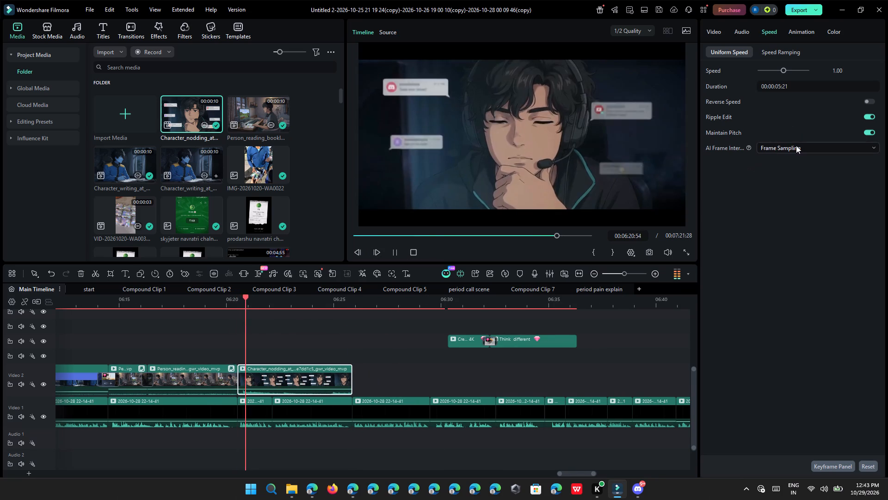
pyautogui.click(796, 145)
pyautogui.click(792, 206)
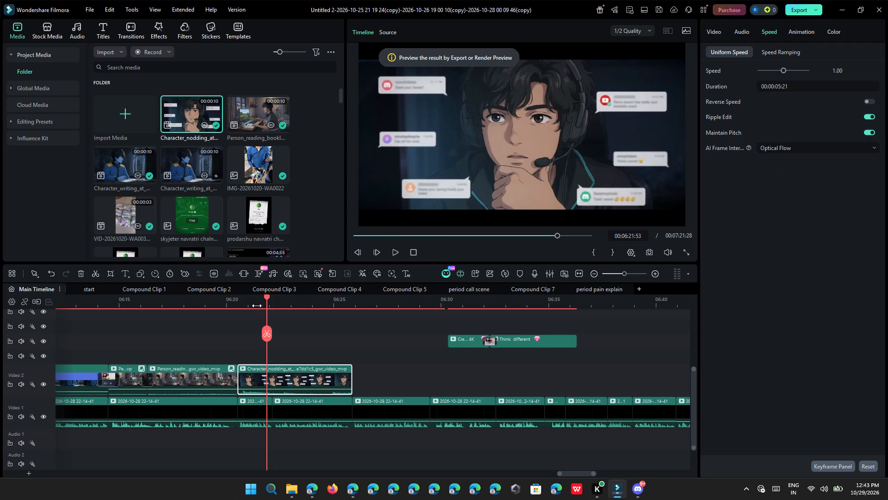
pyautogui.click(396, 256)
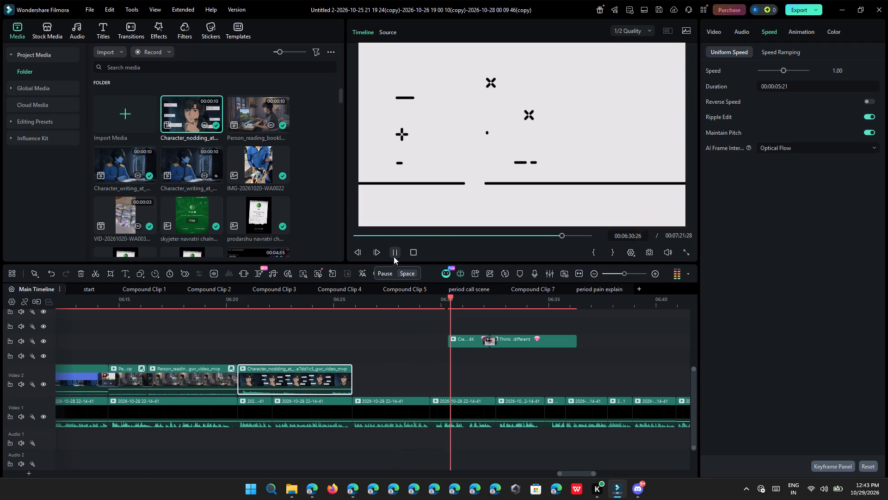
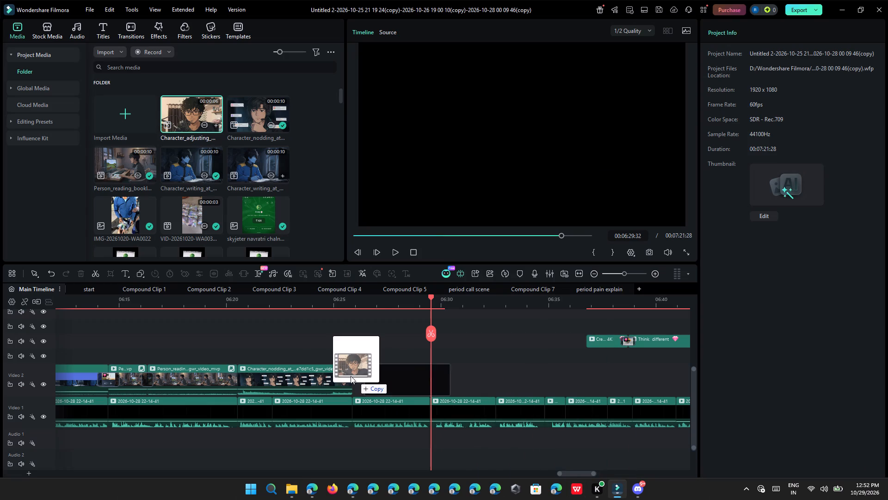
pyautogui.moveTo(351, 376); pyautogui.dragTo(352, 371)
pyautogui.click(481, 262)
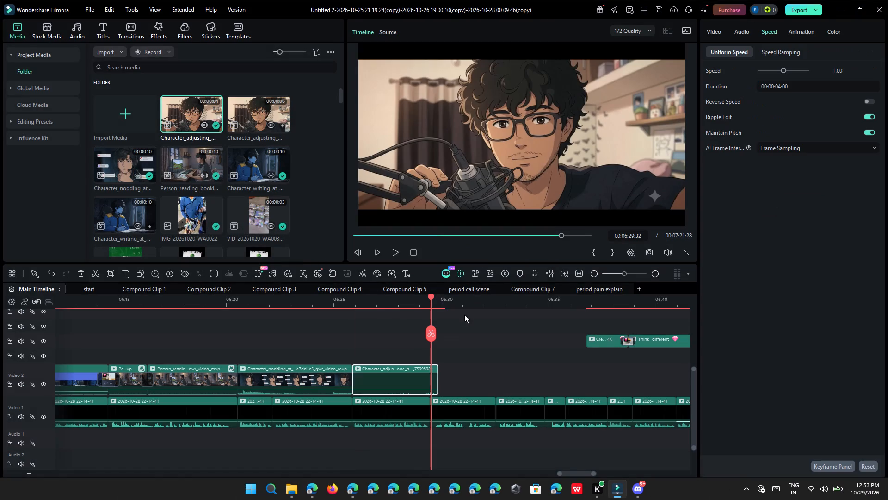
# Trim about a quarter second off the start of the Character_adjusting_microphone clip, keeping it directly against the Character_nodding clip.
pyautogui.keyDown('ctrl'); pyautogui.scroll(10, 460, 378); pyautogui.keyUp('ctrl')
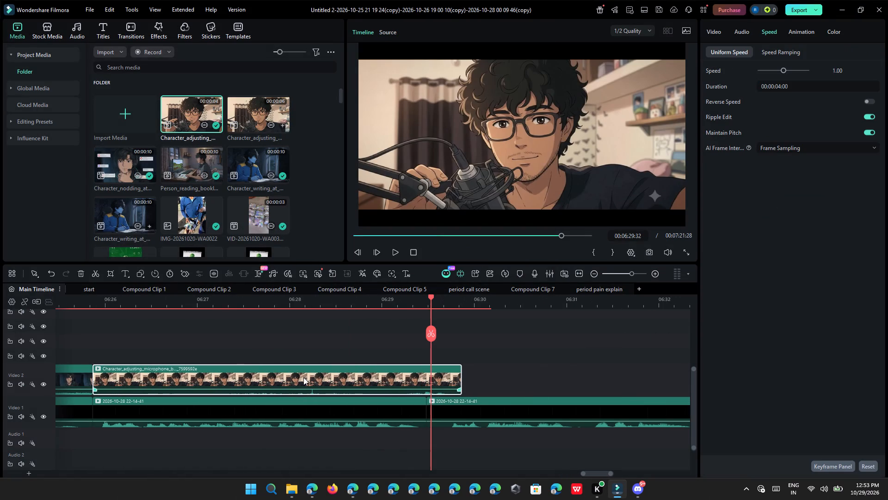
pyautogui.moveTo(93, 372); pyautogui.dragTo(117, 377)
pyautogui.click(106, 373)
pyautogui.click(110, 371)
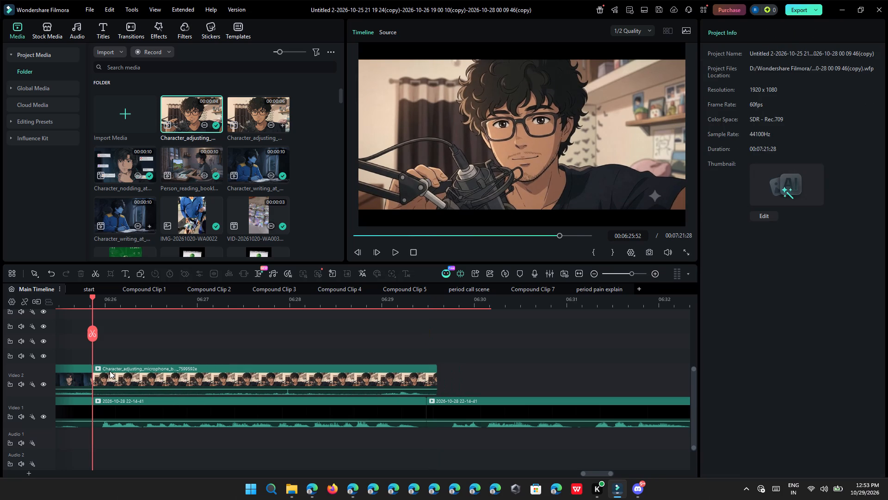
# Play the trimmed Character_adjusting_microphone clip and scrub back to about 06:26:32 to examine its movement.
pyautogui.click(395, 254)
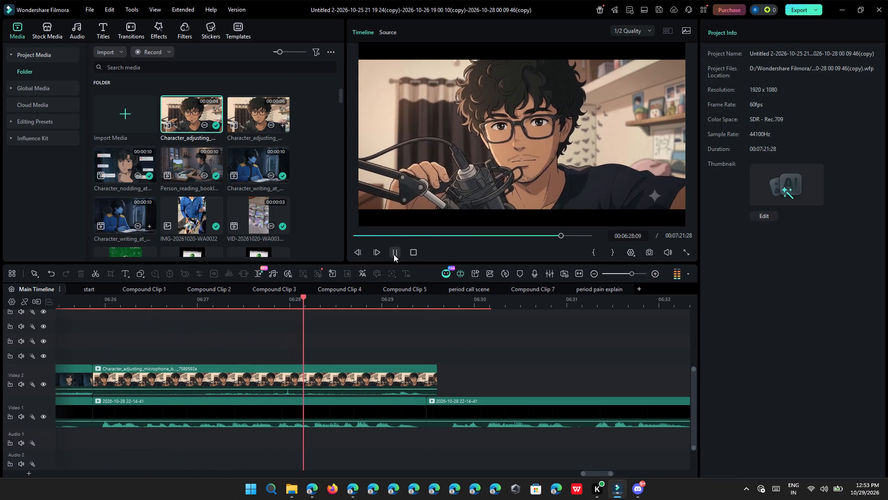
pyautogui.click(394, 254)
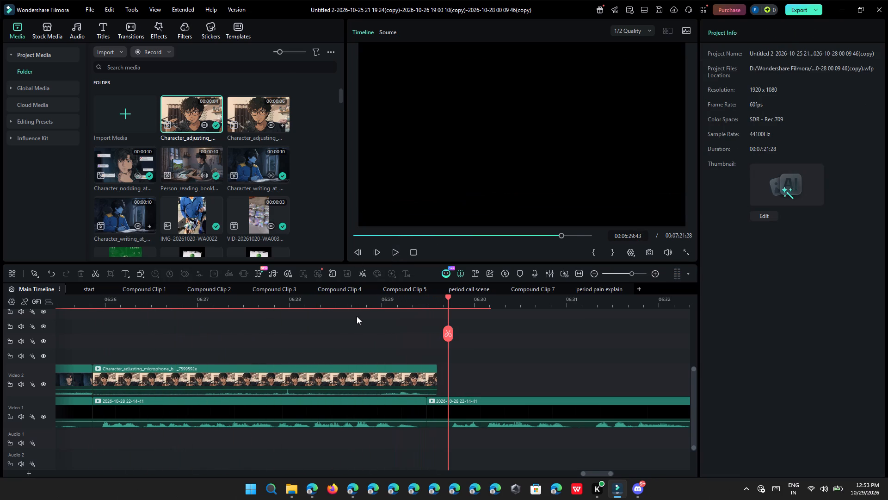
pyautogui.click(363, 295)
pyautogui.moveTo(365, 297); pyautogui.dragTo(155, 334)
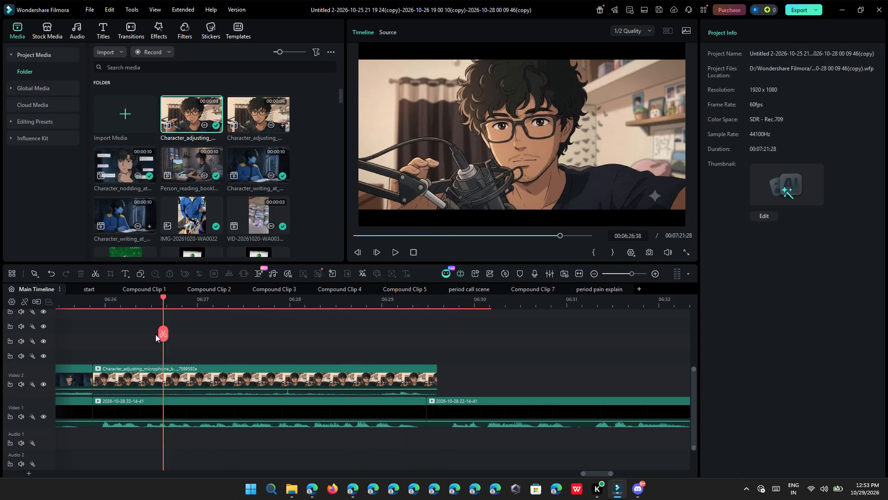
pyautogui.moveTo(155, 334); pyautogui.dragTo(158, 351)
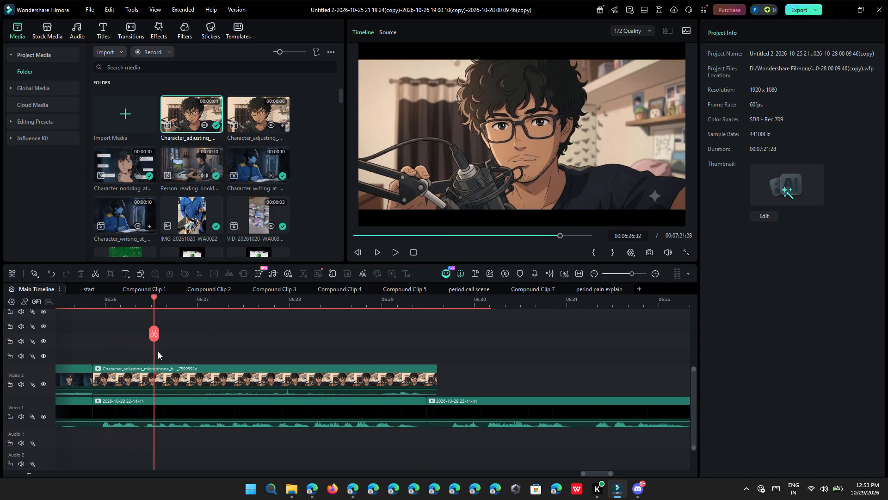
# Scrub through and play the Character_adjusting_microphone clip from the end of the Character_nodding clip to examine its movement.
pyautogui.moveTo(158, 351); pyautogui.dragTo(299, 375)
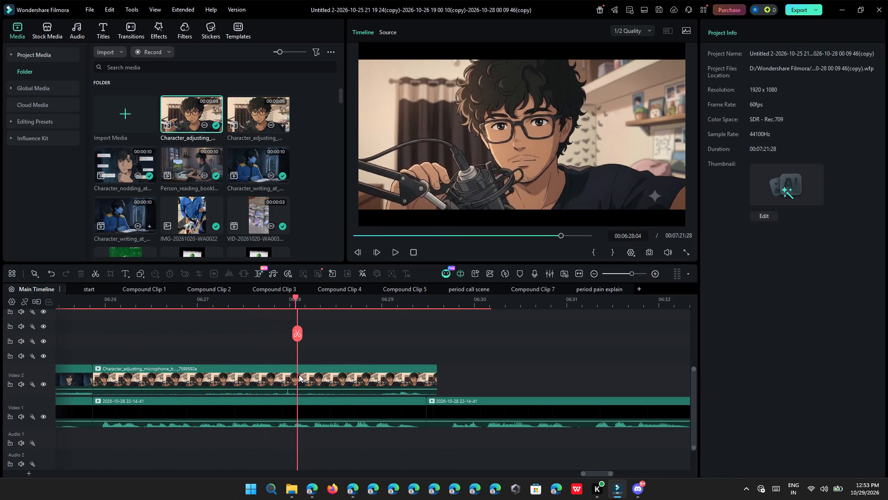
pyautogui.moveTo(299, 375); pyautogui.dragTo(387, 387)
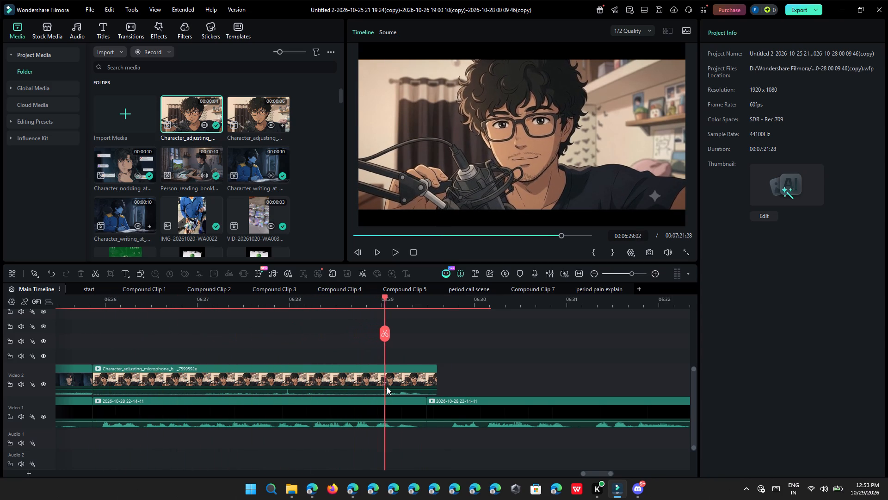
pyautogui.moveTo(387, 387); pyautogui.dragTo(332, 406)
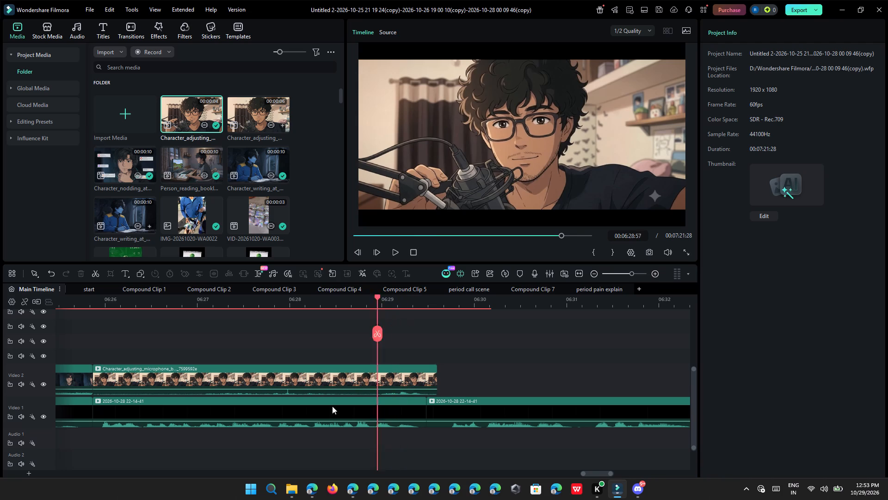
pyautogui.moveTo(332, 406); pyautogui.dragTo(129, 461)
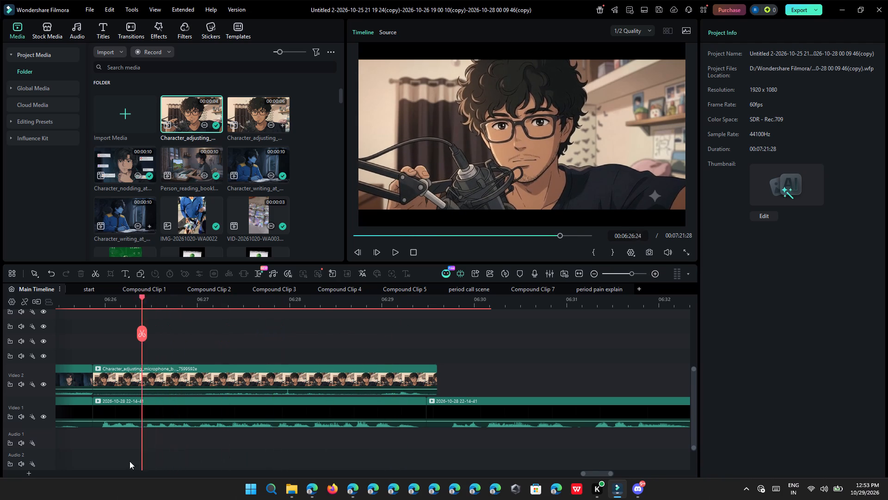
pyautogui.moveTo(129, 461); pyautogui.dragTo(84, 460)
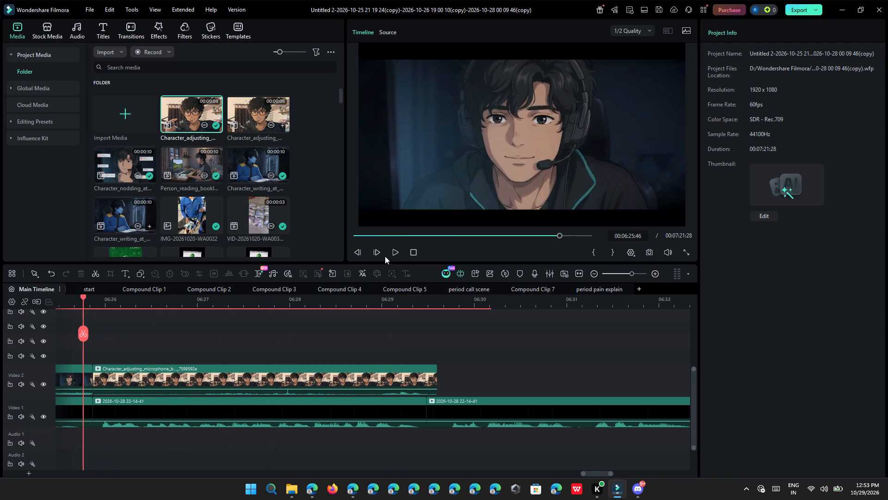
pyautogui.click(401, 252)
pyautogui.click(395, 253)
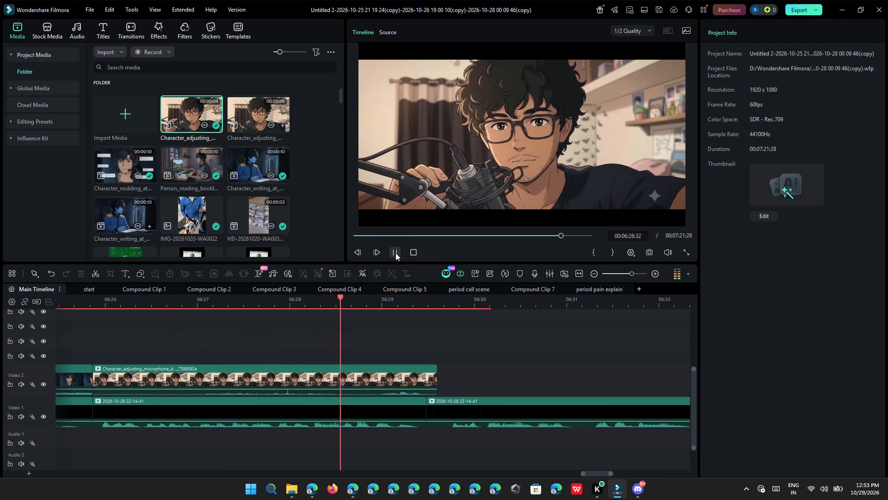
pyautogui.click(395, 253)
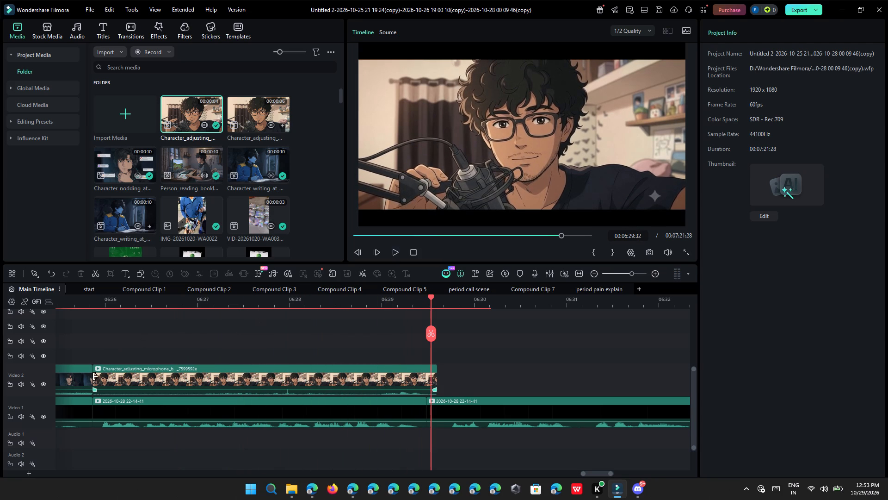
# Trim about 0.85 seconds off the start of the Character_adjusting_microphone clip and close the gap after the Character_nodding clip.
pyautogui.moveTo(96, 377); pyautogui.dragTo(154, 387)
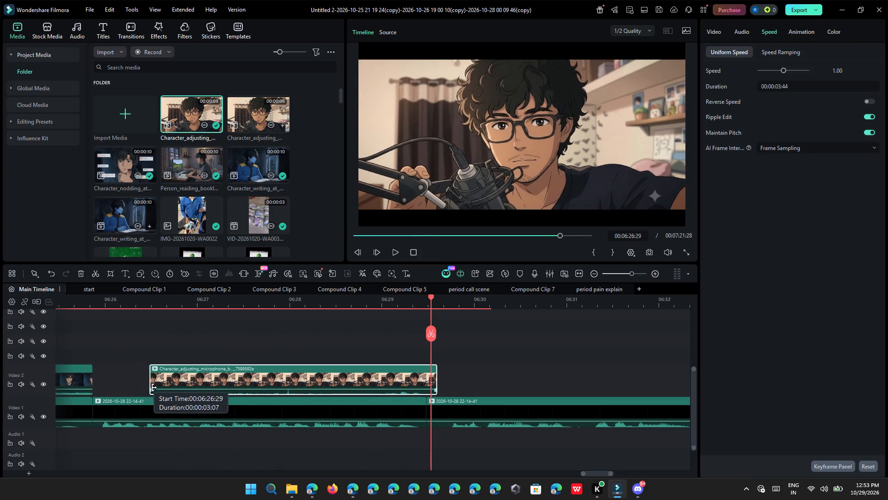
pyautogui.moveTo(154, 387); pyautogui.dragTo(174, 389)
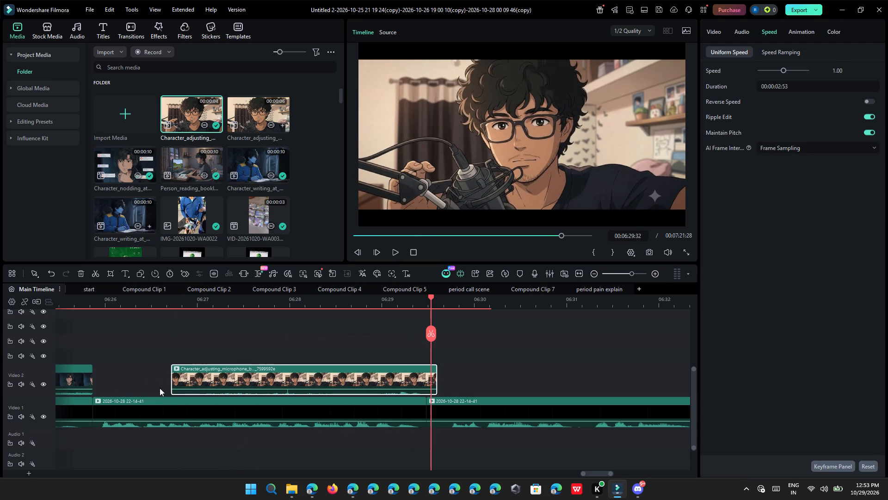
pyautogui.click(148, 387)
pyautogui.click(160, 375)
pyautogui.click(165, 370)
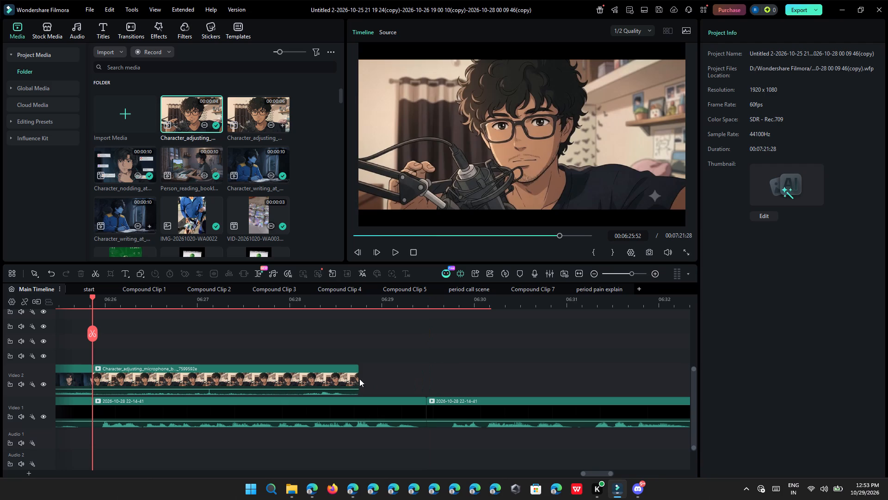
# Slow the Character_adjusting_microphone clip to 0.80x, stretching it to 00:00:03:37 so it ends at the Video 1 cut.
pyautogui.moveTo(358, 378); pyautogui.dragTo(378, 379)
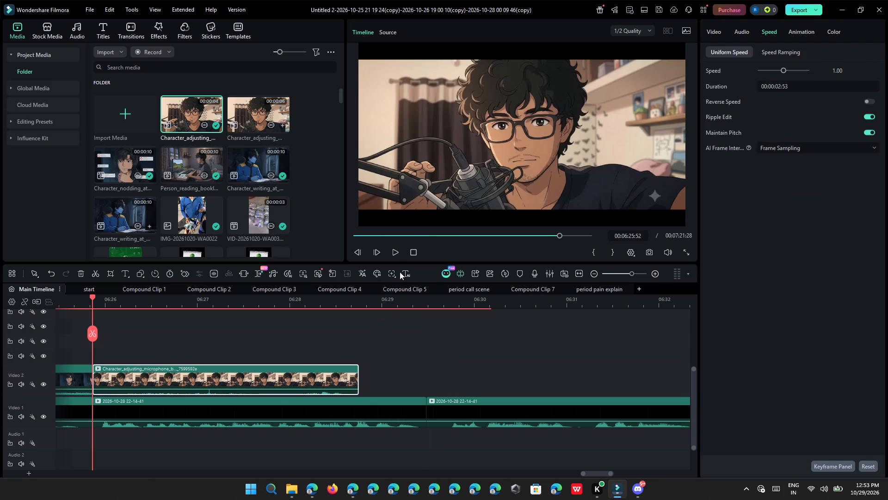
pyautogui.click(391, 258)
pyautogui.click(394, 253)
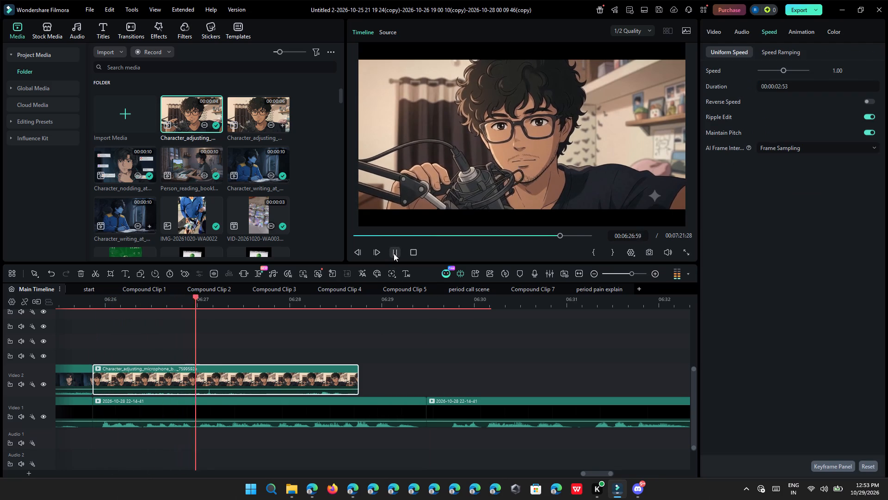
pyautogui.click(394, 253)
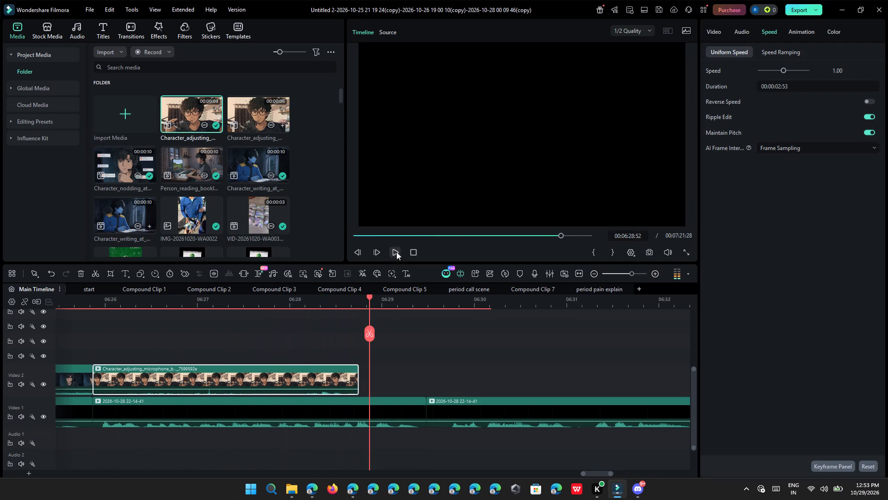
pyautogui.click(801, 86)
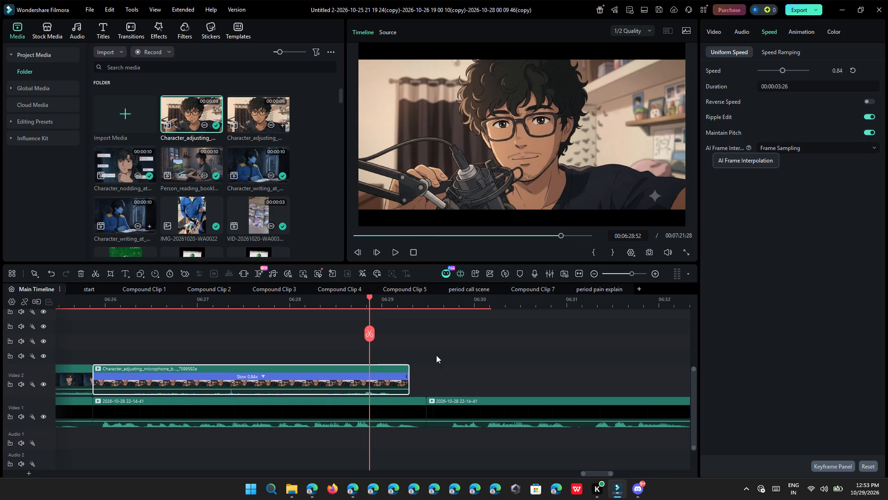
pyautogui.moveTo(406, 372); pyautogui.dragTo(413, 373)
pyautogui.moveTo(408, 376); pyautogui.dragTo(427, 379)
# Play and scrub the slowed Character_adjusting_microphone clip from just before its start to examine its movement.
pyautogui.click(88, 296)
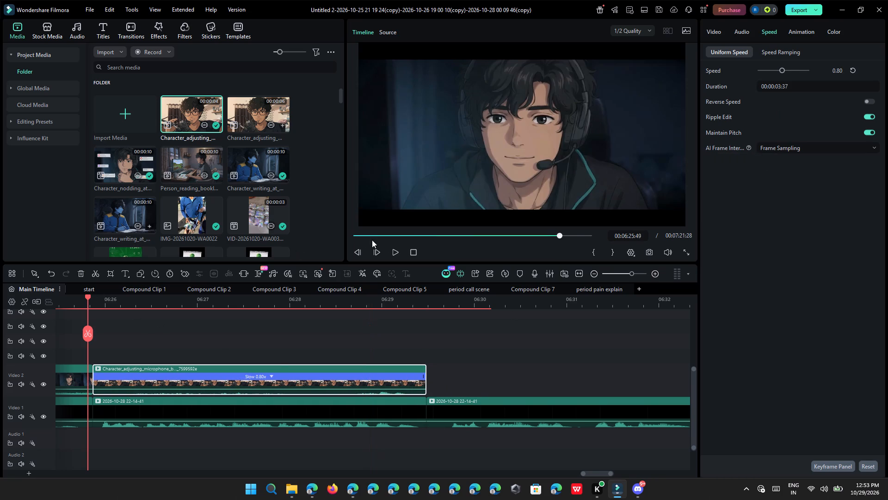
pyautogui.click(402, 249)
pyautogui.click(393, 253)
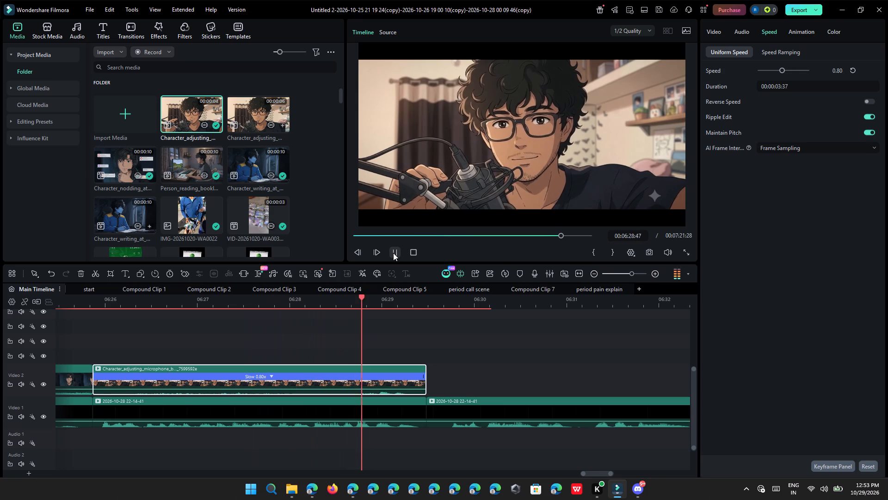
pyautogui.click(393, 253)
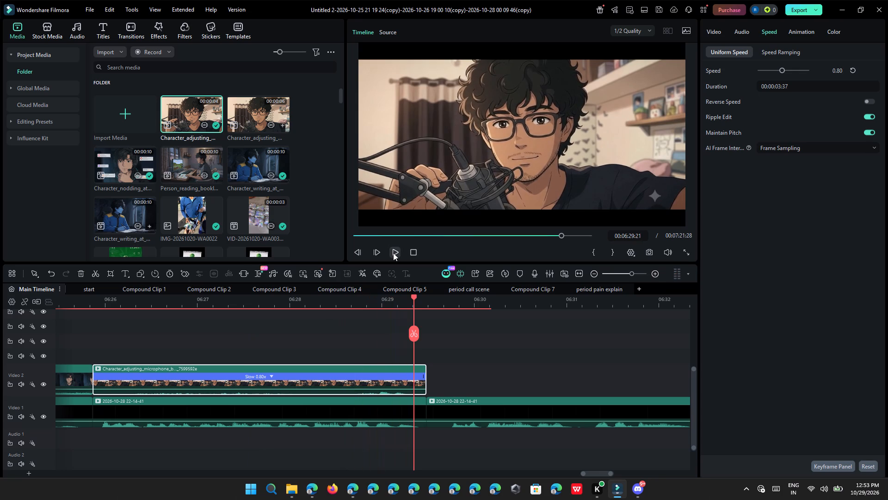
pyautogui.click(86, 305)
pyautogui.moveTo(84, 302); pyautogui.dragTo(66, 301)
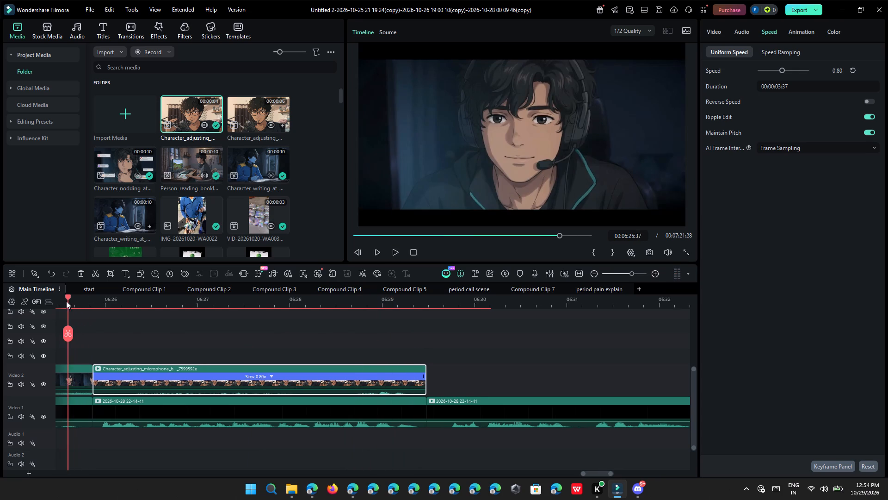
pyautogui.moveTo(66, 301); pyautogui.dragTo(236, 319)
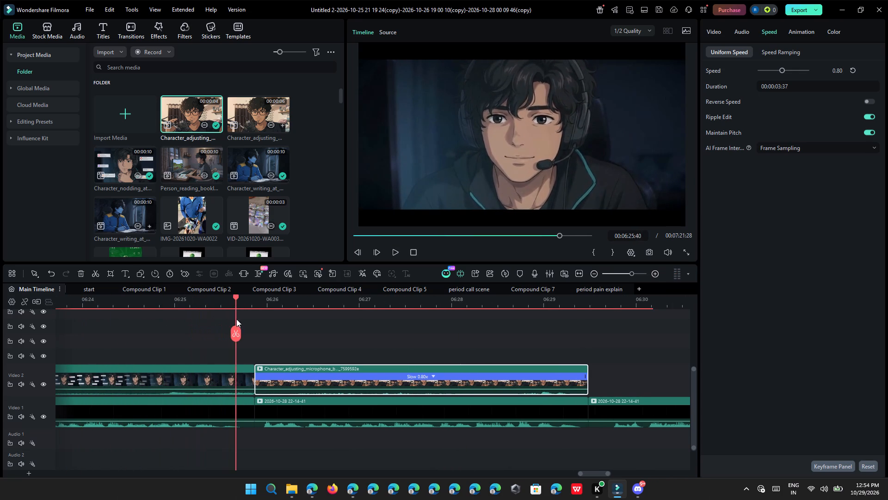
pyautogui.moveTo(236, 319); pyautogui.dragTo(527, 334)
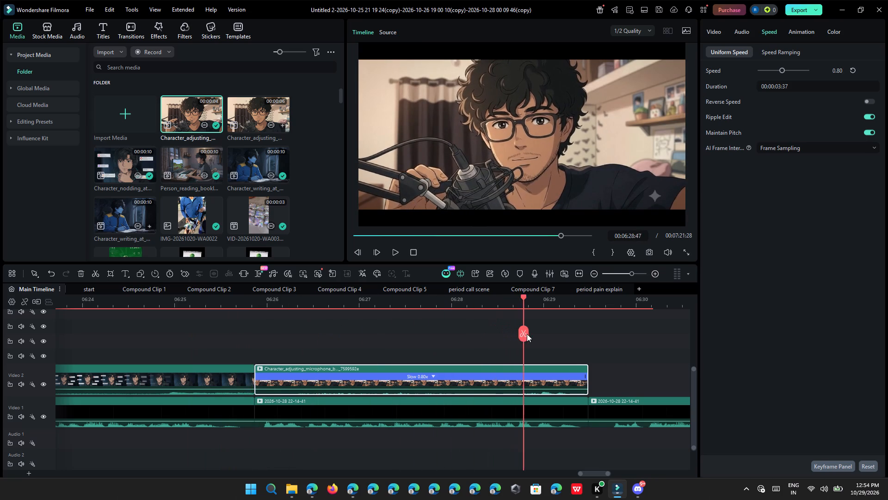
pyautogui.moveTo(527, 334); pyautogui.dragTo(448, 349)
# Delete the Character_adjusting_microphone clip from the Video 2 track.
pyautogui.click(75, 275)
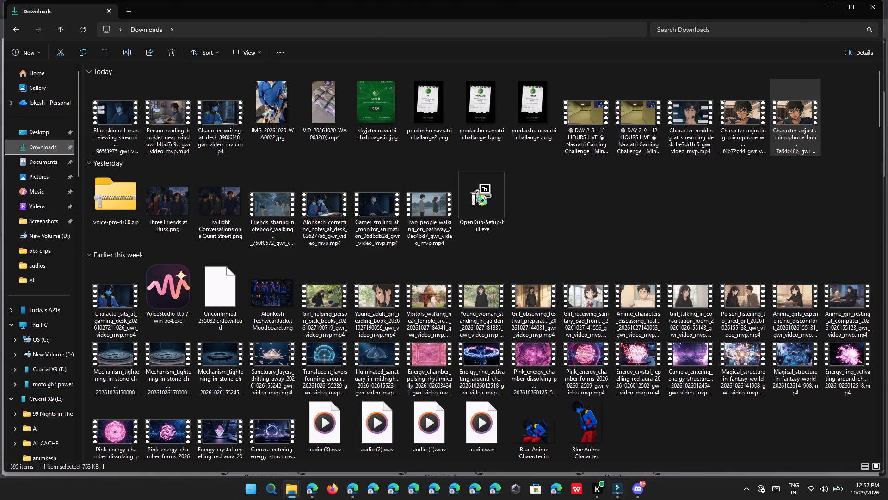
pyautogui.moveTo(615, 499); pyautogui.dragTo(525, 357)
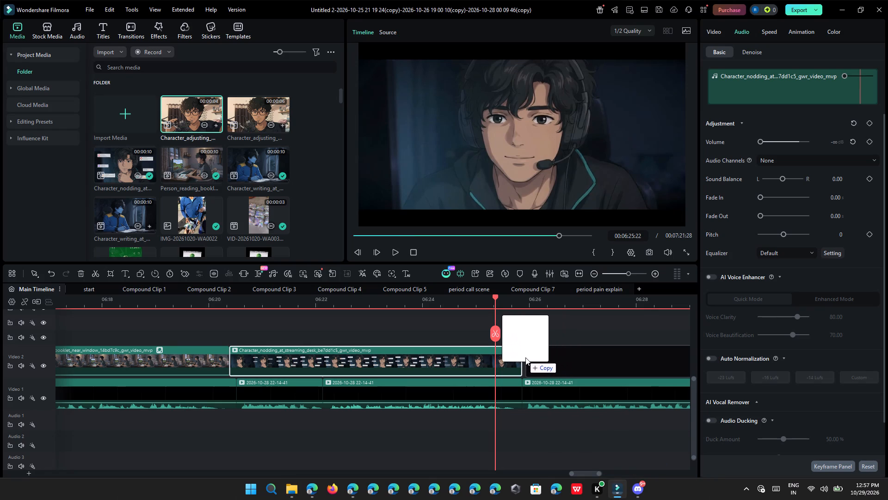
pyautogui.moveTo(525, 357); pyautogui.dragTo(521, 357)
pyautogui.click(510, 253)
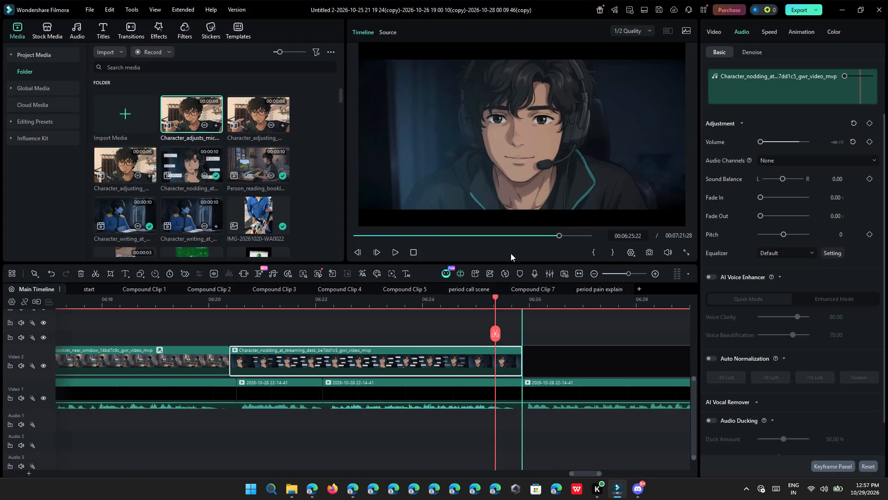
# Play the timeline from about 06:25, and again from about 06:16, to review the new microphone clip in sequence.
pyautogui.doubleClick(398, 259)
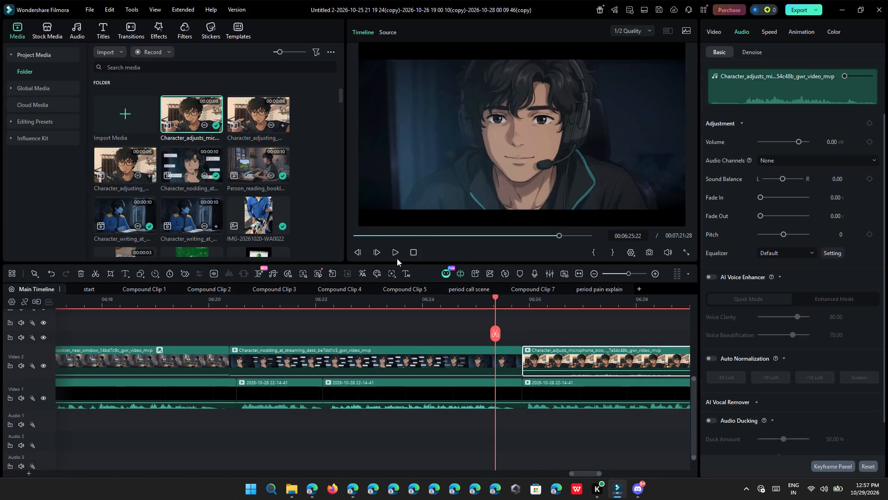
pyautogui.click(397, 258)
pyautogui.click(397, 256)
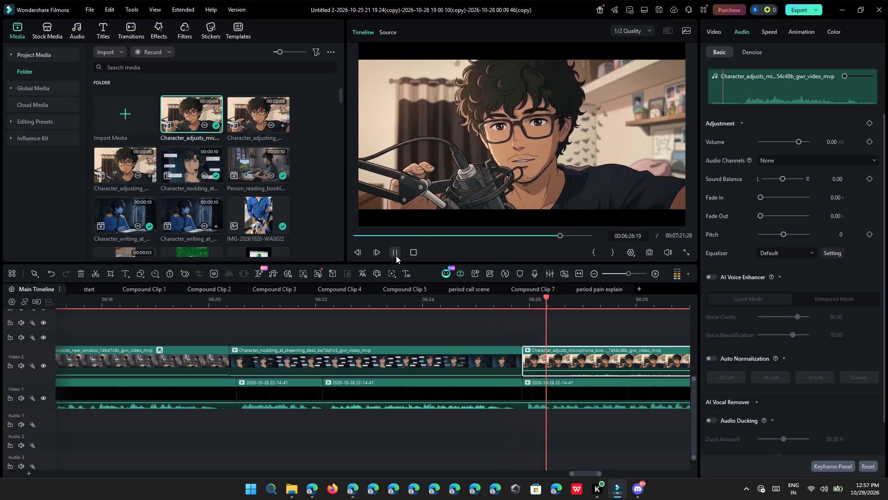
pyautogui.keyDown('ctrl'); pyautogui.scroll(-4, 461, 388); pyautogui.keyUp('ctrl')
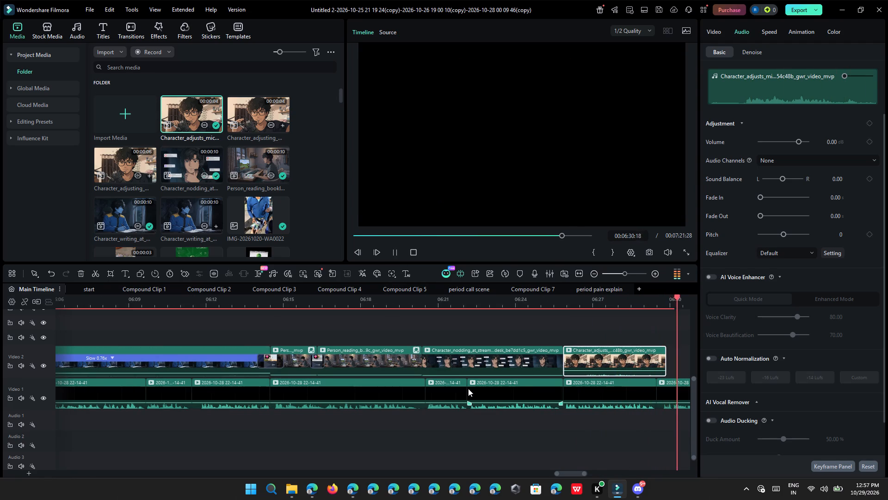
pyautogui.keyDown('ctrl'); pyautogui.scroll(-4, 468, 388); pyautogui.keyUp('ctrl')
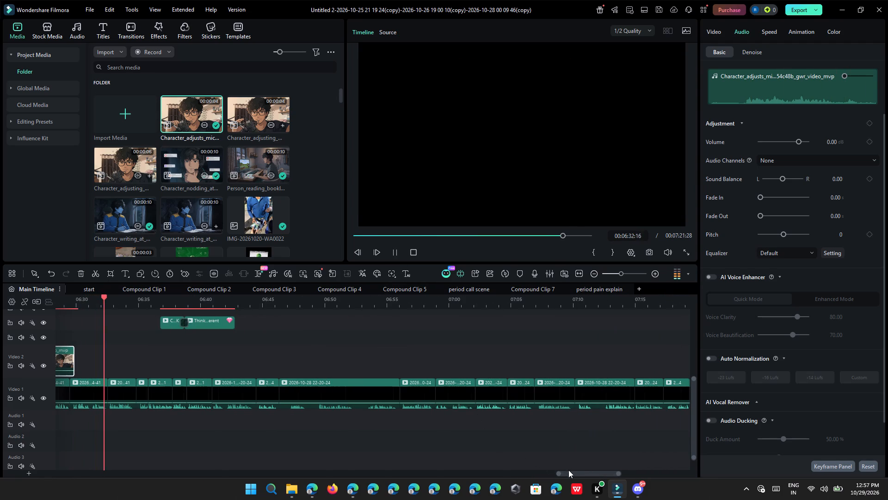
pyautogui.moveTo(568, 471); pyautogui.dragTo(528, 474)
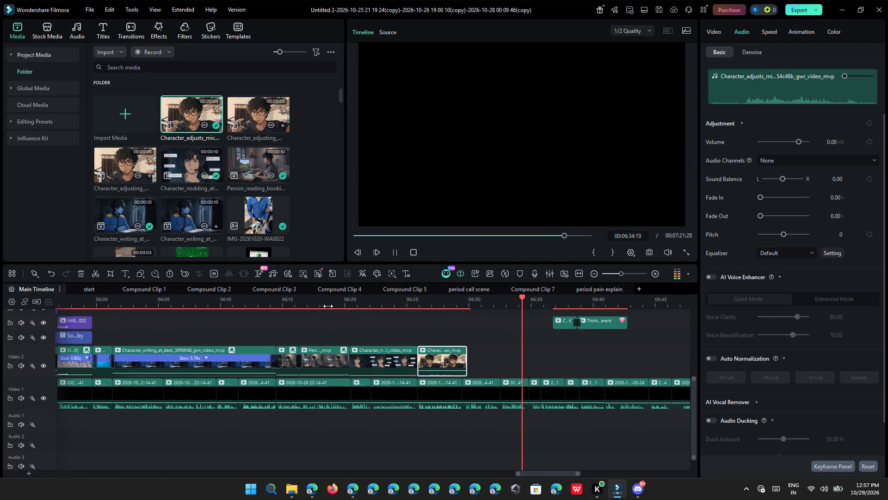
pyautogui.click(300, 303)
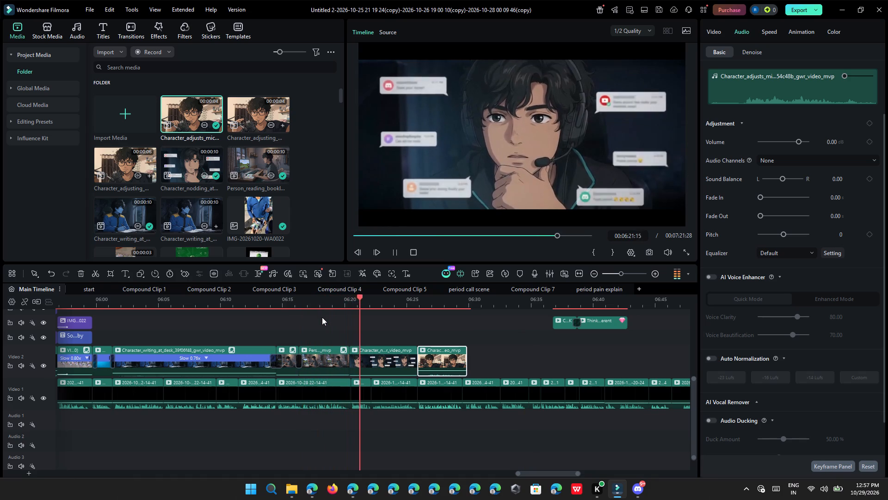
pyautogui.scroll(-1, 427, 443)
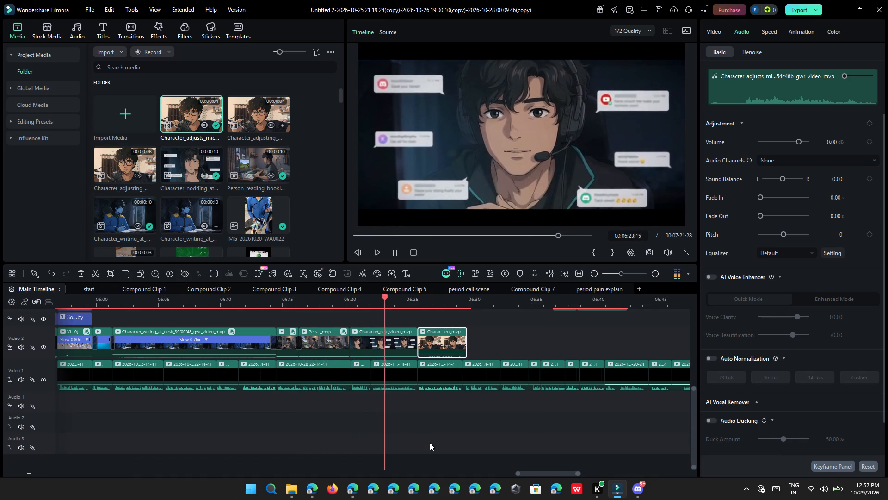
pyautogui.keyDown('ctrl'); pyautogui.scroll(4, 449, 428); pyautogui.keyUp('ctrl')
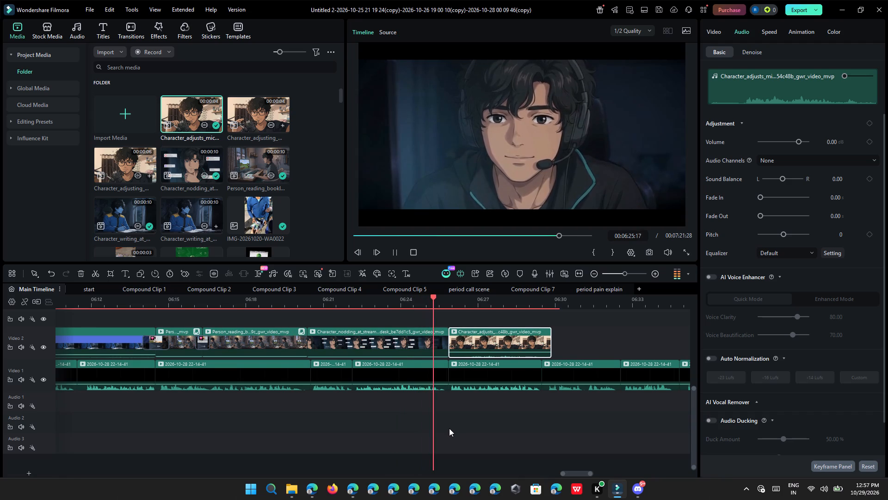
pyautogui.click(399, 251)
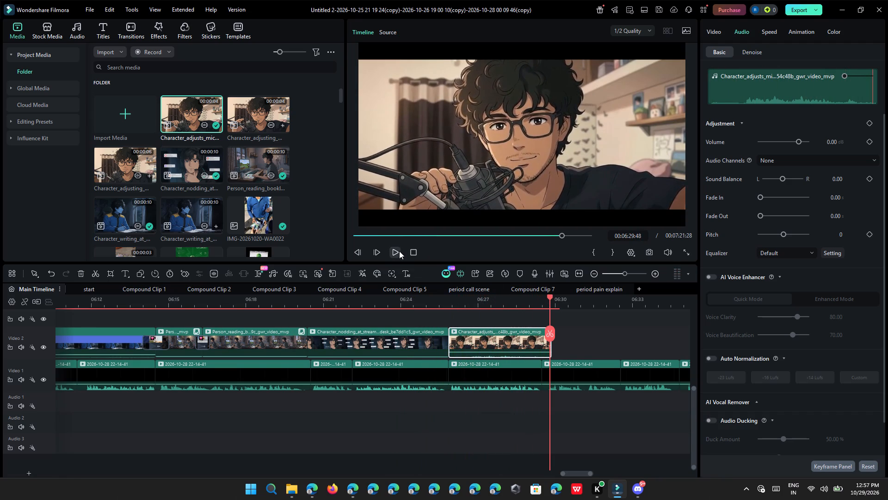
# Look through the transition library's categories for a suitable transition.
pyautogui.click(131, 27)
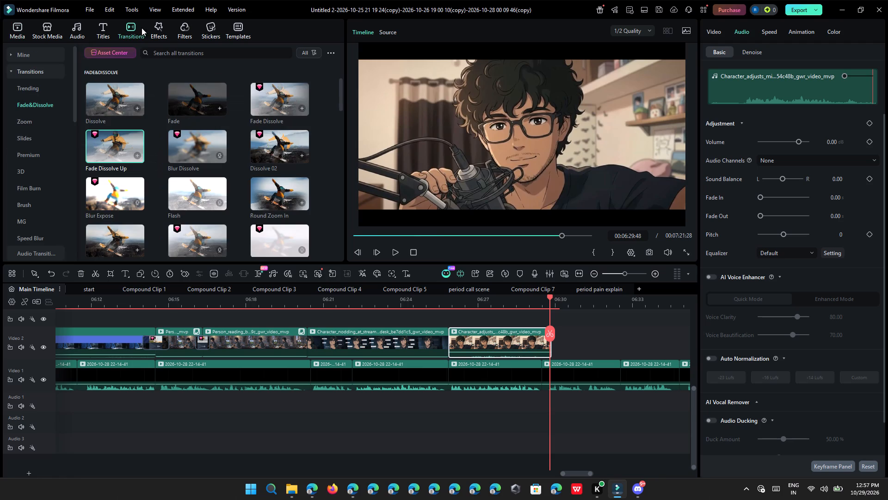
pyautogui.click(163, 28)
pyautogui.click(110, 18)
pyautogui.click(128, 25)
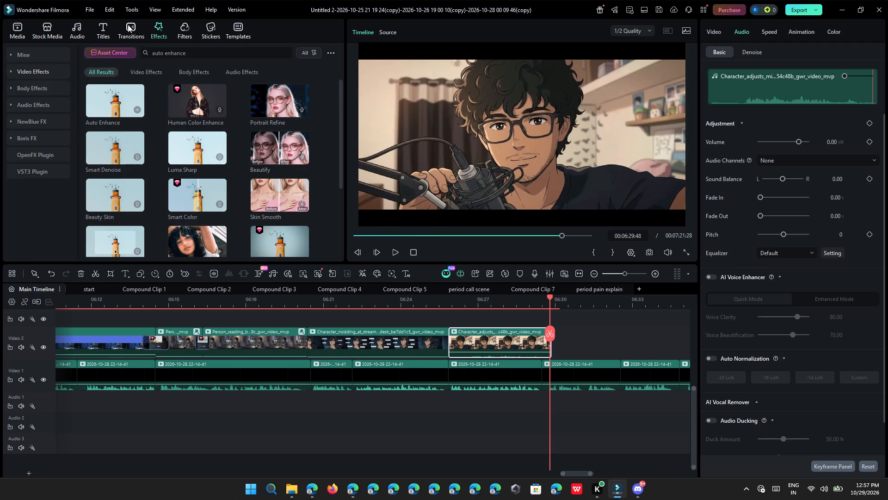
pyautogui.scroll(-1, 193, 116)
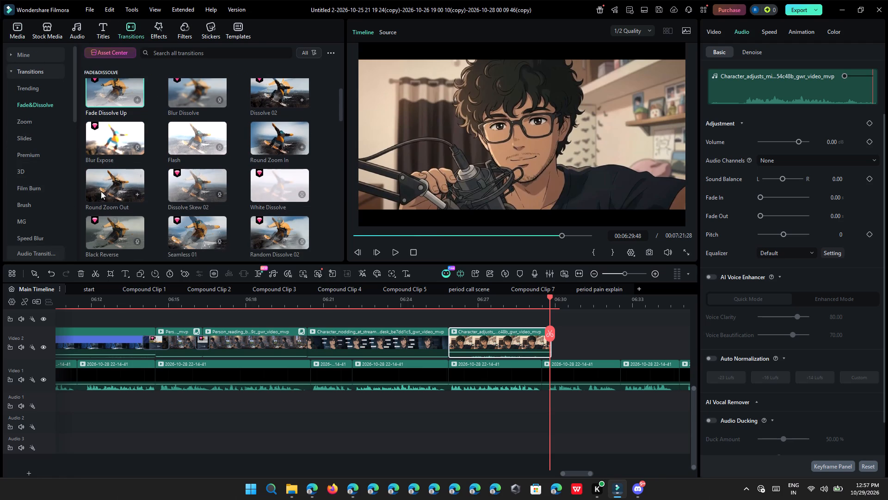
pyautogui.scroll(-2, 49, 171)
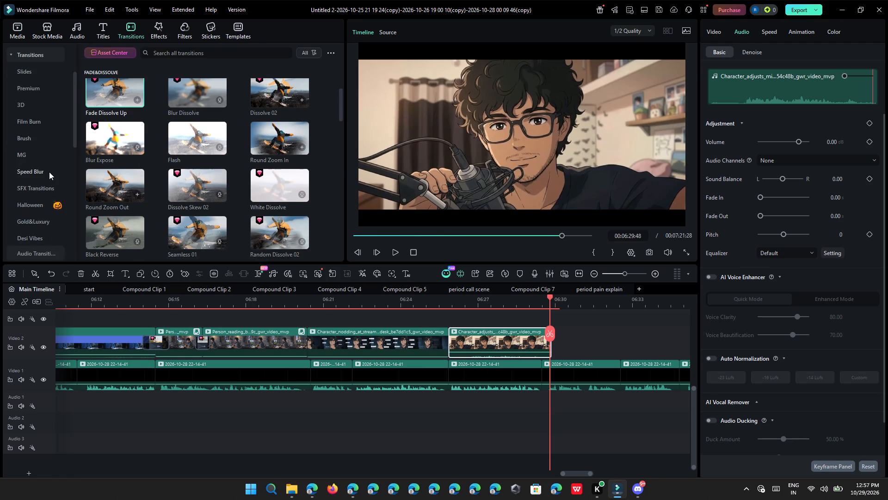
pyautogui.scroll(-7, 49, 176)
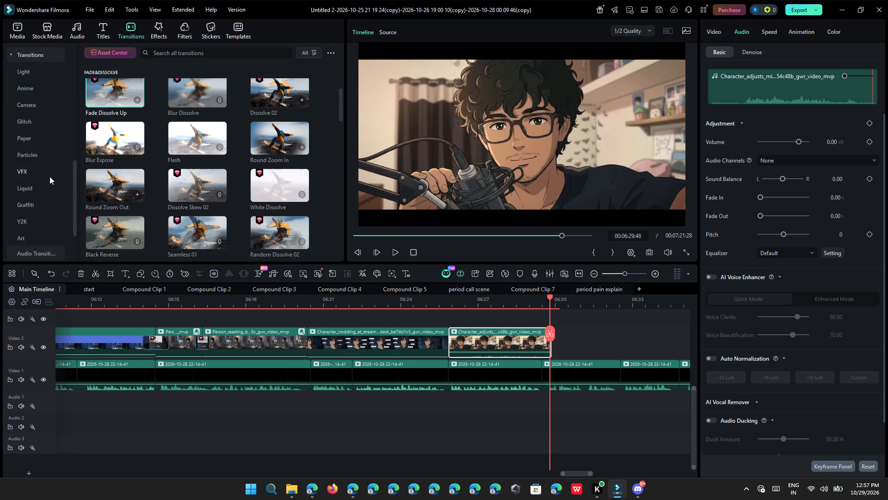
pyautogui.scroll(-3, 49, 176)
pyautogui.scroll(9, 49, 176)
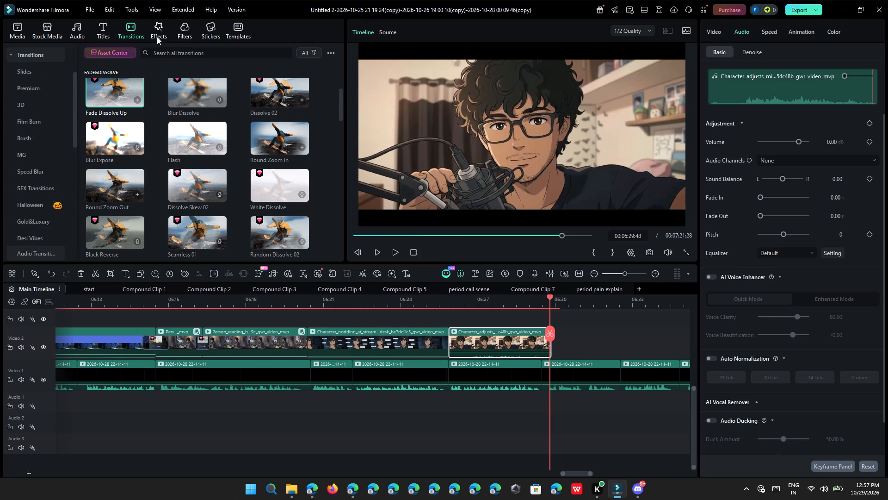
pyautogui.moveTo(157, 37); pyautogui.dragTo(119, 58)
# Apply the Premium transition Diamond Dissolve Blur at the cut between the Character_nodding and Character_adjusts clips on Video 2.
pyautogui.click(34, 100)
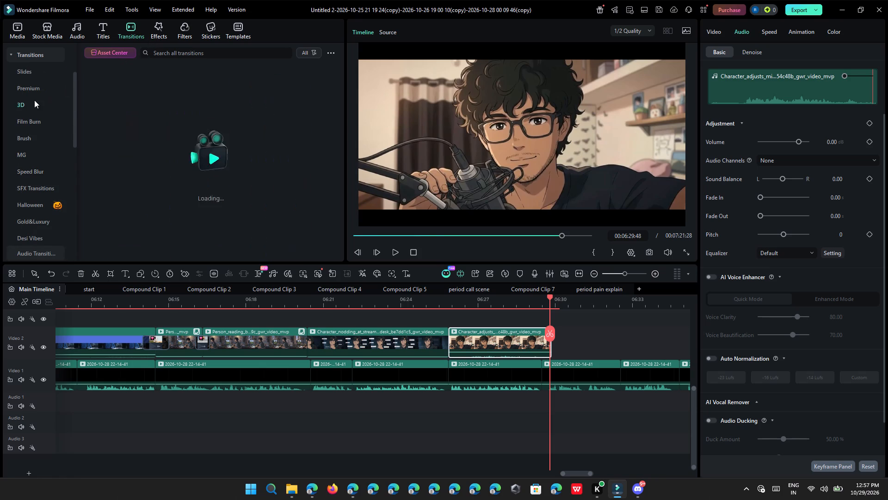
pyautogui.click(43, 88)
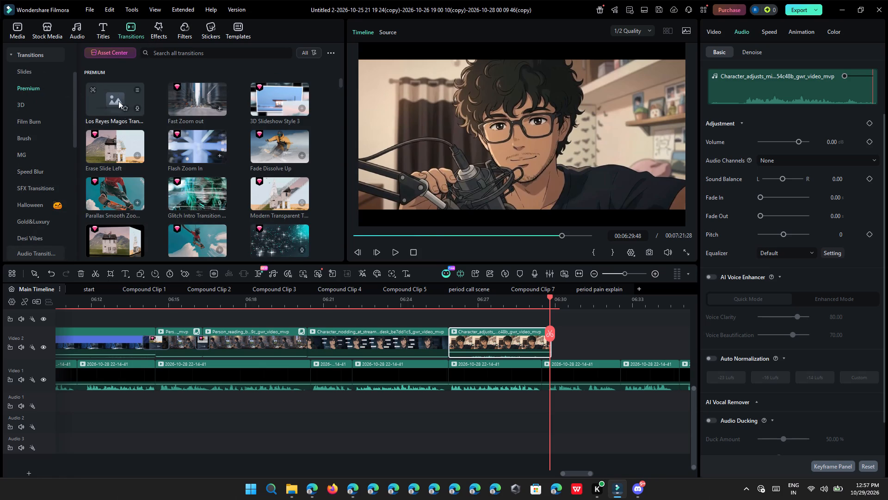
pyautogui.scroll(-3, 135, 125)
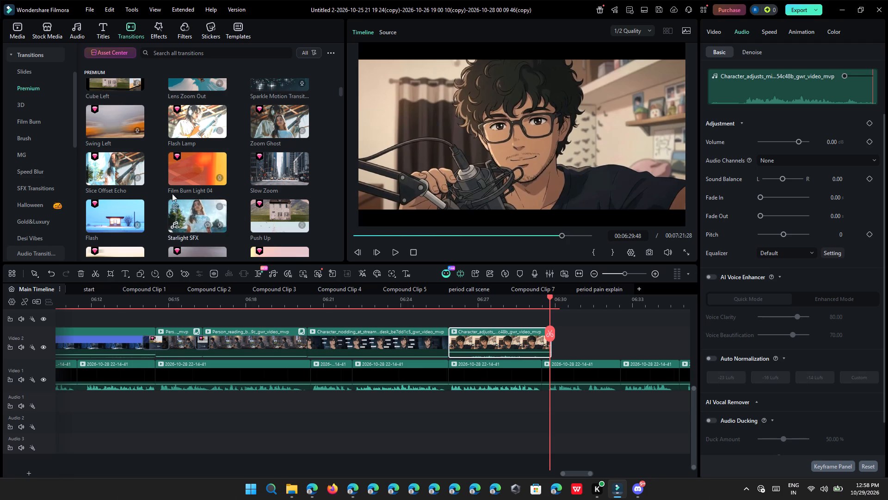
pyautogui.click(123, 165)
pyautogui.scroll(-2, 123, 165)
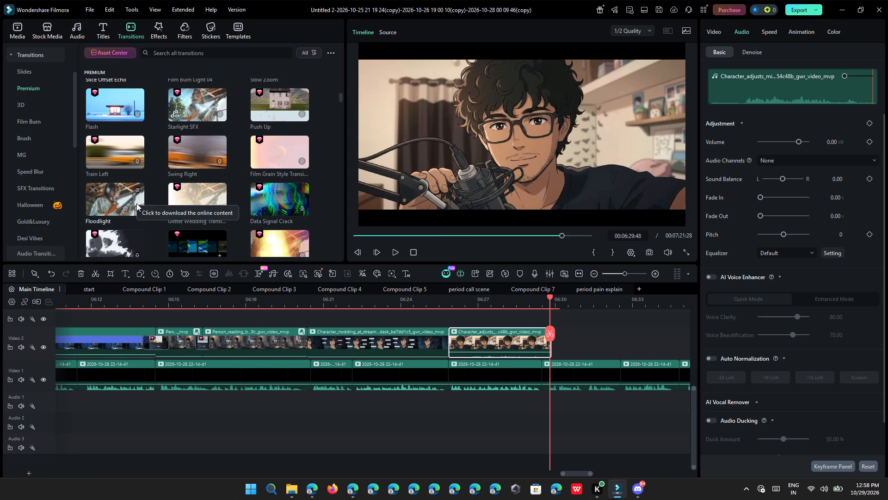
pyautogui.click(126, 185)
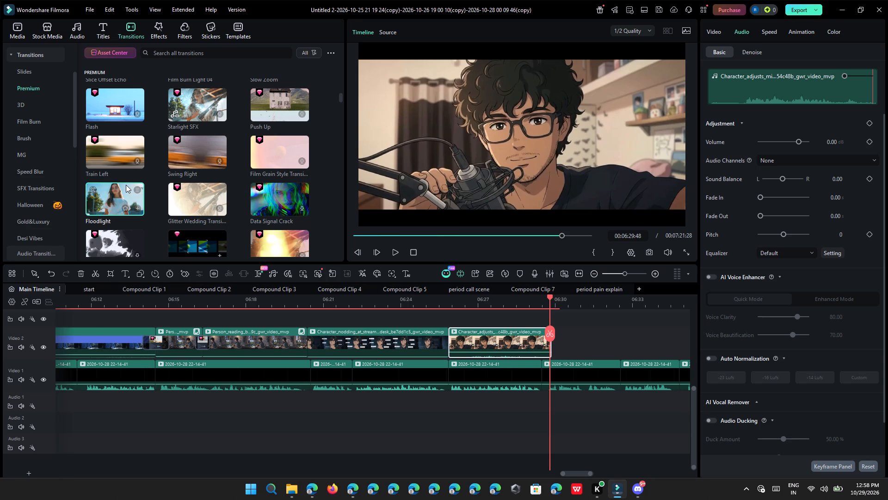
pyautogui.scroll(-2, 170, 207)
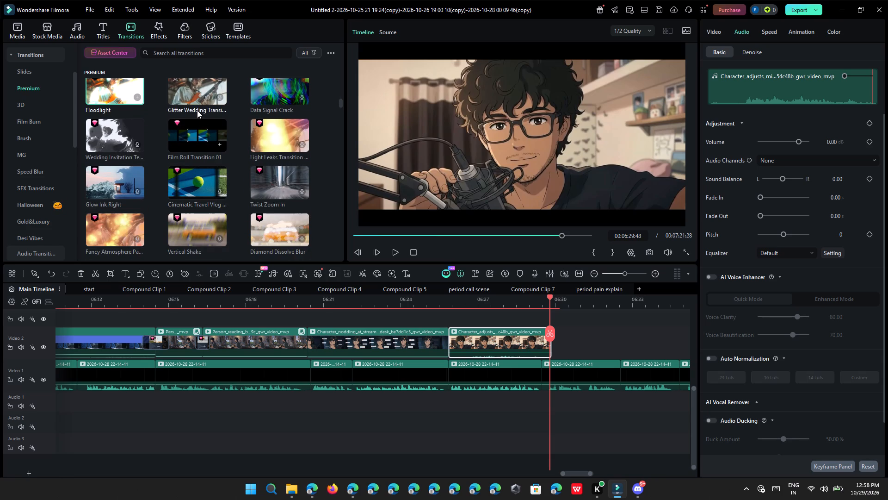
pyautogui.scroll(1, 197, 110)
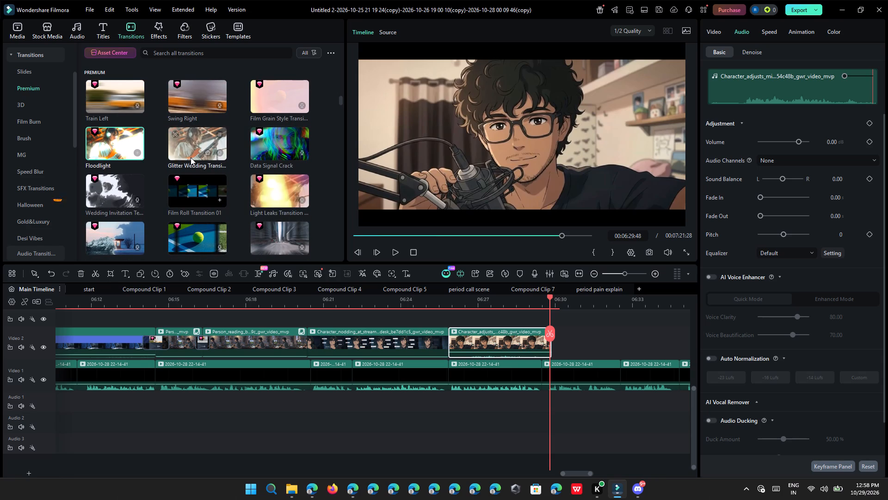
pyautogui.scroll(-1, 191, 157)
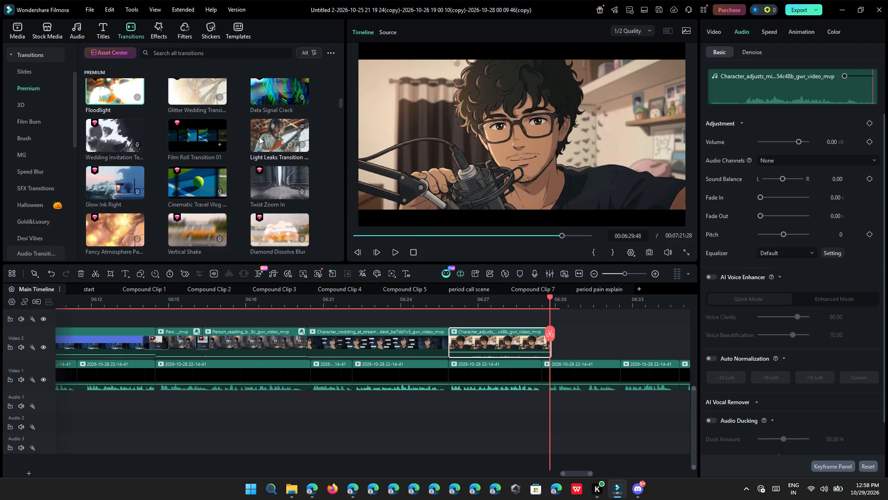
pyautogui.scroll(-2, 259, 137)
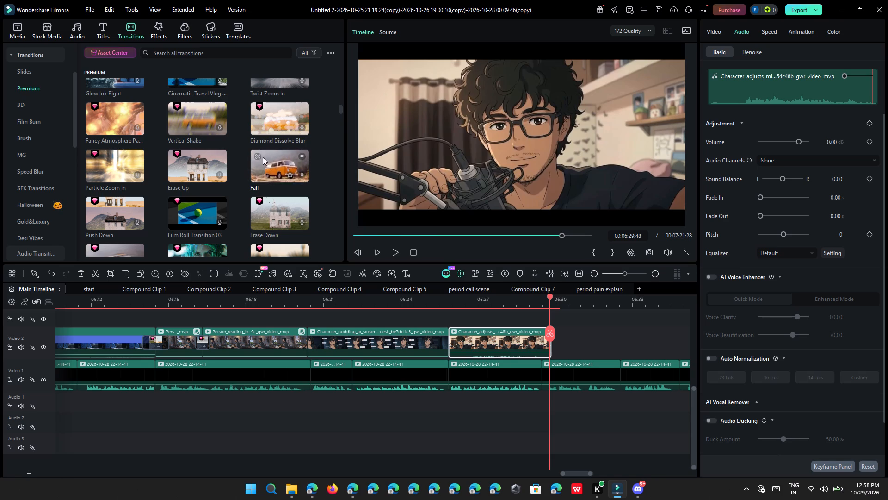
pyautogui.moveTo(261, 125); pyautogui.dragTo(448, 337)
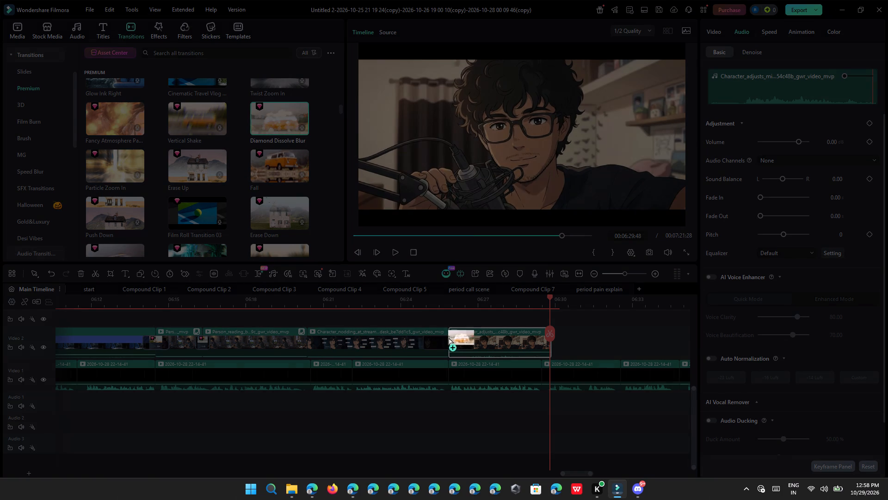
# Play the timeline from about 06:24 to review the Diamond Dissolve Blur transition into the microphone clip.
pyautogui.click(419, 304)
pyautogui.click(389, 252)
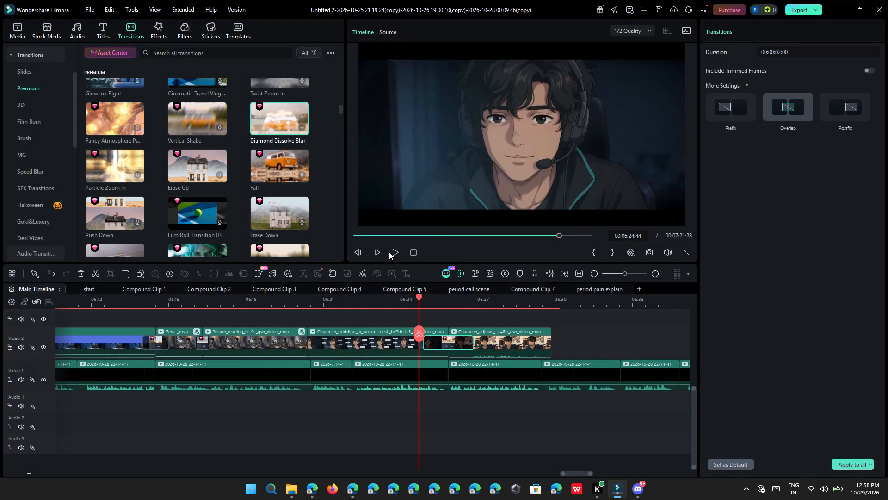
pyautogui.click(390, 251)
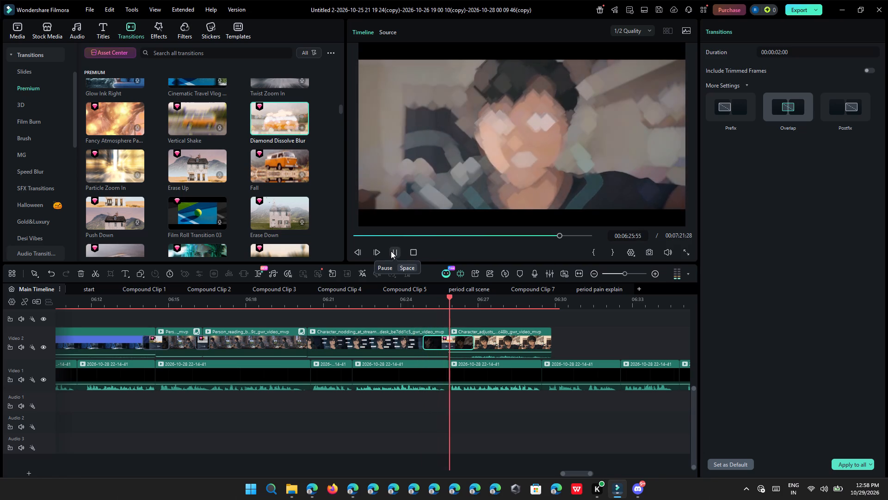
pyautogui.click(391, 251)
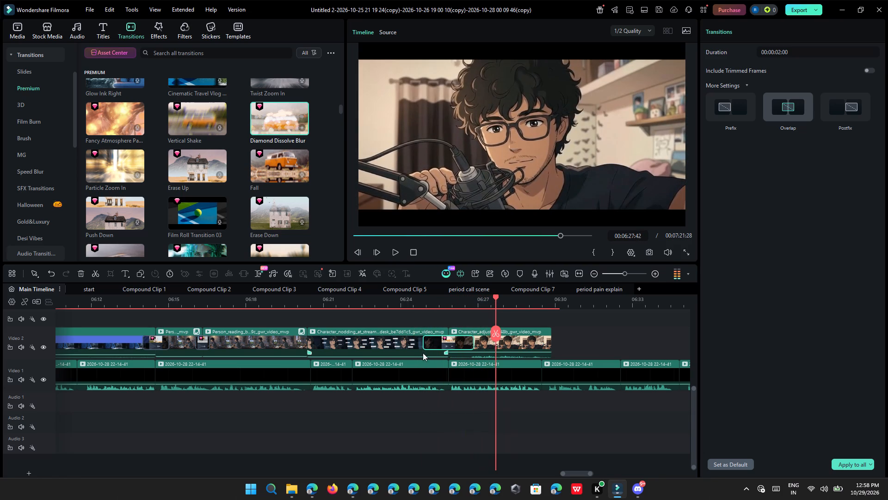
# Shorten the Diamond Dissolve Blur transition on the timeline to a duration of 00:00:00:53.
pyautogui.moveTo(425, 342); pyautogui.dragTo(437, 343)
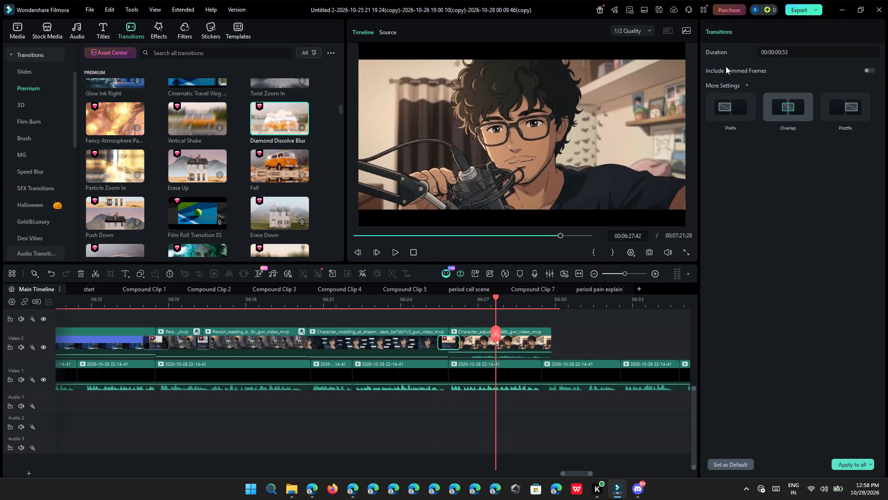
pyautogui.click(758, 89)
pyautogui.click(747, 89)
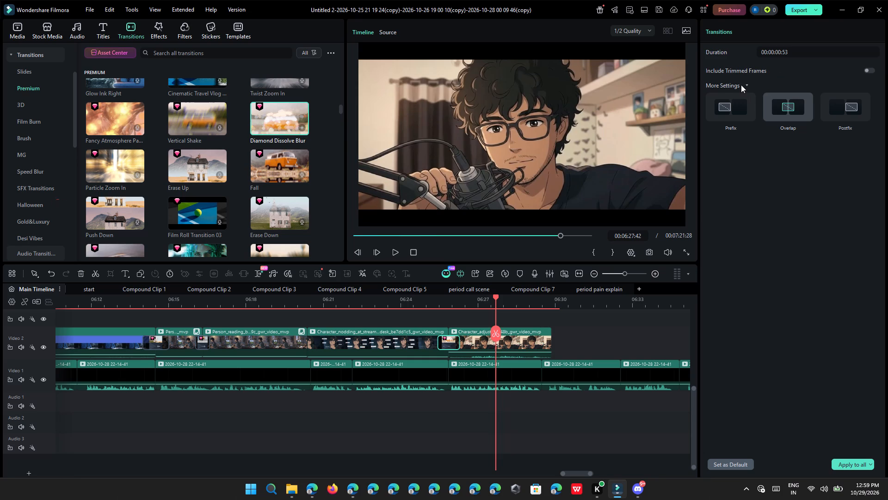
pyautogui.click(741, 85)
pyautogui.click(731, 87)
pyautogui.rightClick(452, 344)
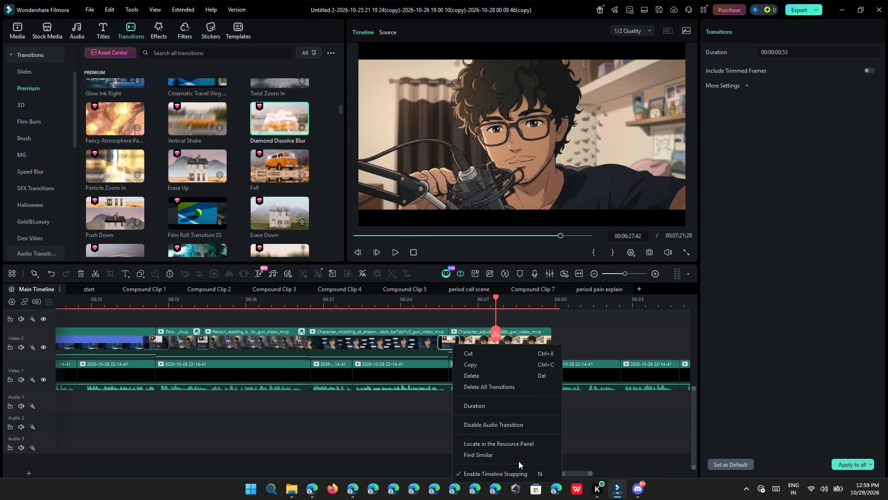
pyautogui.click(779, 127)
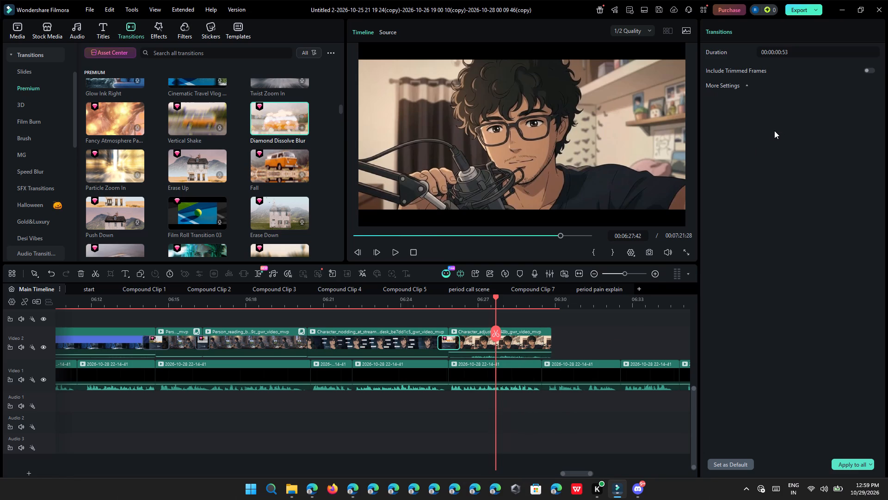
pyautogui.click(468, 319)
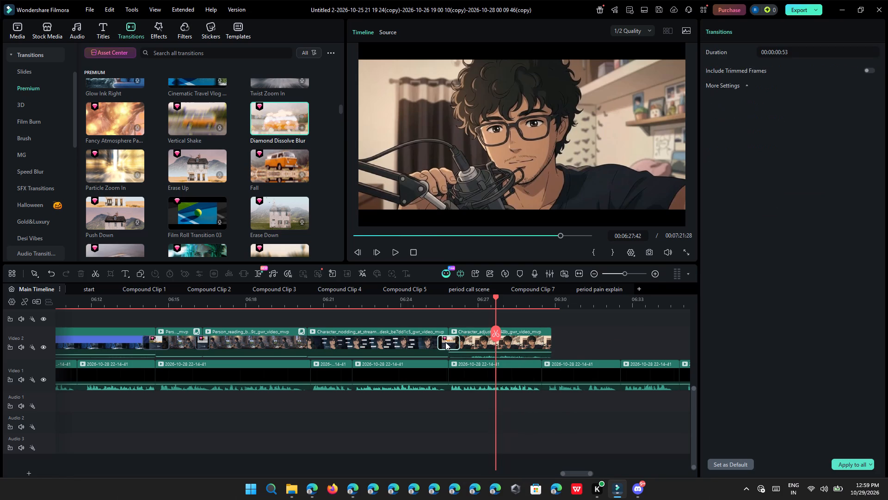
# Play the shortened transition from about 06:25, and replay the timeline from about 06:20 into the Character_nodding clip.
pyautogui.click(445, 342)
pyautogui.click(443, 301)
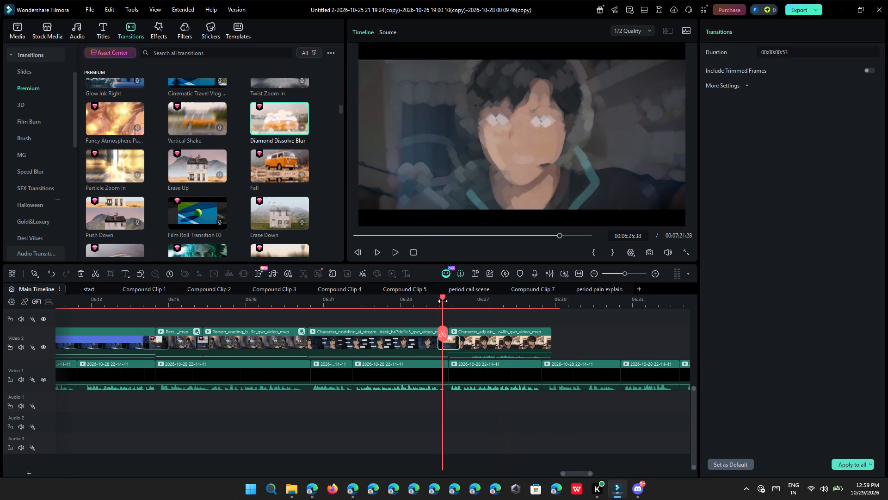
pyautogui.click(395, 253)
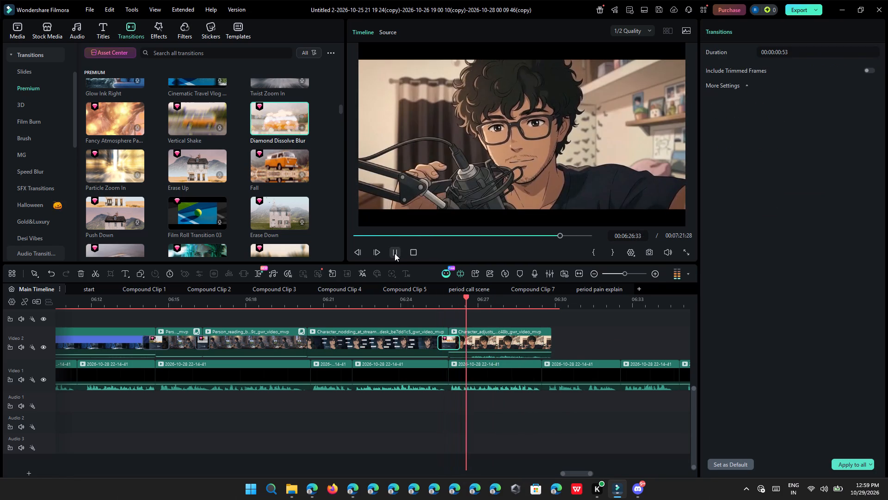
pyautogui.scroll(-1, 248, 189)
pyautogui.click(373, 305)
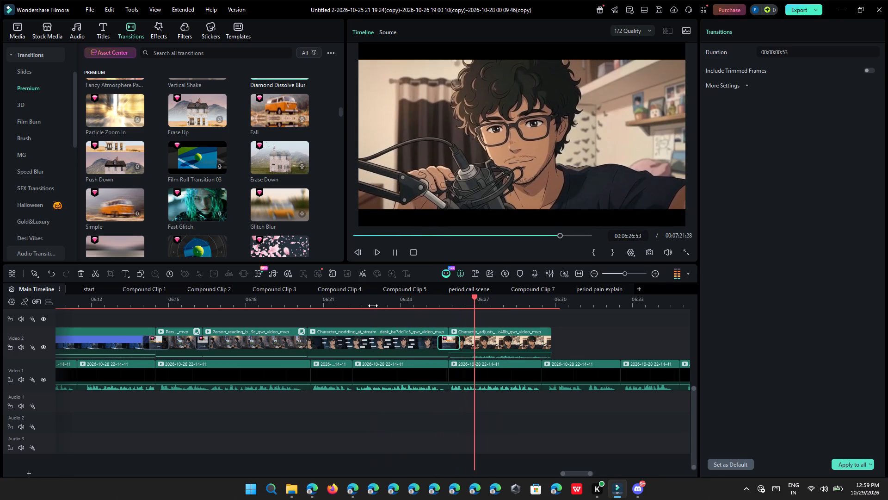
pyautogui.click(294, 300)
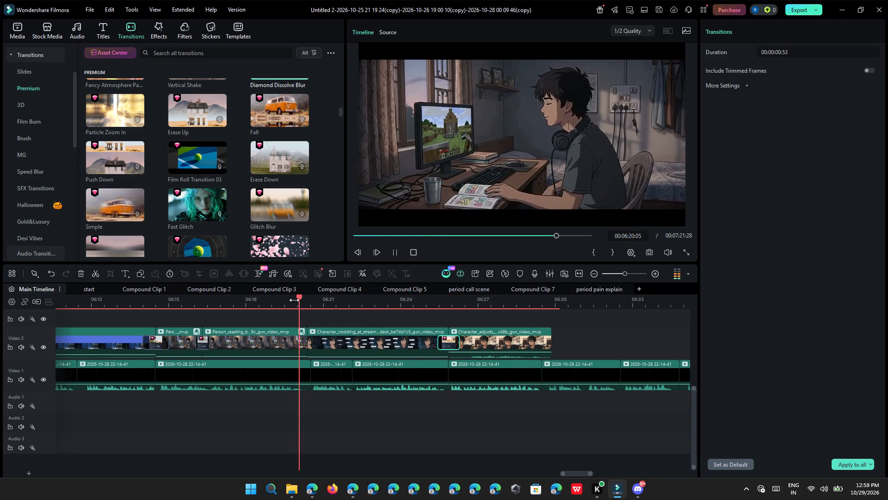
pyautogui.click(399, 251)
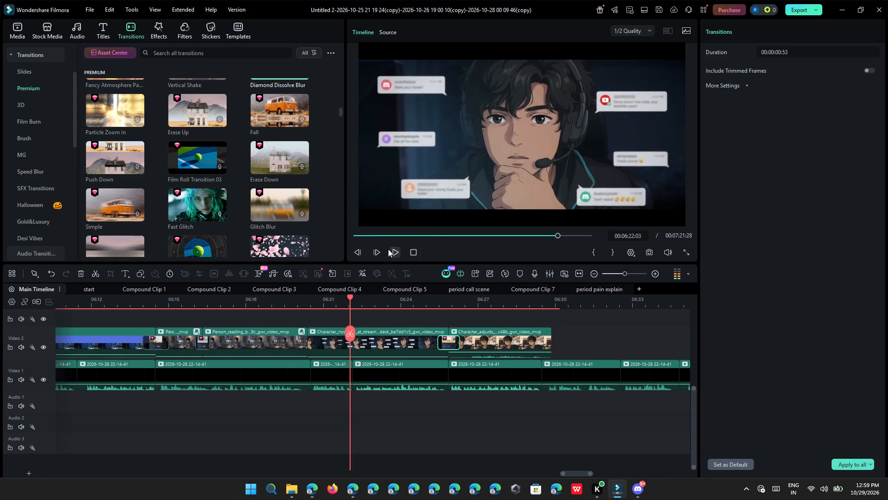
# Apply the Premium transition Flash Zoom Out between the Person_reading and Character_nodding clips on Video 2, and play the timeline briefly.
pyautogui.scroll(-2, 312, 231)
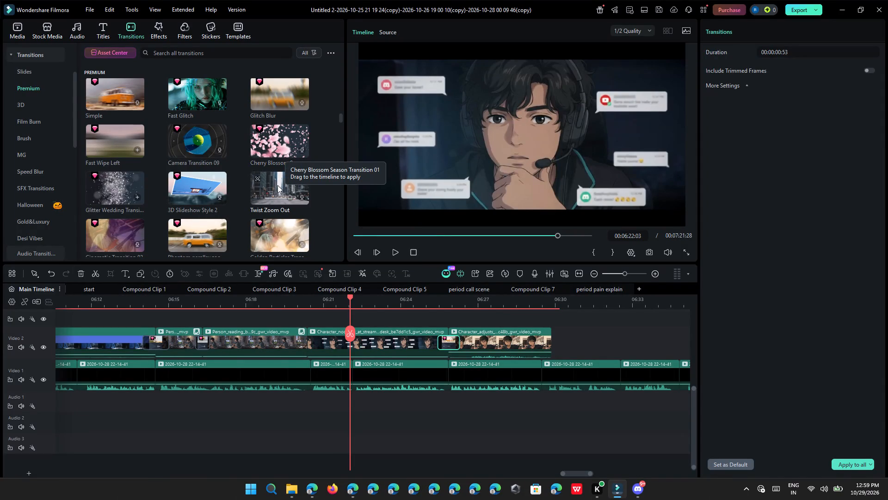
pyautogui.scroll(-2, 261, 195)
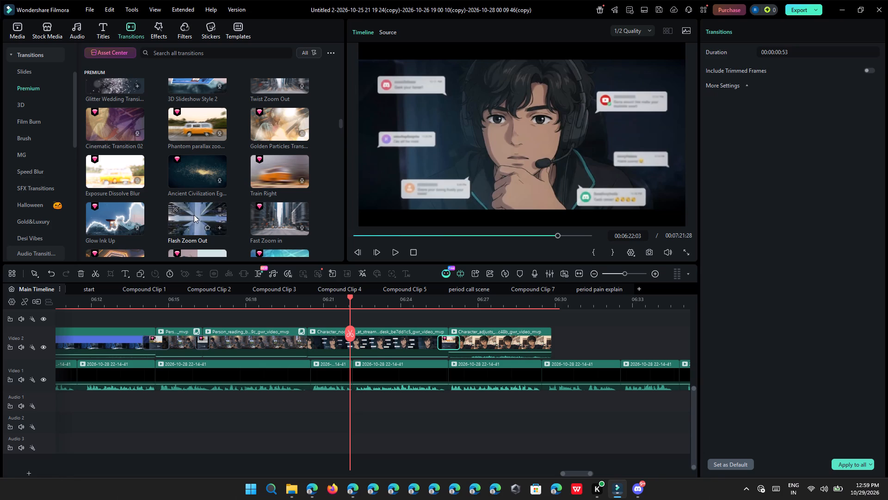
pyautogui.moveTo(194, 215); pyautogui.dragTo(297, 334)
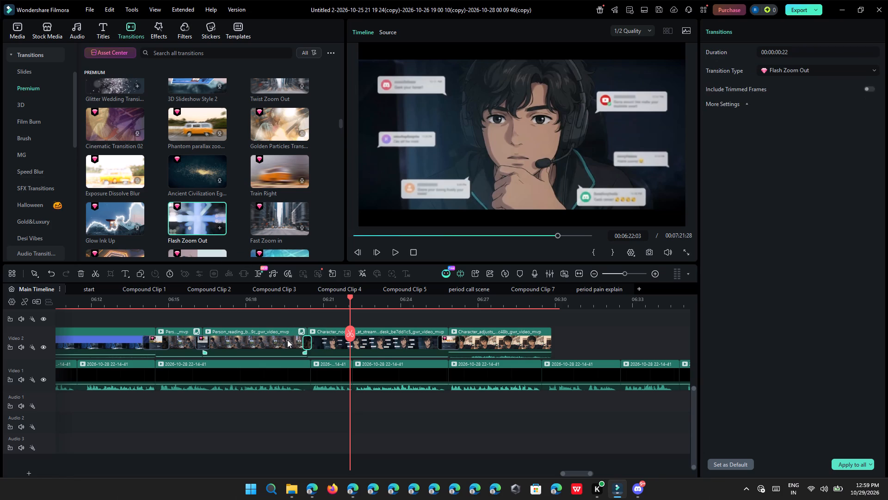
pyautogui.click(304, 301)
pyautogui.click(392, 250)
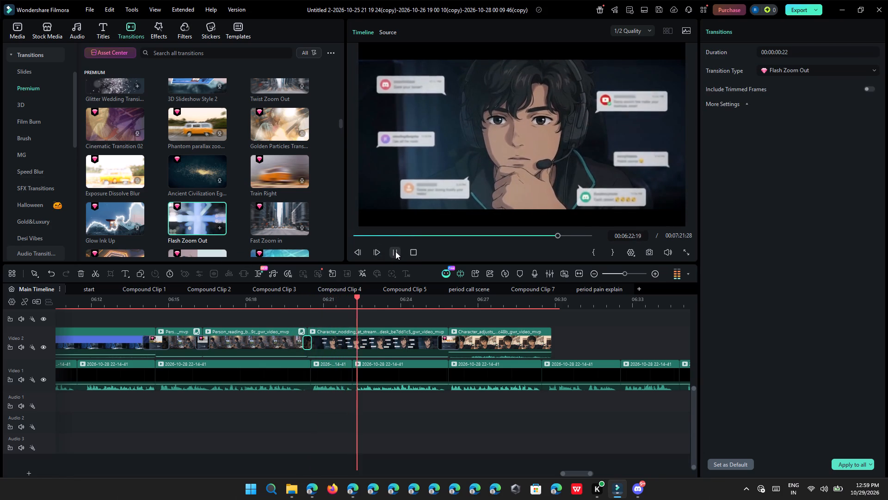
pyautogui.click(395, 251)
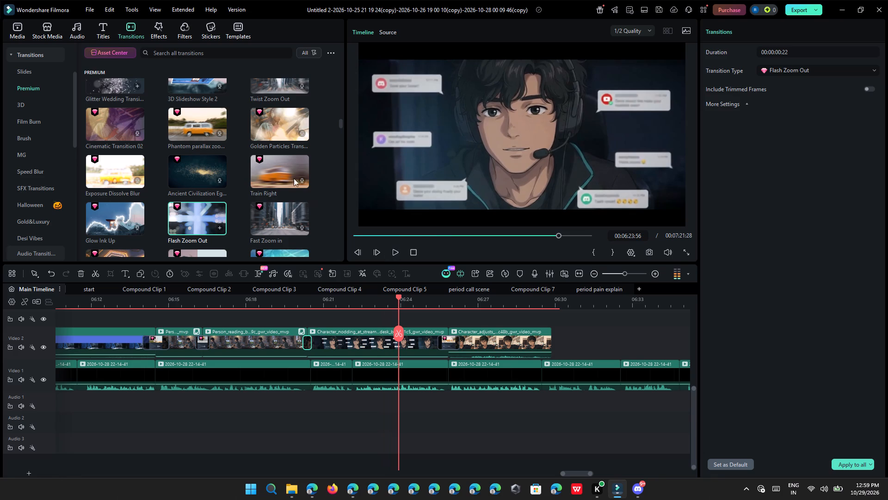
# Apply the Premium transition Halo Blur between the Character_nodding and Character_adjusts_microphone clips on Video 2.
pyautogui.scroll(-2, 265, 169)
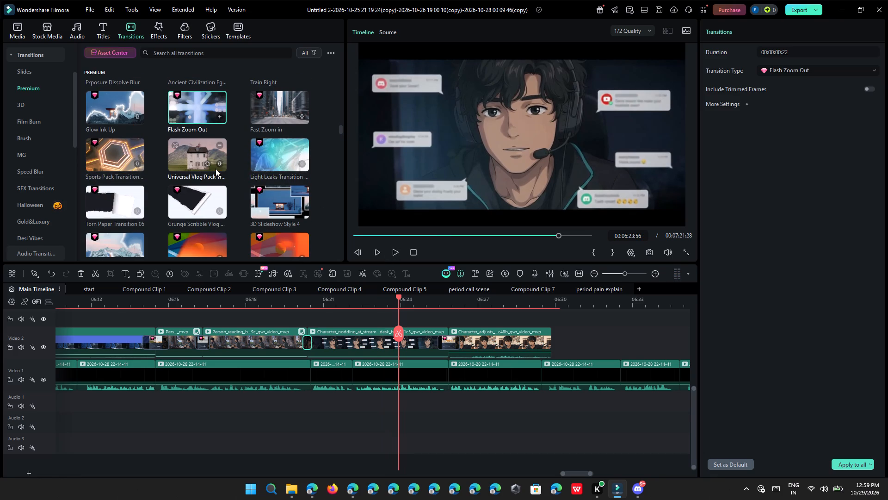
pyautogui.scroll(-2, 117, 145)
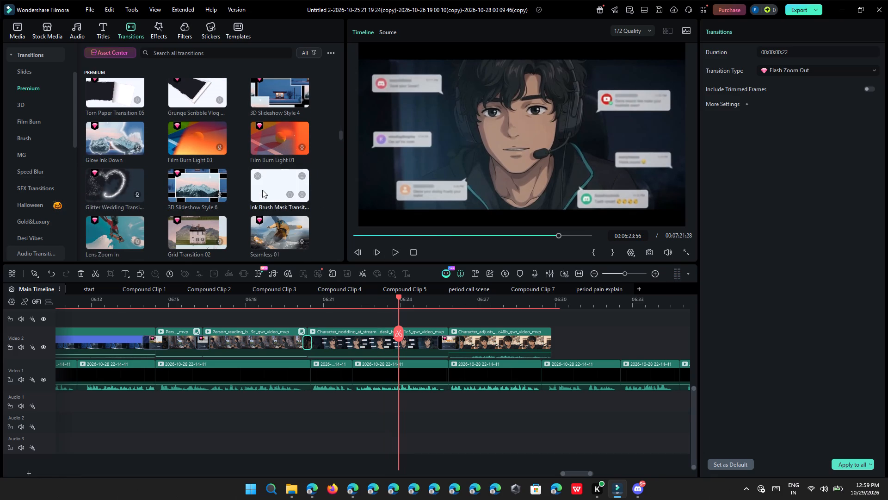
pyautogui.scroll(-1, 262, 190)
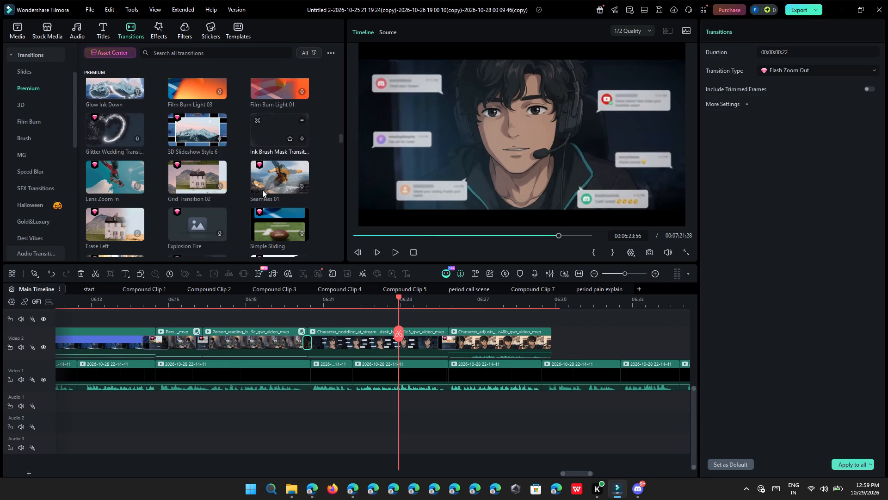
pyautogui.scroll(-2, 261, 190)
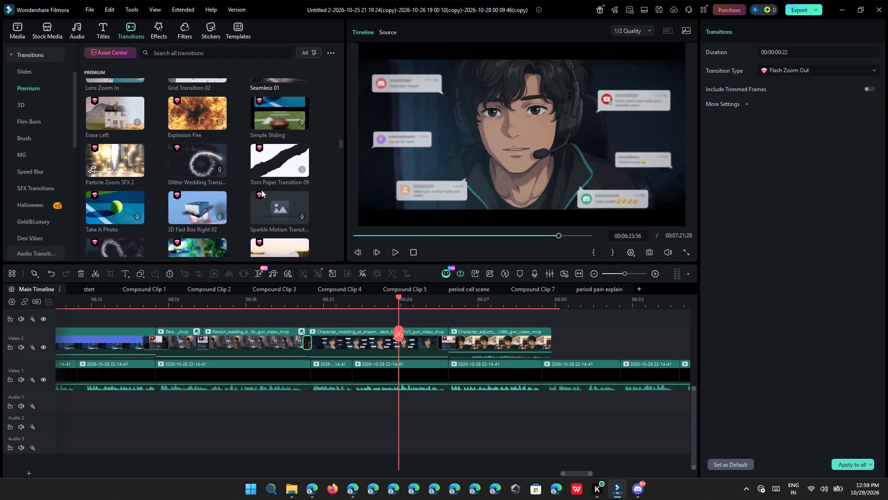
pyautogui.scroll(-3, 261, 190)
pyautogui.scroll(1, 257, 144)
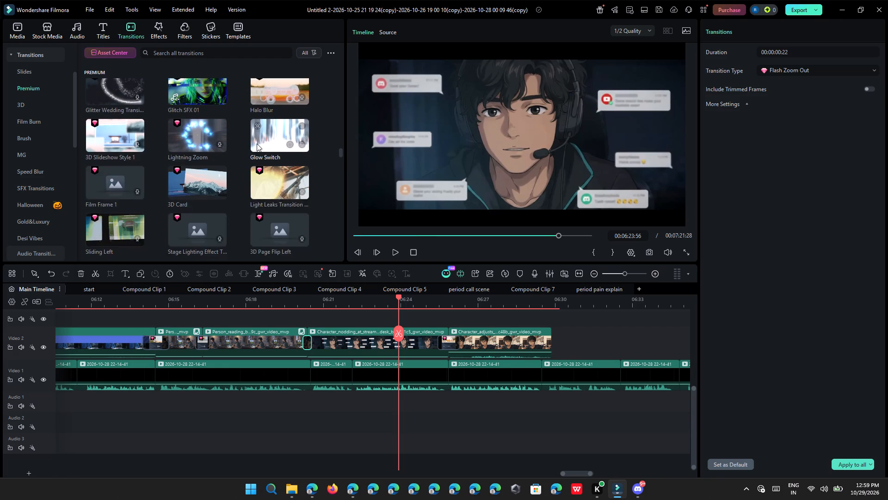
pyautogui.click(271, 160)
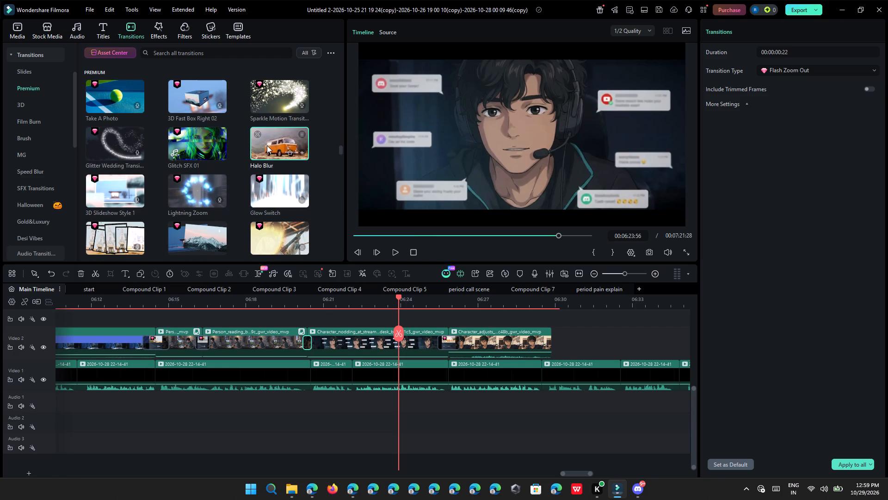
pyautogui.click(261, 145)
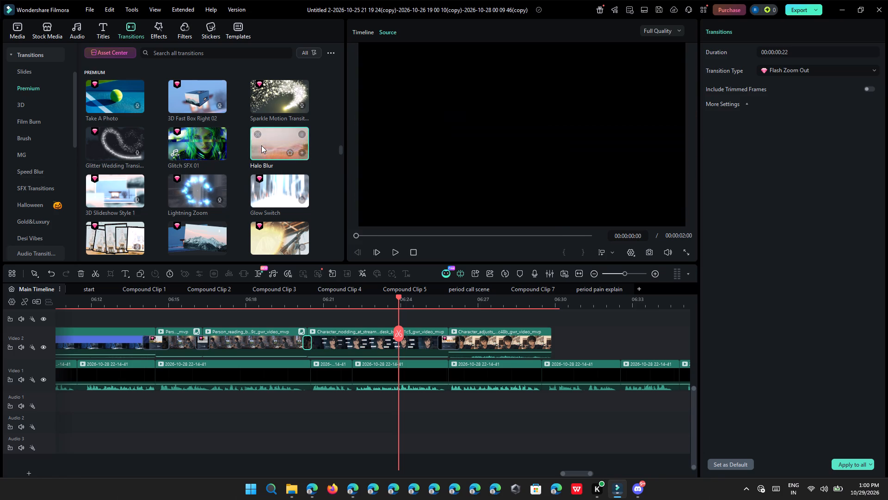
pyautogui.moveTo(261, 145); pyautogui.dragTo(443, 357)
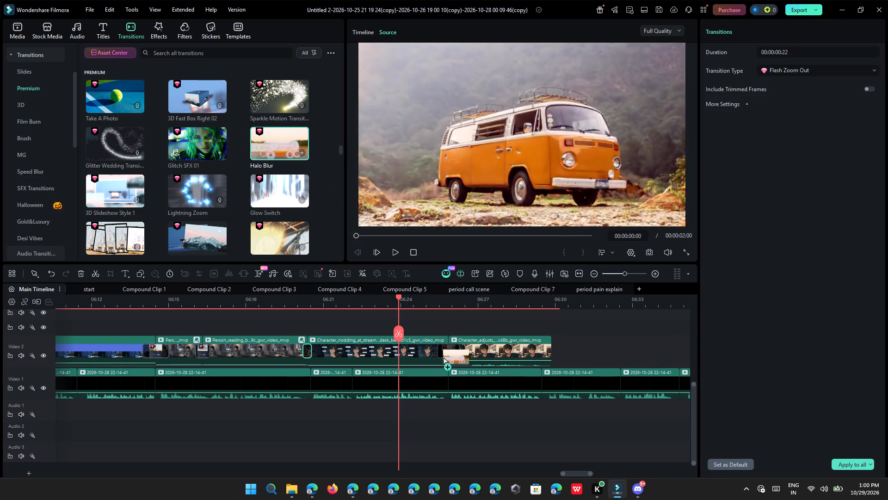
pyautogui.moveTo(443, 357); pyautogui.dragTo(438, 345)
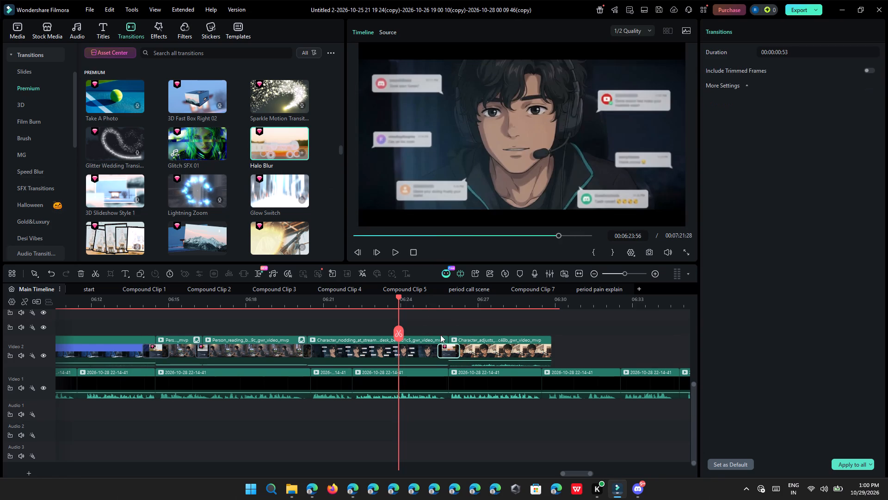
# Play the timeline from about 06:24 into the microphone clip to review the Halo Blur transition.
pyautogui.click(392, 253)
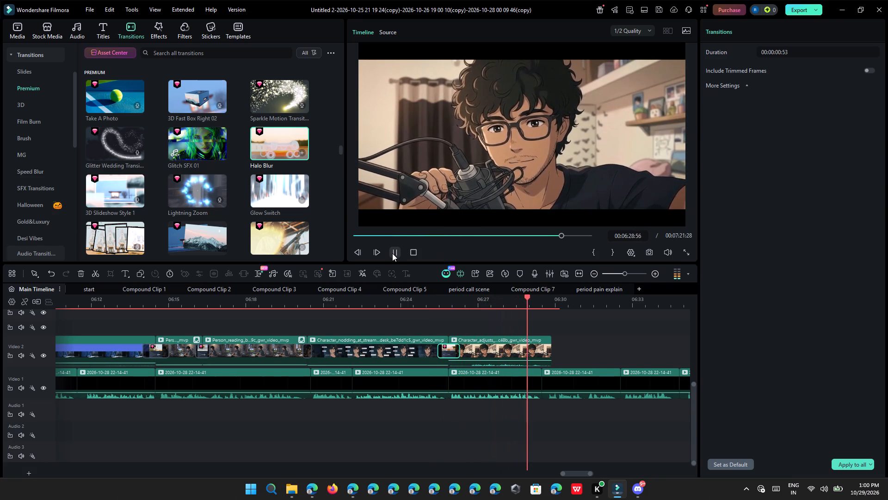
pyautogui.click(181, 304)
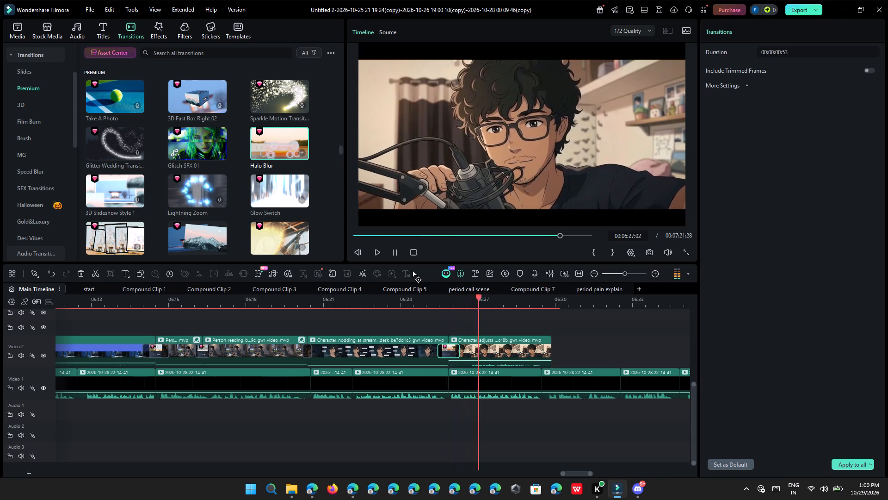
pyautogui.click(396, 256)
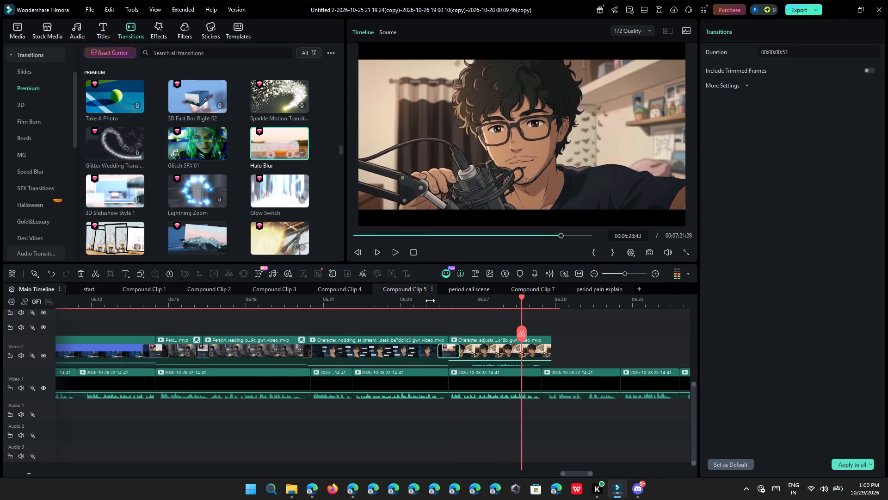
# Search the effects library for "blur to clear".
pyautogui.click(148, 31)
pyautogui.click(160, 29)
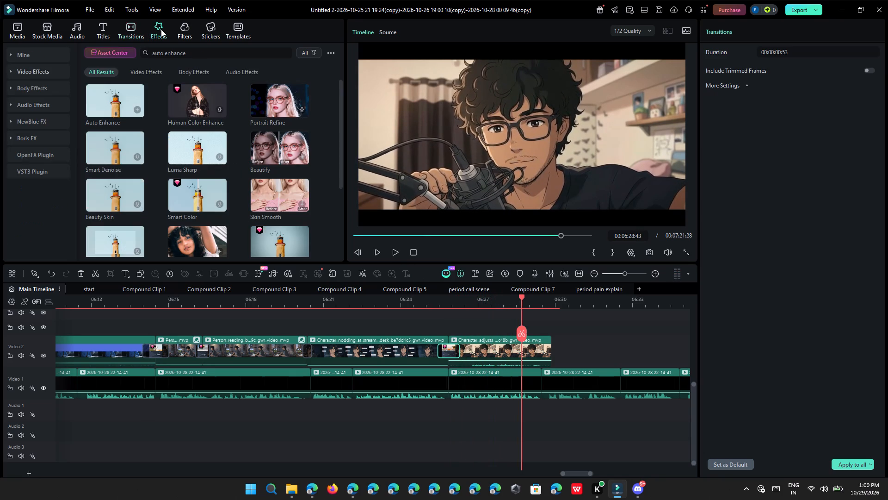
pyautogui.click(182, 59)
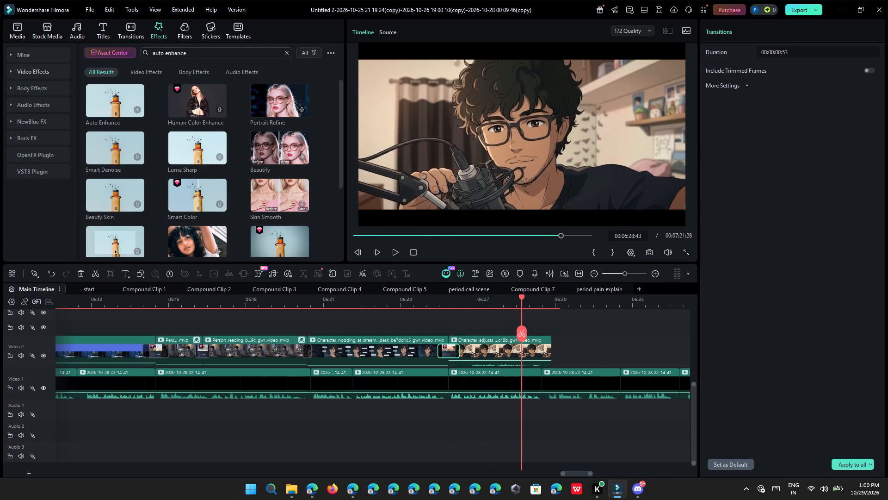
pyautogui.keyDown('ctrl'); pyautogui.click(186, 55); pyautogui.keyUp('ctrl')
pyautogui.hotkey('ctrl', 'a')
pyautogui.press('BackSpace')
pyautogui.write('b;')
pyautogui.press('BackSpace')
pyautogui.press('BackSpace')
pyautogui.press('BackSpace')
pyautogui.write('blur')
pyautogui.press('space')
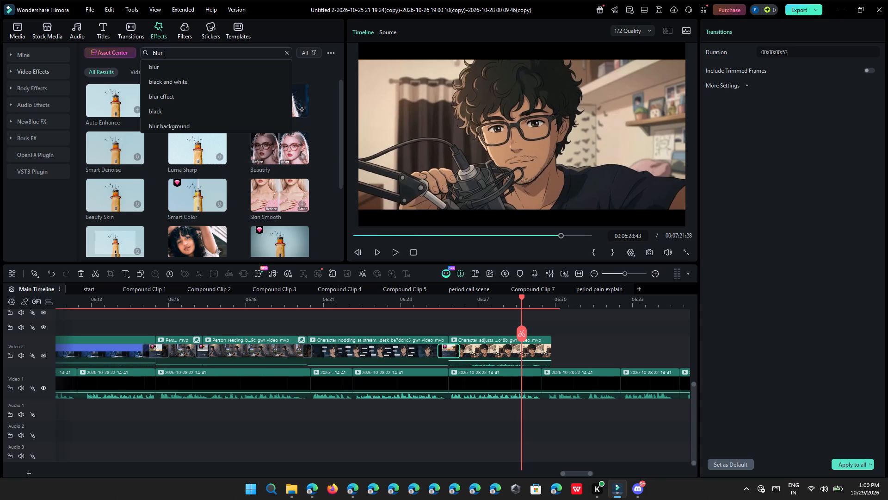
pyautogui.write('to clear')
pyautogui.press('Return')
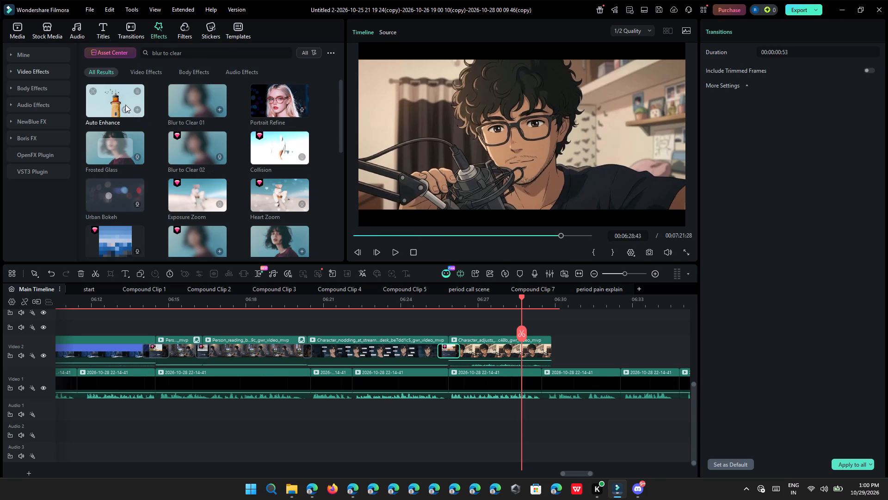
# Add the Blur to Clear 01 effect above Video 2, starting at about 06:25 just before the microphone clip.
pyautogui.click(179, 97)
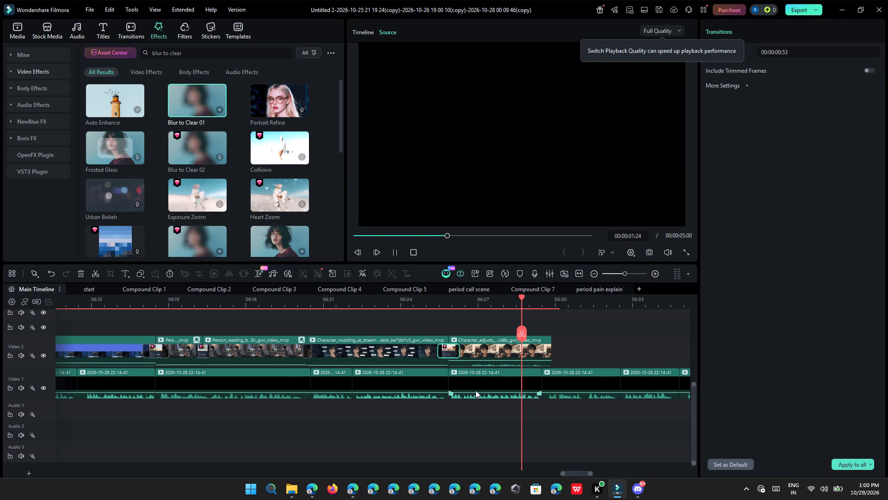
pyautogui.moveTo(213, 105); pyautogui.dragTo(438, 319)
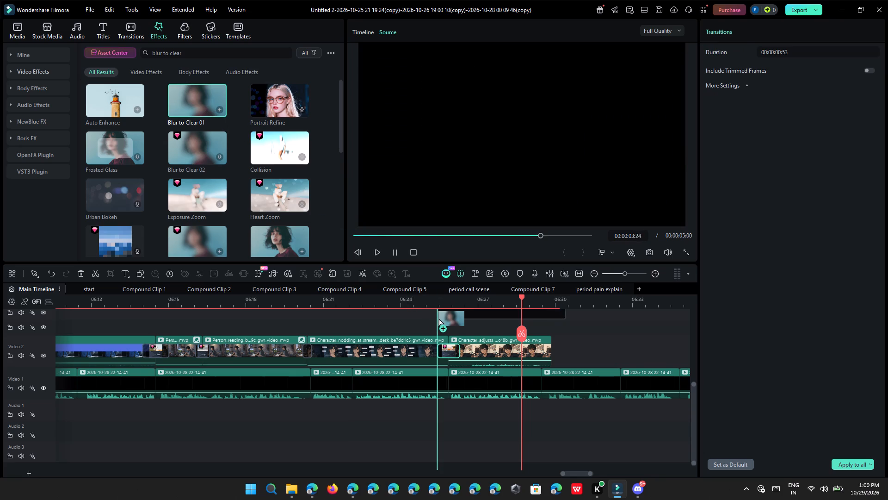
pyautogui.moveTo(438, 319); pyautogui.dragTo(433, 321)
# Delete the Halo Blur transition between the Character_nodding and Character_adjusts_microphone clips.
pyautogui.click(451, 351)
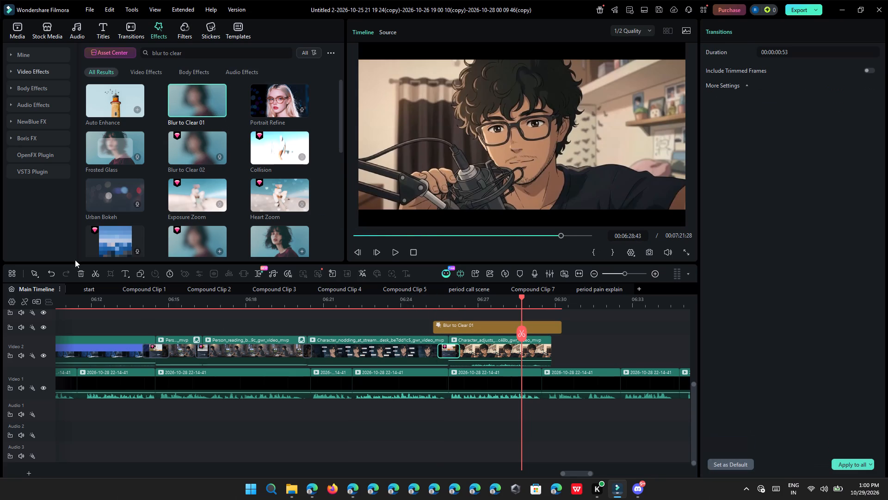
pyautogui.click(81, 277)
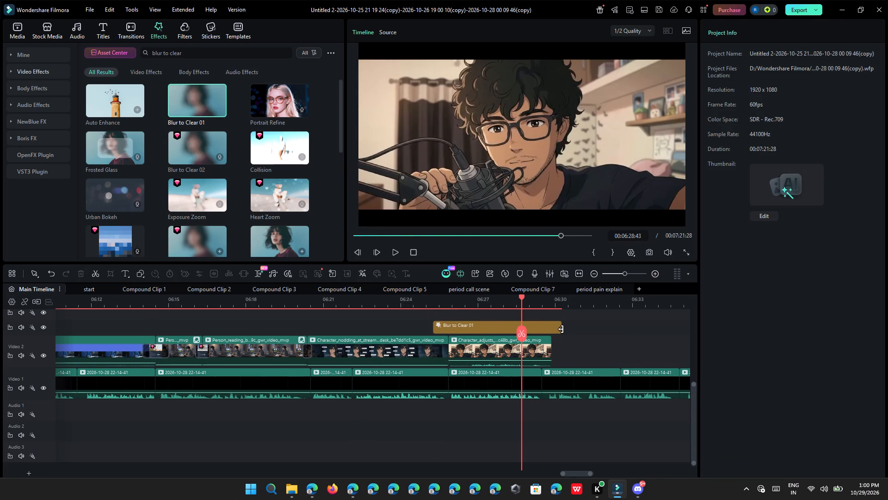
# Shorten the Blur to Clear 01 effect so it ends at about 06:26, just past the start of the microphone clip.
pyautogui.moveTo(561, 329); pyautogui.dragTo(456, 343)
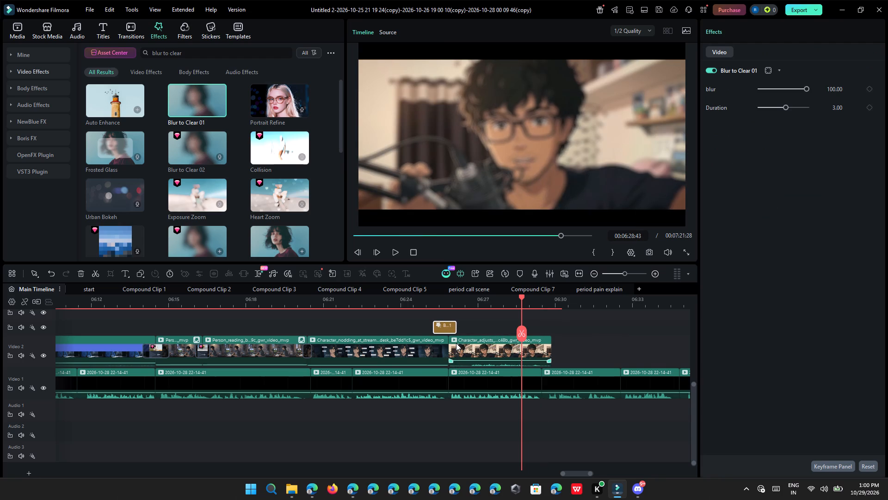
pyautogui.click(430, 313)
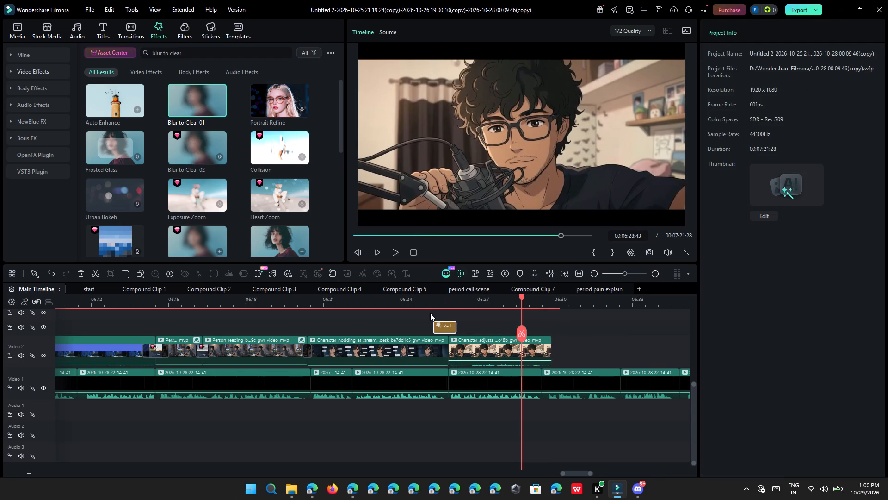
# Play the timeline from about 06:25 and replay it to review the shortened Blur to Clear 01 effect across the cut.
pyautogui.click(426, 306)
pyautogui.doubleClick(394, 258)
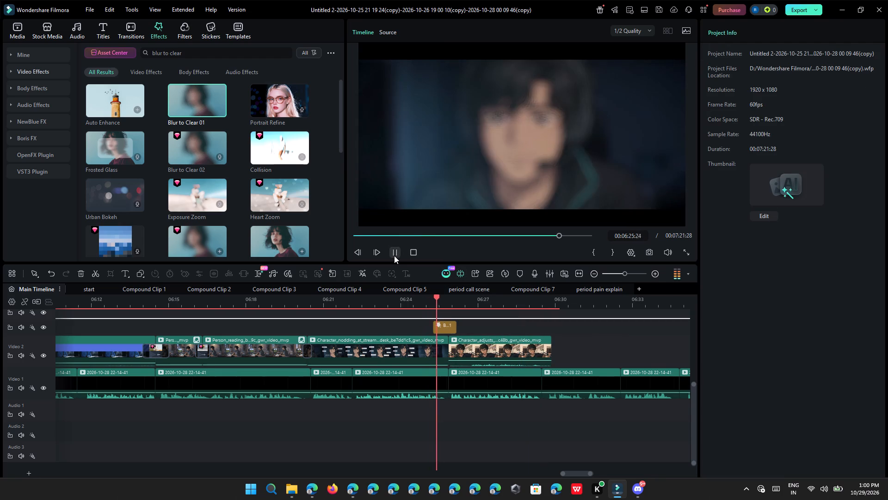
pyautogui.keyDown('ctrl'); pyautogui.scroll(4, 450, 323); pyautogui.keyUp('ctrl')
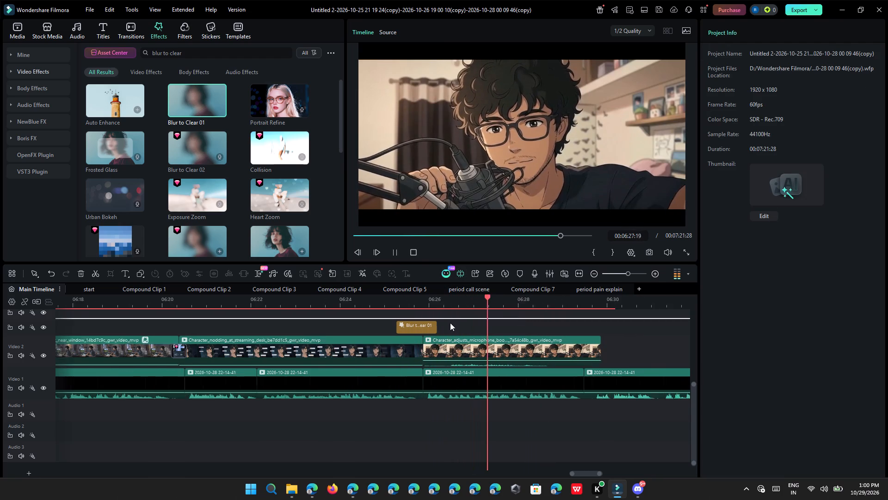
pyautogui.click(375, 300)
pyautogui.moveTo(375, 300); pyautogui.dragTo(381, 300)
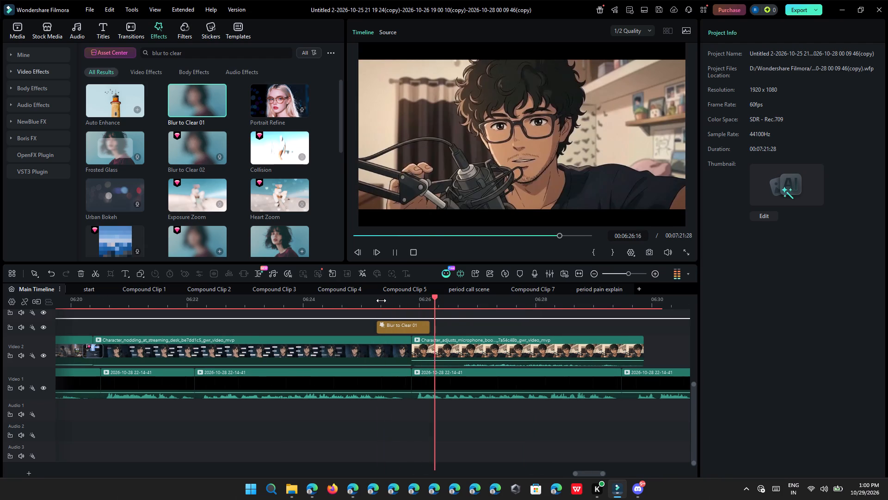
pyautogui.click(395, 255)
# Add a blur keyframe at the start of the Blur to Clear 01 effect, at 06:25:16, with the blur value set to 0.
pyautogui.keyDown('ctrl'); pyautogui.scroll(4, 365, 294); pyautogui.keyUp('ctrl')
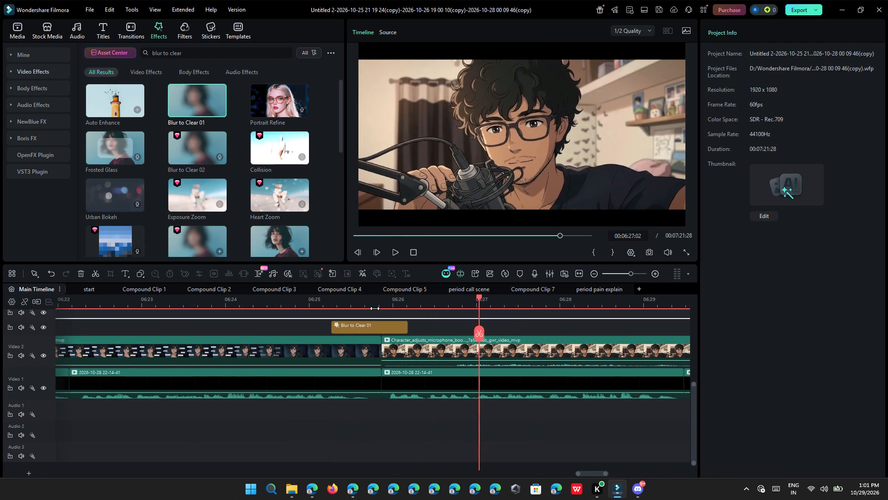
pyautogui.click(339, 300)
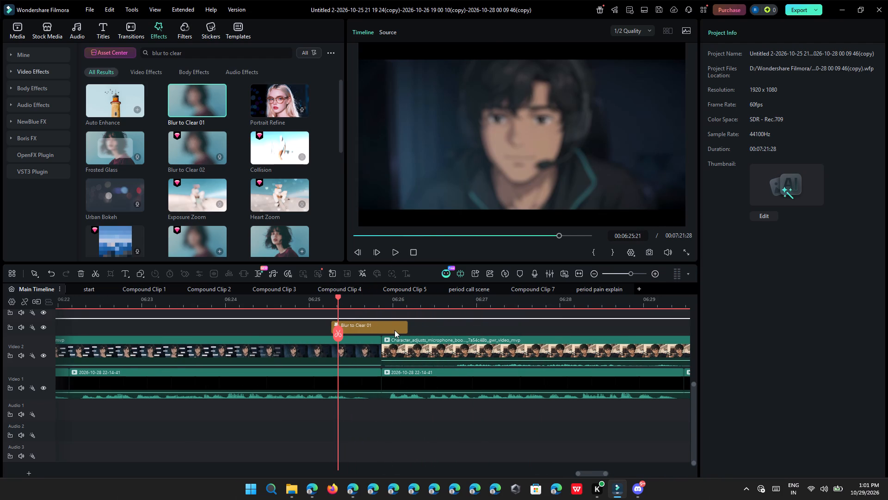
pyautogui.keyDown('ctrl'); pyautogui.scroll(3, 395, 331); pyautogui.keyUp('ctrl')
pyautogui.keyDown('ctrl'); pyautogui.scroll(4, 345, 318); pyautogui.keyUp('ctrl')
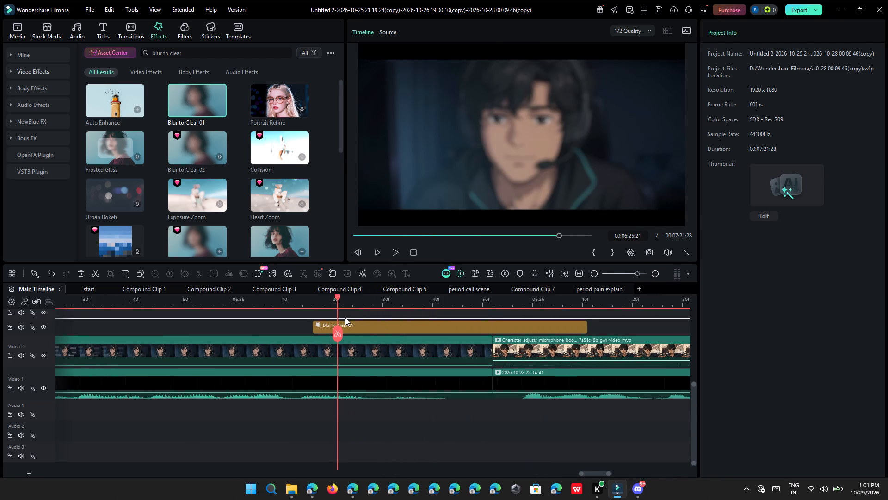
pyautogui.click(319, 326)
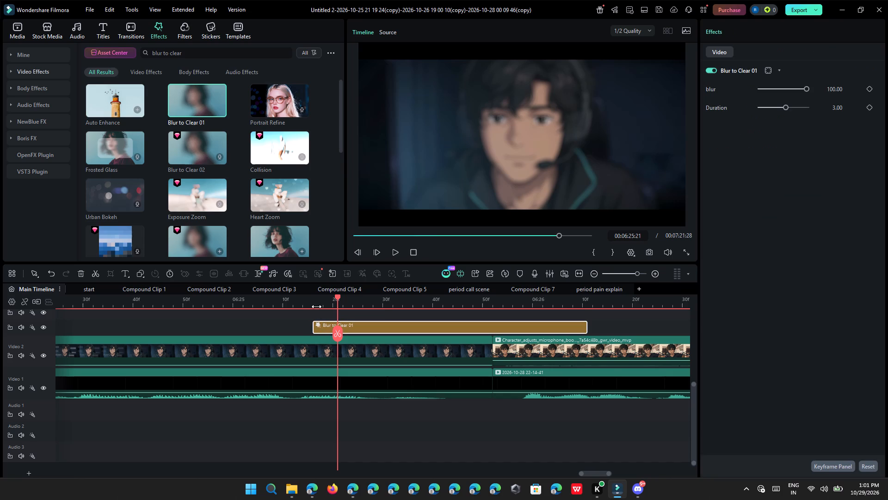
pyautogui.click(315, 306)
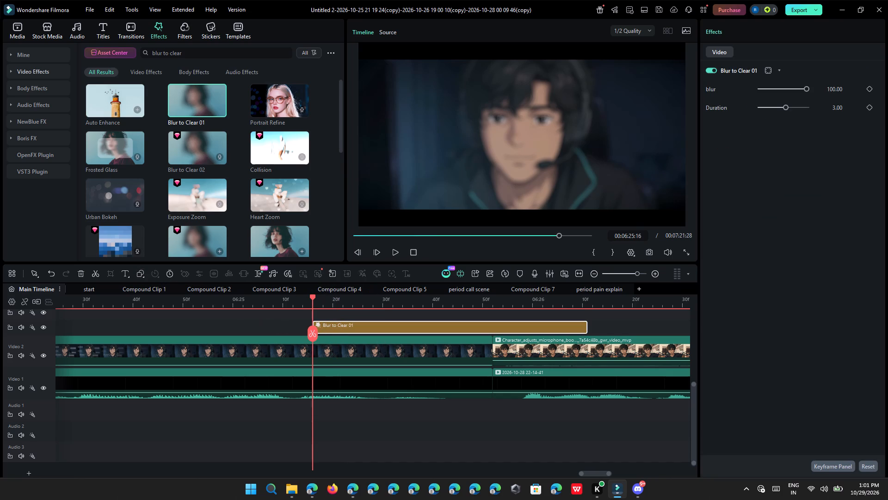
pyautogui.click(869, 88)
pyautogui.moveTo(798, 94); pyautogui.dragTo(785, 96)
pyautogui.moveTo(781, 89); pyautogui.dragTo(768, 89)
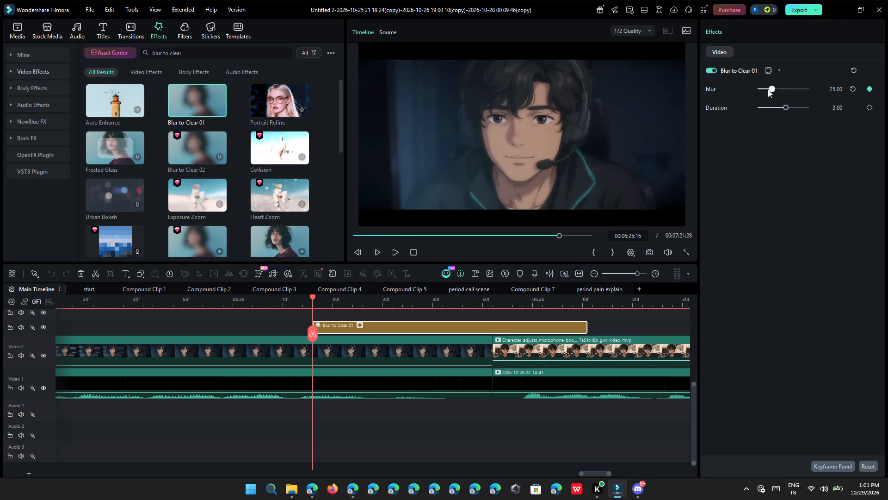
pyautogui.moveTo(768, 89); pyautogui.dragTo(577, 111)
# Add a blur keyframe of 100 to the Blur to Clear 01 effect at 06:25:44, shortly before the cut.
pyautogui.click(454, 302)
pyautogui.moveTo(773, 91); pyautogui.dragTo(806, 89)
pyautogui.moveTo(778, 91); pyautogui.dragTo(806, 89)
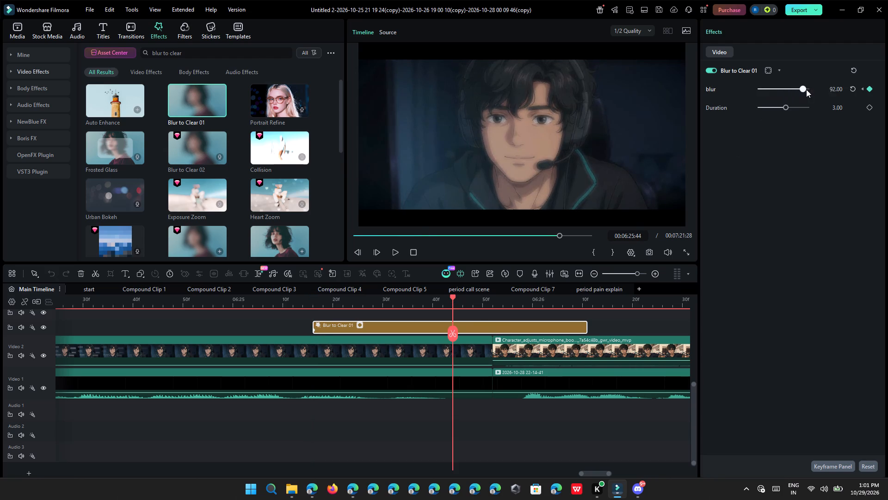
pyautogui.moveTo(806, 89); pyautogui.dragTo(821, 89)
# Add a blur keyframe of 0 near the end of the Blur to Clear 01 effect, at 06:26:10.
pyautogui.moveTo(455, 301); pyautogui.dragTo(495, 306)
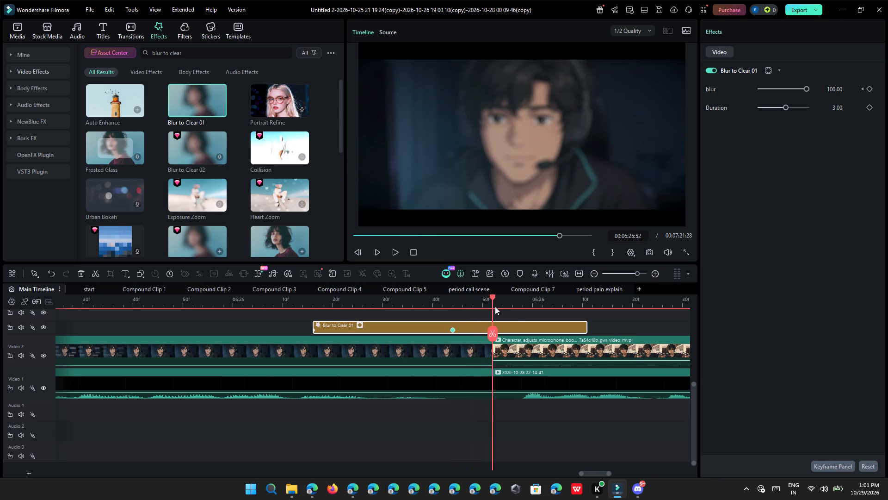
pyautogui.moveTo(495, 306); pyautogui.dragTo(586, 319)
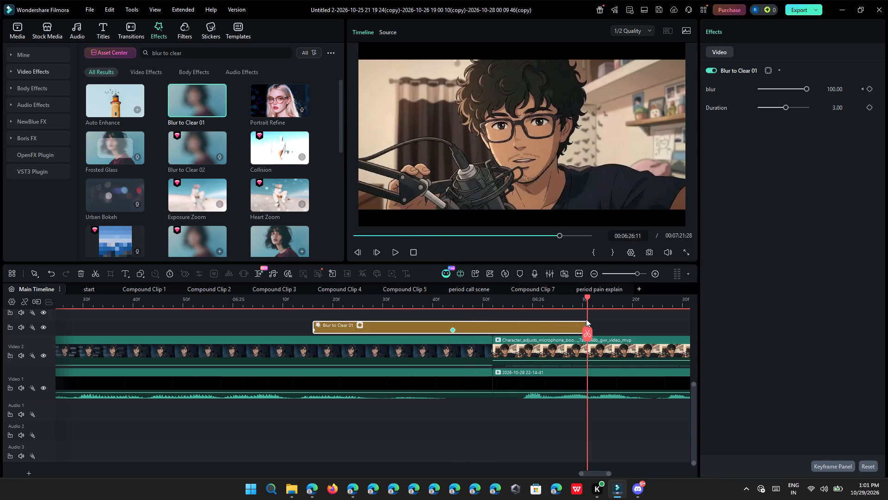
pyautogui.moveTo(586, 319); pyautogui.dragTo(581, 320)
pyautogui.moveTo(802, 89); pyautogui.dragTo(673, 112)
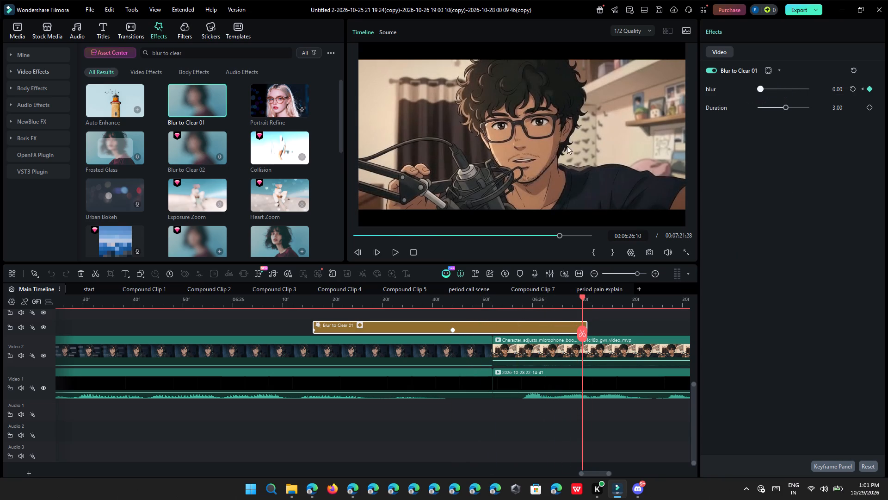
# Play the timeline from the effect's start and replay it from 06:25:00 to review the keyframed blur across the cut.
pyautogui.click(318, 301)
pyautogui.click(396, 251)
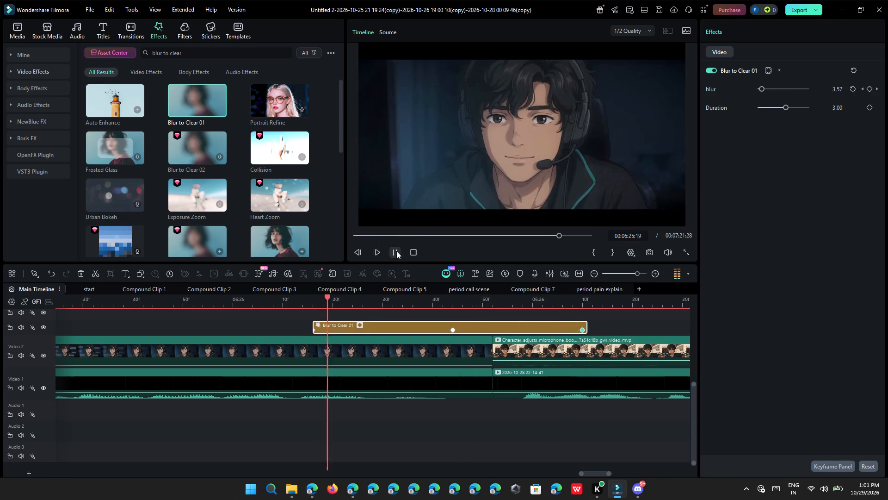
pyautogui.click(396, 251)
pyautogui.keyDown('ctrl'); pyautogui.scroll(-5, 515, 394); pyautogui.keyUp('ctrl')
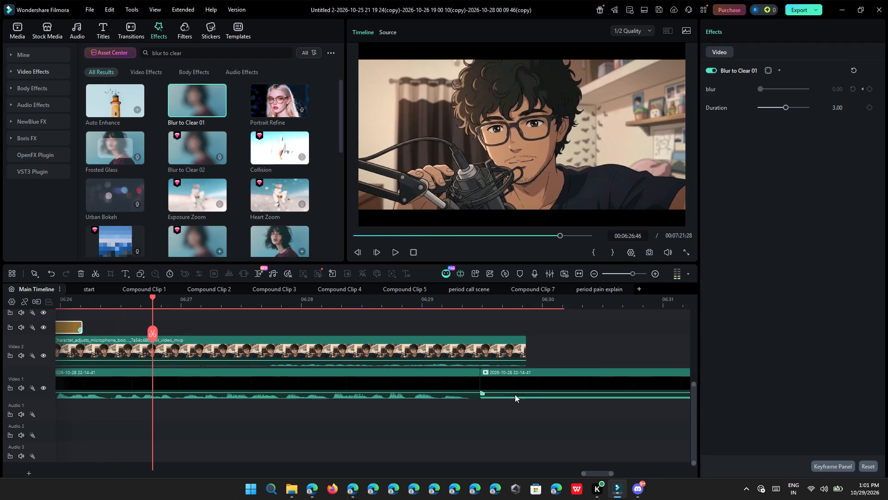
pyautogui.keyDown('ctrl'); pyautogui.scroll(-10, 516, 394); pyautogui.keyUp('ctrl')
pyautogui.click(104, 304)
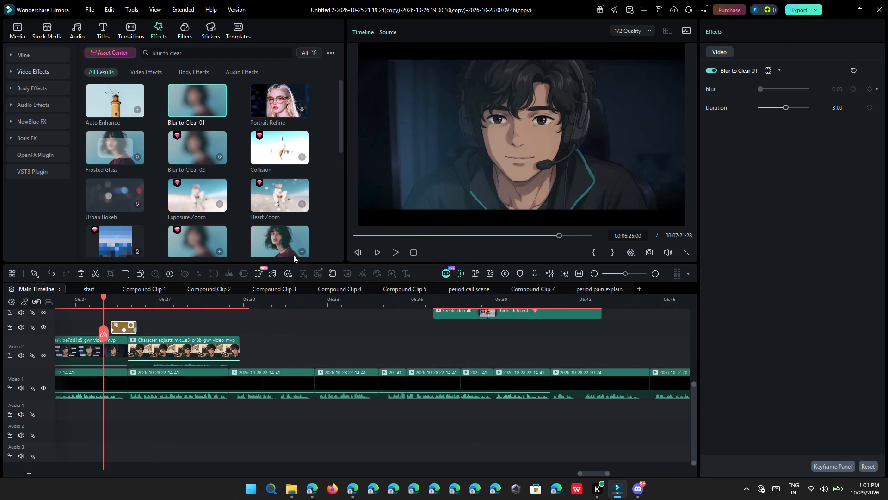
pyautogui.click(390, 251)
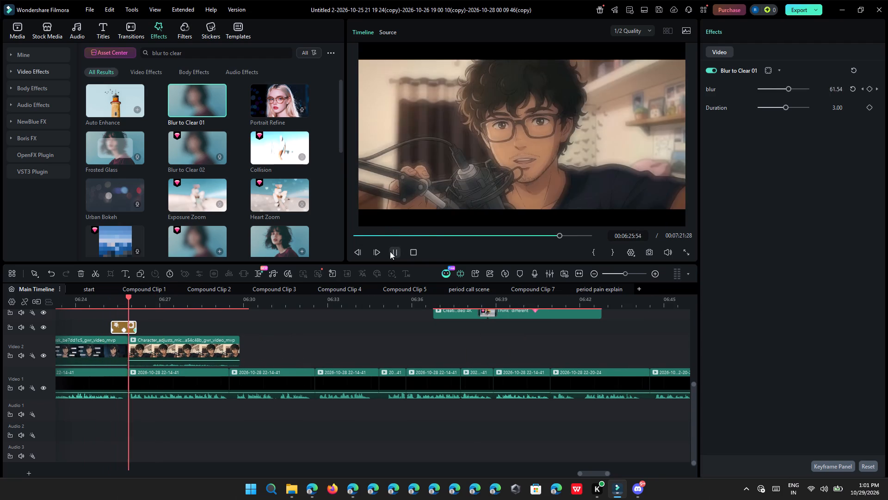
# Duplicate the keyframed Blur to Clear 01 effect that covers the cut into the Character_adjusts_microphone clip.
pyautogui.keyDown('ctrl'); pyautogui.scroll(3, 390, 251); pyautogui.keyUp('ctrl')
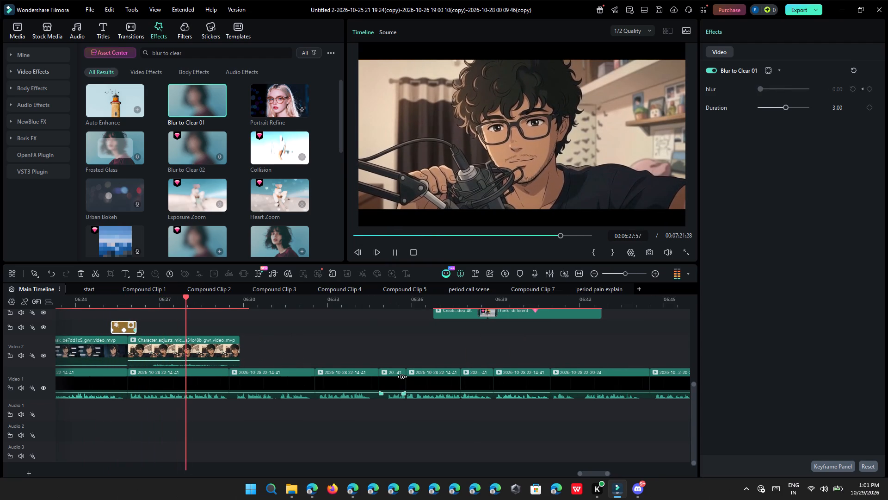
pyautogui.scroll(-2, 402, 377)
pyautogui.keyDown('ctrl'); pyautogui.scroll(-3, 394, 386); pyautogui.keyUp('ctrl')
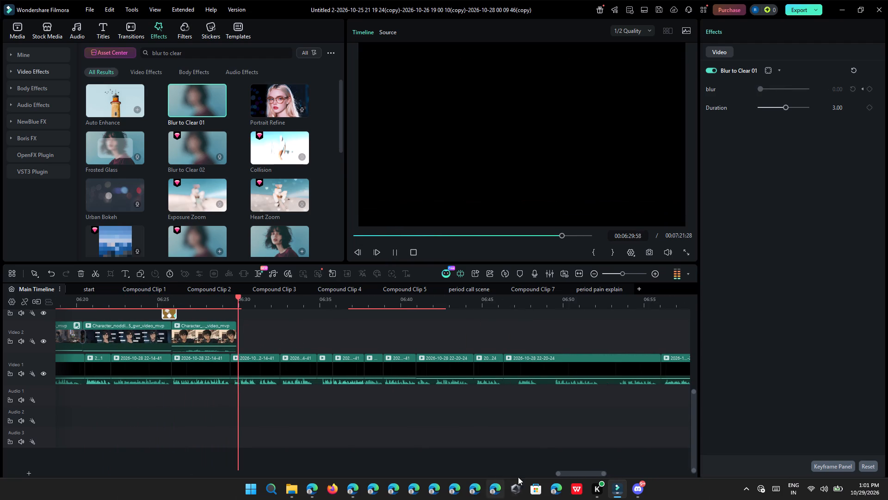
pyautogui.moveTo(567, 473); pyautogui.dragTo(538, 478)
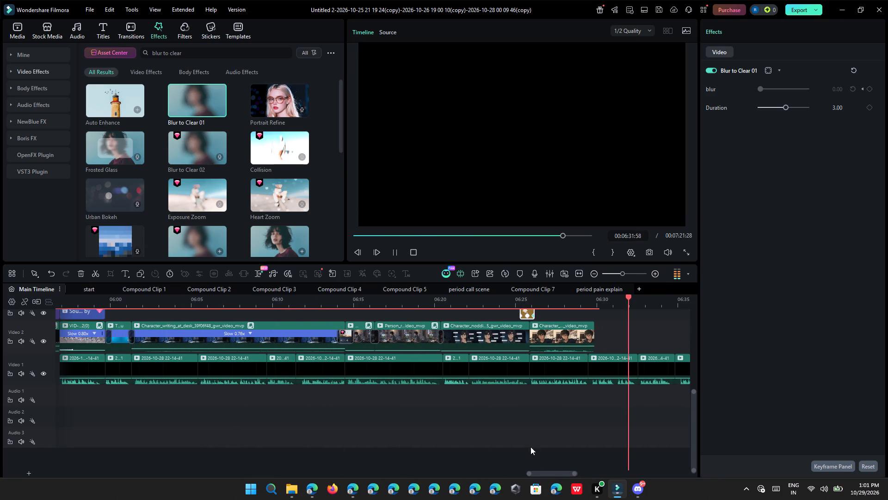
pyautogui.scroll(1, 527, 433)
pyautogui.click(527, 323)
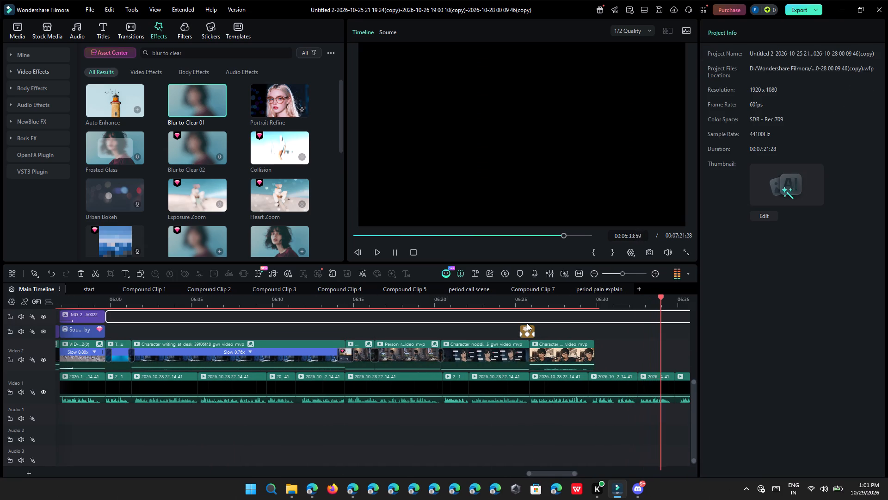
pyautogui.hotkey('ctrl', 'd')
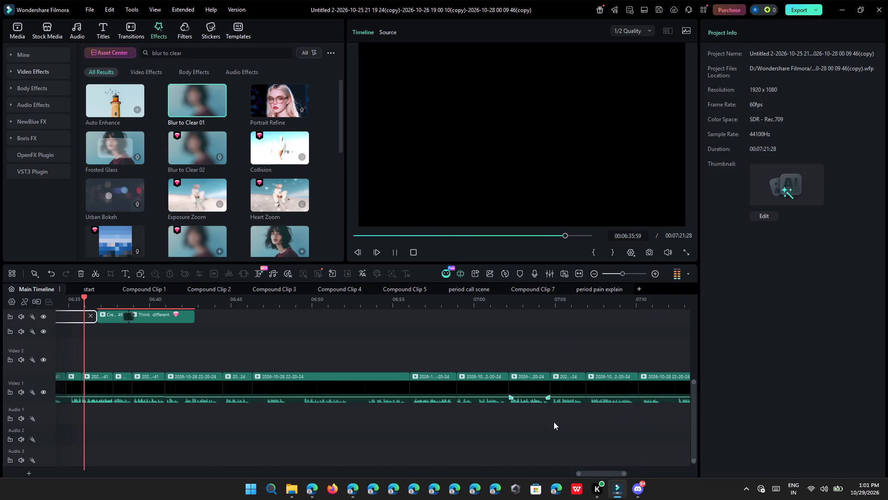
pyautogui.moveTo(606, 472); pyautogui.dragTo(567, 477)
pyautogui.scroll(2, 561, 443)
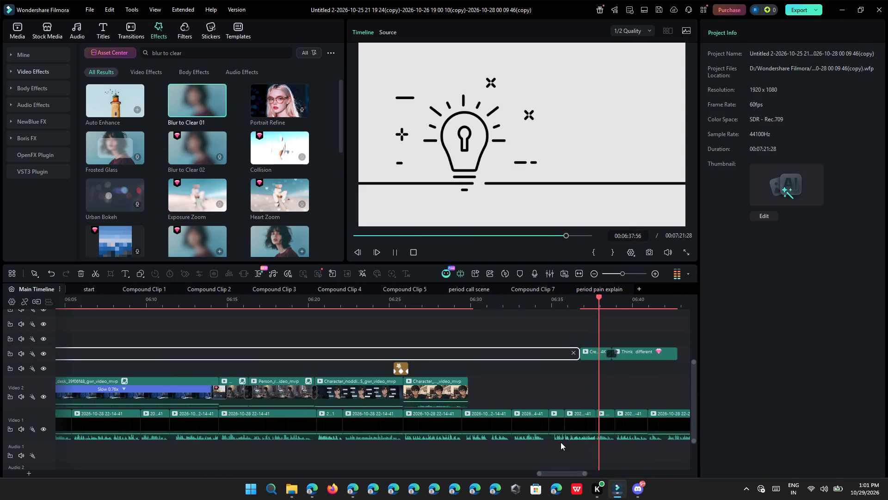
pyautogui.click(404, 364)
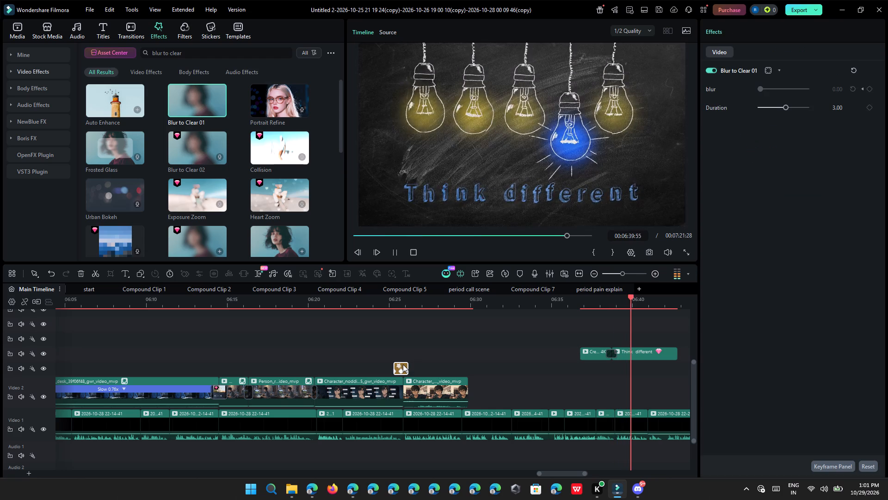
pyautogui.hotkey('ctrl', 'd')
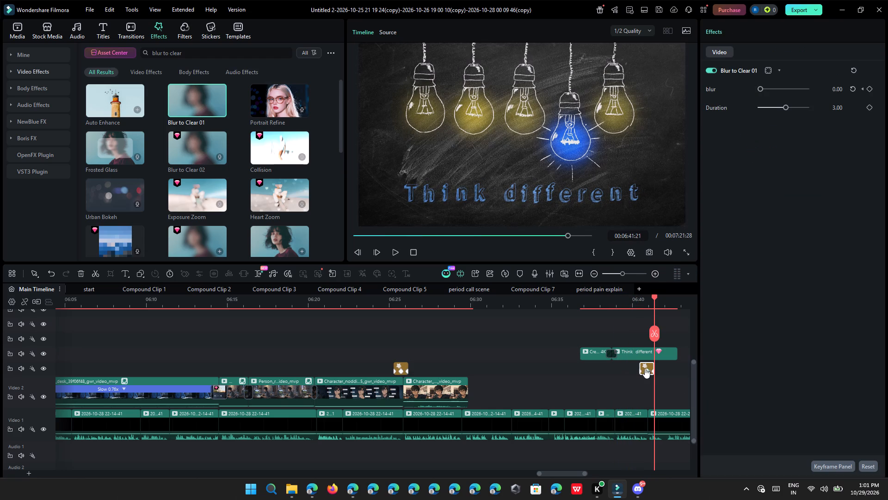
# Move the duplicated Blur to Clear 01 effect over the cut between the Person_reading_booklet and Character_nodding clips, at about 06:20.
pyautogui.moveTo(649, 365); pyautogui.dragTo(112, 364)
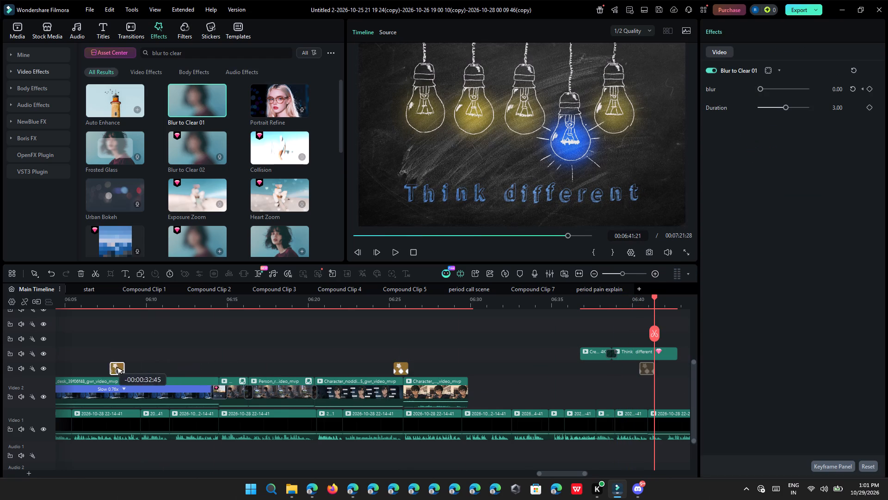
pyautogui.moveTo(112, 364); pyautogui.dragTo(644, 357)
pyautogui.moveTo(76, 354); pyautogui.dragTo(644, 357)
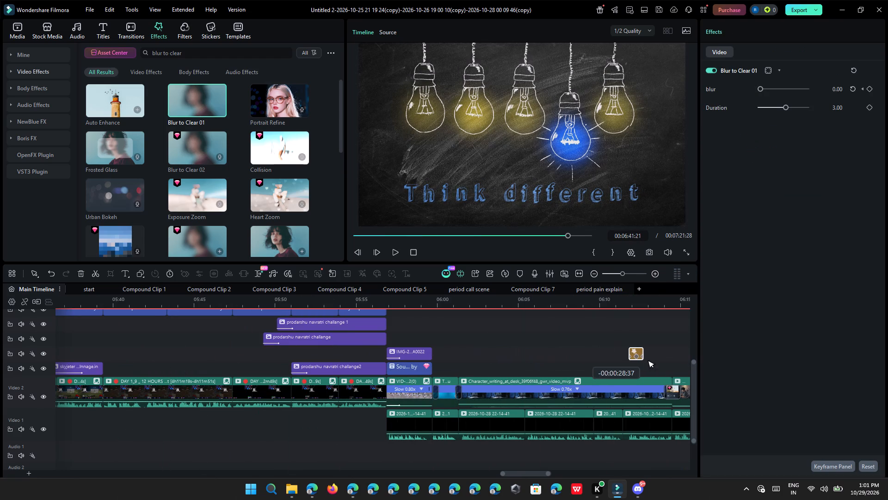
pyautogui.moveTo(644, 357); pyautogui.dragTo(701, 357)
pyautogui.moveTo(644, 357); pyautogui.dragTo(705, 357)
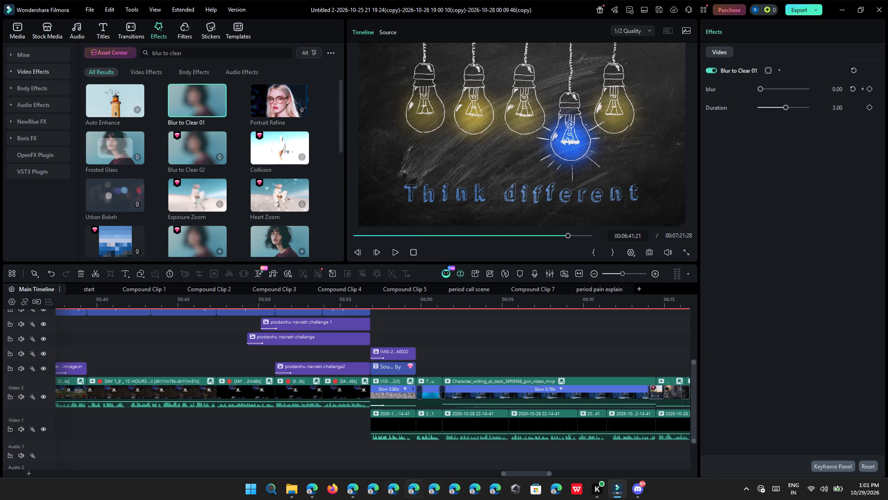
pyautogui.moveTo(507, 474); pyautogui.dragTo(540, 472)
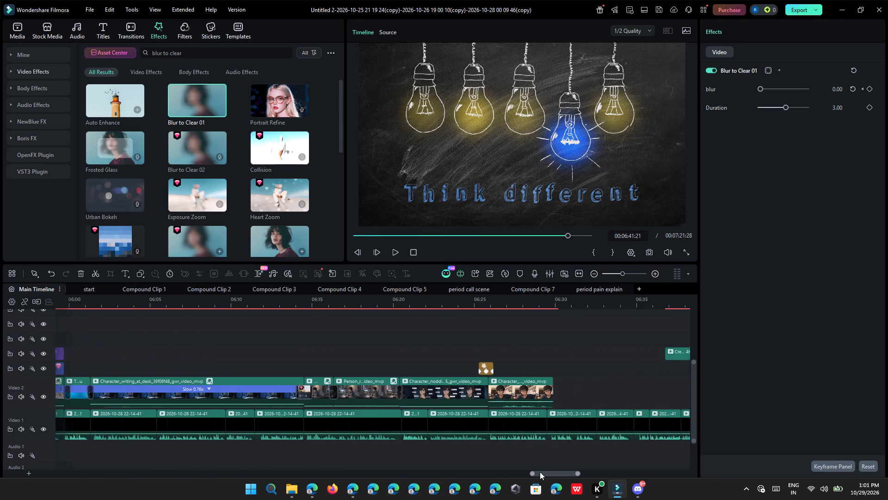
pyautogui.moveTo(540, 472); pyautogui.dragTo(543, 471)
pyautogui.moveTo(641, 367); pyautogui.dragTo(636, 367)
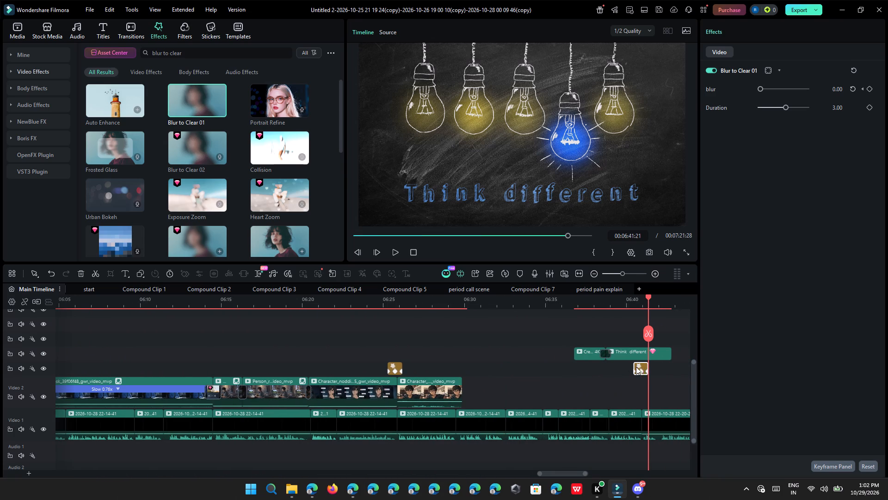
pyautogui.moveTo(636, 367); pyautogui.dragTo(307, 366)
# Play the timeline from 06:19:34 and replay it from about 06:20 to review both blur effects across their cuts.
pyautogui.click(295, 300)
pyautogui.click(388, 249)
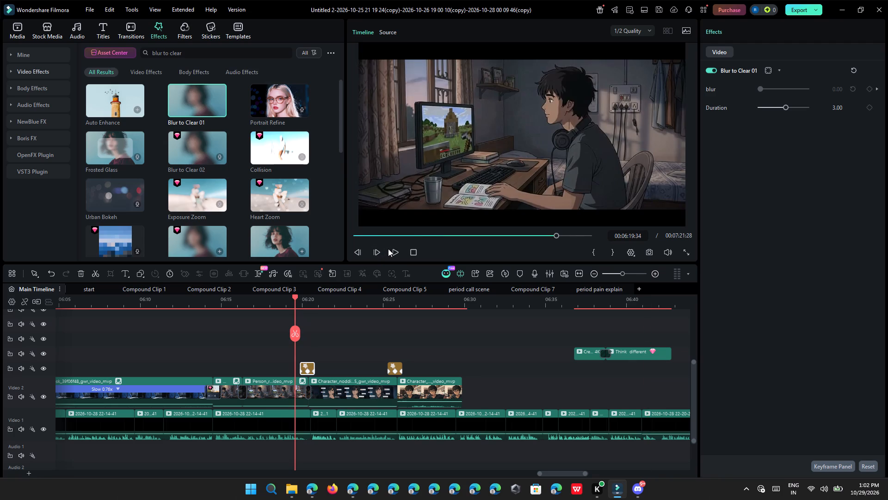
pyautogui.click(392, 249)
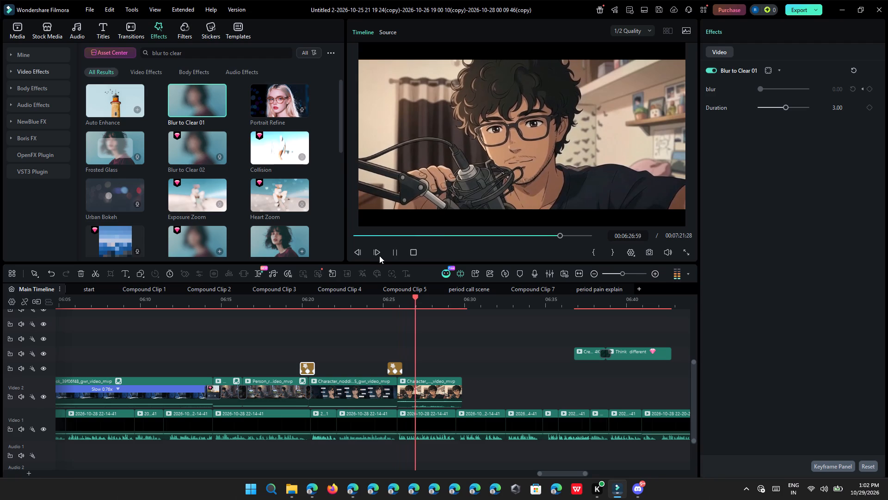
pyautogui.click(304, 300)
# Delete both Blur to Clear 01 effects above the Character_nodding and Character_adjusts_microphone clips.
pyautogui.keyDown('ctrl'); pyautogui.scroll(4, 376, 358); pyautogui.keyUp('ctrl')
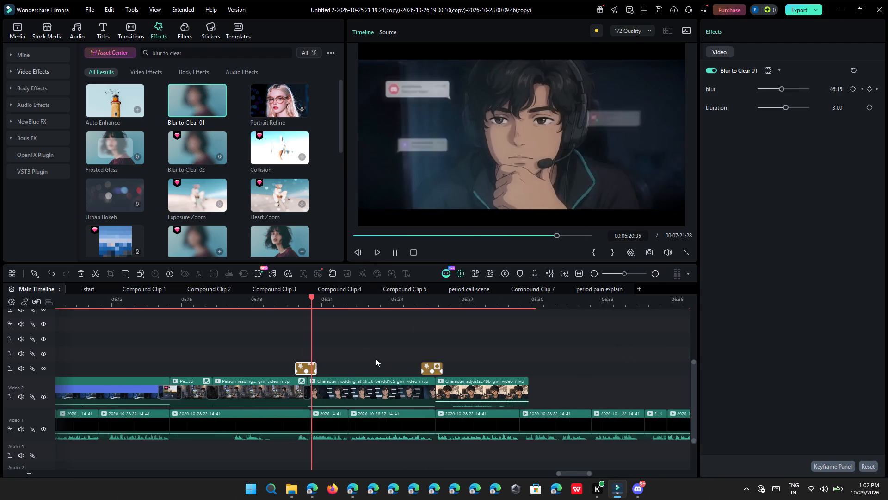
pyautogui.scroll(-1, 376, 358)
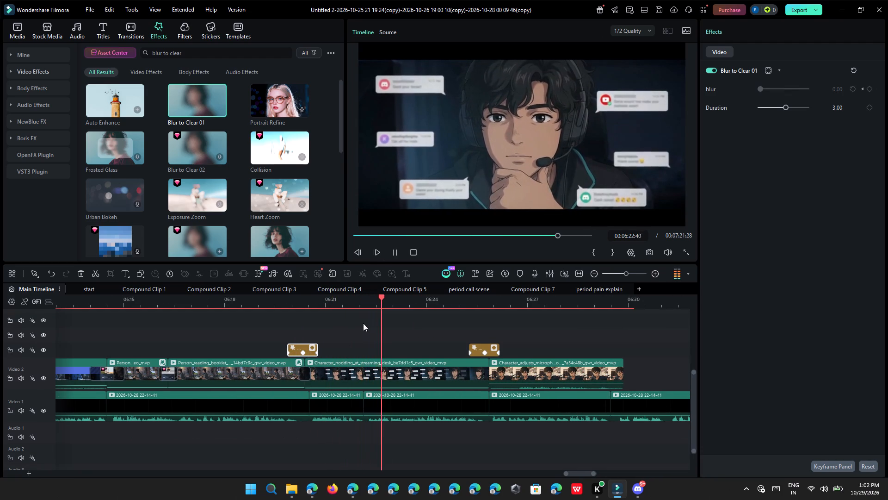
pyautogui.moveTo(271, 331); pyautogui.dragTo(545, 347)
pyautogui.click(81, 275)
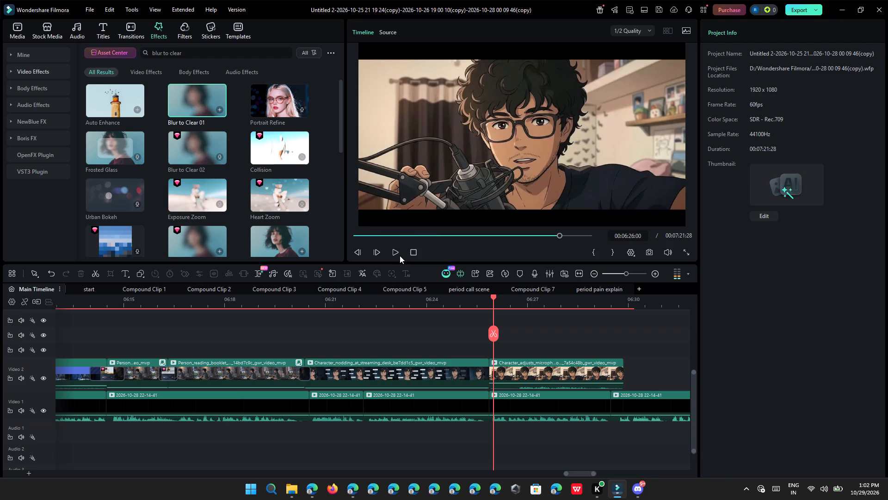
# Browse the transition categories, including Brush, Film Burn, Speed Blur and Warp, for a transition that suits the clip cuts.
pyautogui.click(130, 28)
pyautogui.click(54, 135)
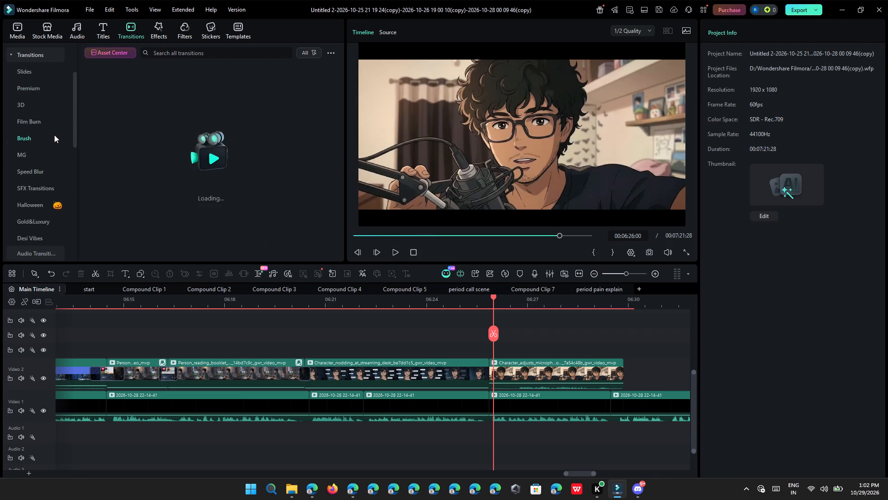
pyautogui.click(51, 175)
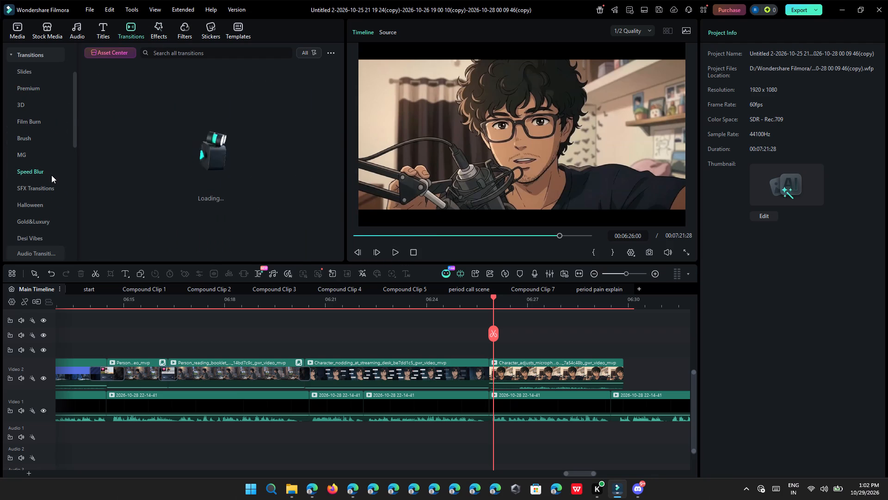
pyautogui.click(54, 121)
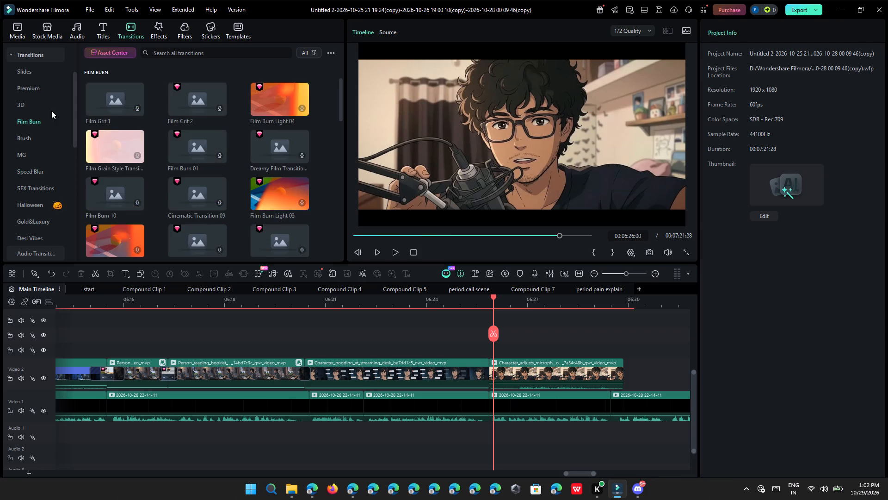
pyautogui.click(49, 97)
pyautogui.click(39, 140)
pyautogui.click(35, 168)
pyautogui.scroll(-2, 35, 168)
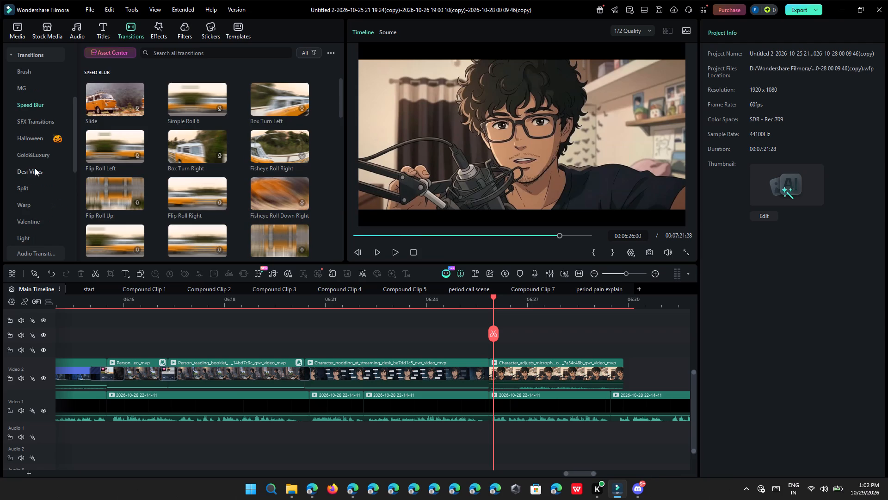
pyautogui.click(50, 173)
pyautogui.scroll(-1, 50, 174)
pyautogui.click(50, 175)
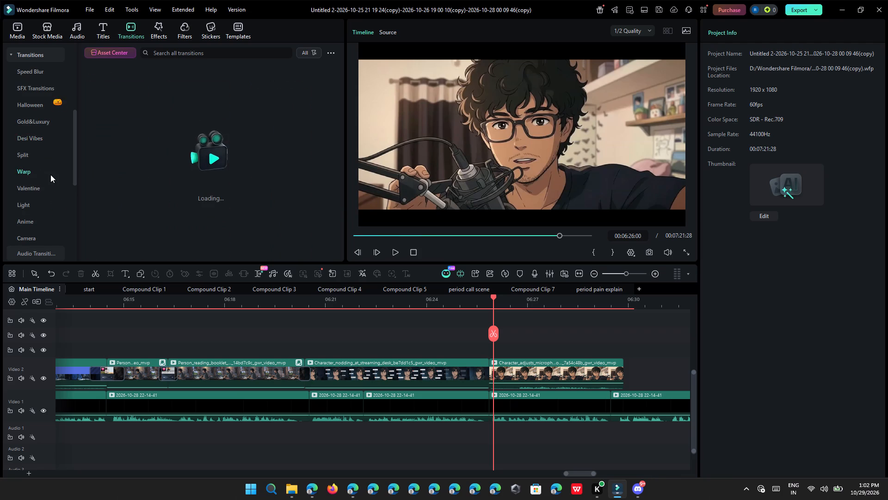
pyautogui.scroll(-6, 49, 198)
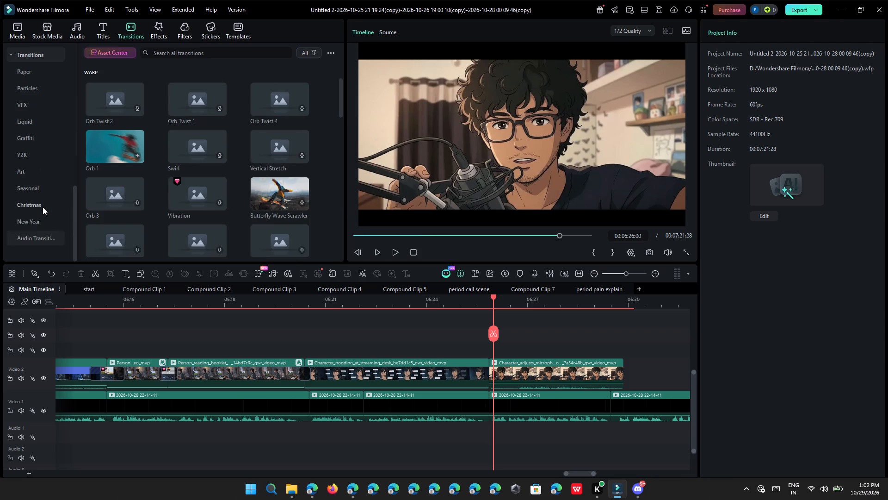
pyautogui.scroll(15, 43, 207)
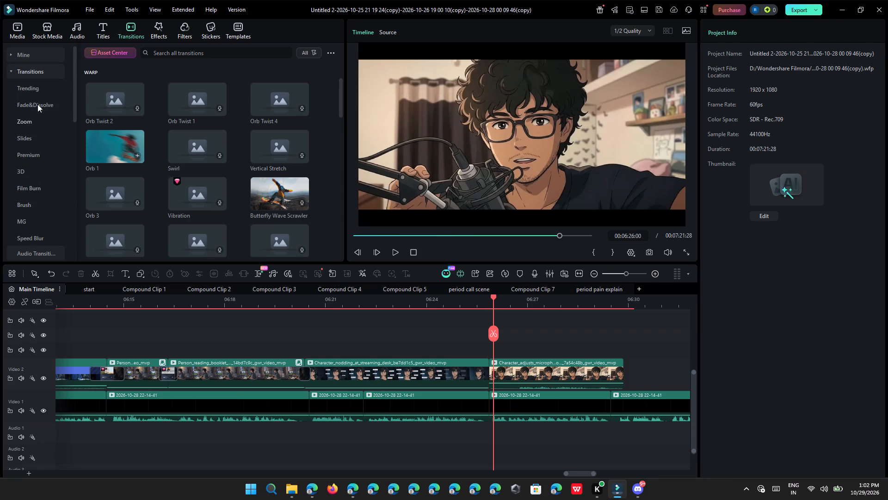
# Apply the Erase Slide Left transition from the Slides category to the cut between the Person_reading_booklet and Character_nodding clips.
pyautogui.click(37, 97)
pyautogui.click(37, 138)
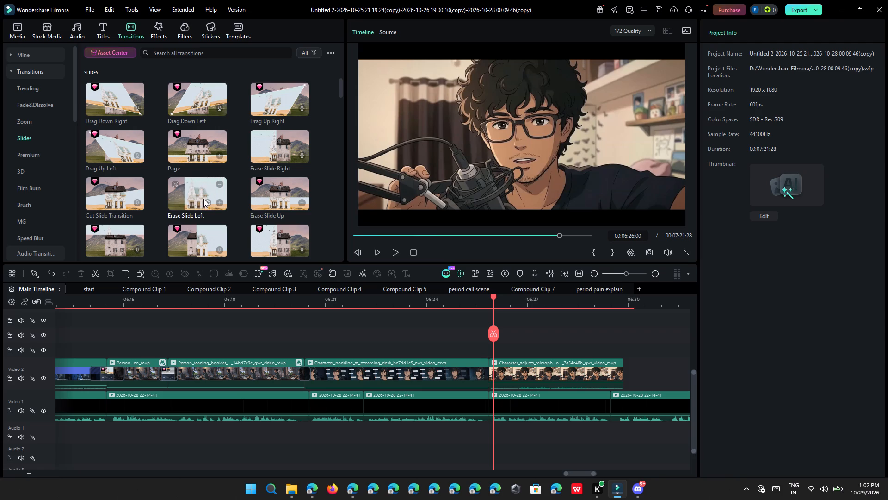
pyautogui.moveTo(203, 199); pyautogui.dragTo(302, 359)
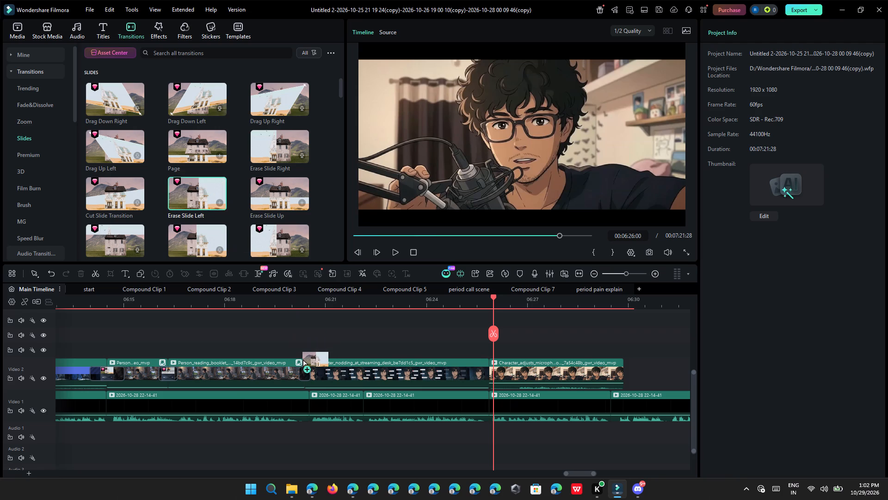
pyautogui.moveTo(302, 359); pyautogui.dragTo(302, 363)
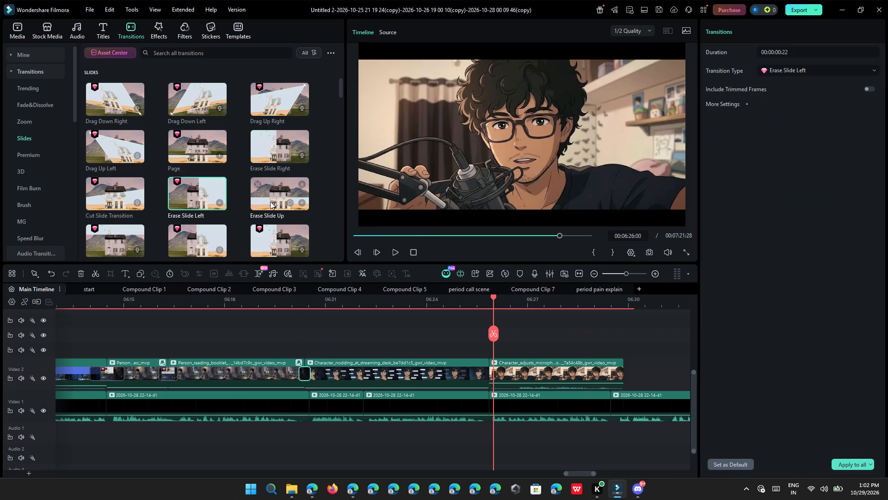
# Apply Erase Slide Left to the cut between the Character_nodding and Character_adjusts_microphone clips and shorten it to 37 frames.
pyautogui.click(273, 198)
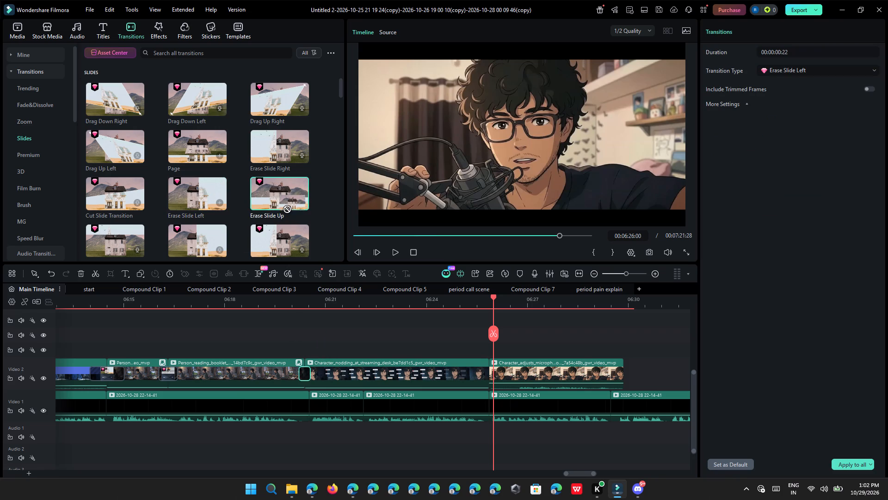
pyautogui.moveTo(185, 191); pyautogui.dragTo(478, 365)
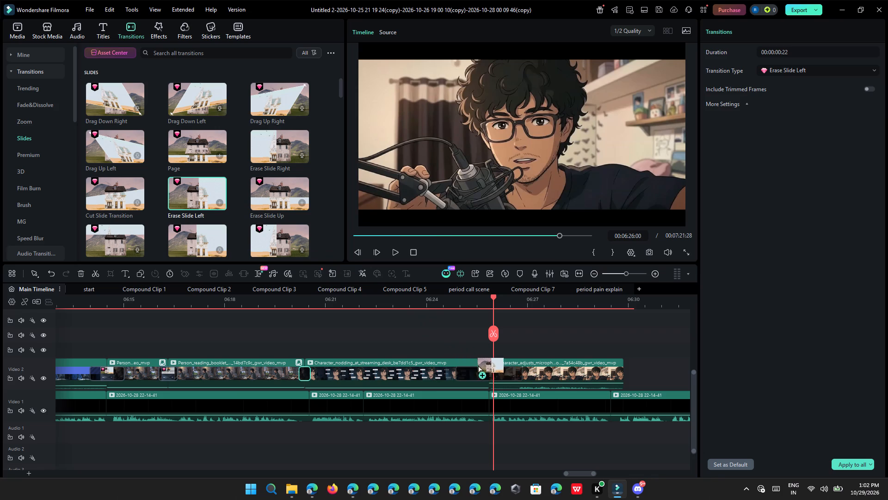
pyautogui.moveTo(478, 365); pyautogui.dragTo(479, 369)
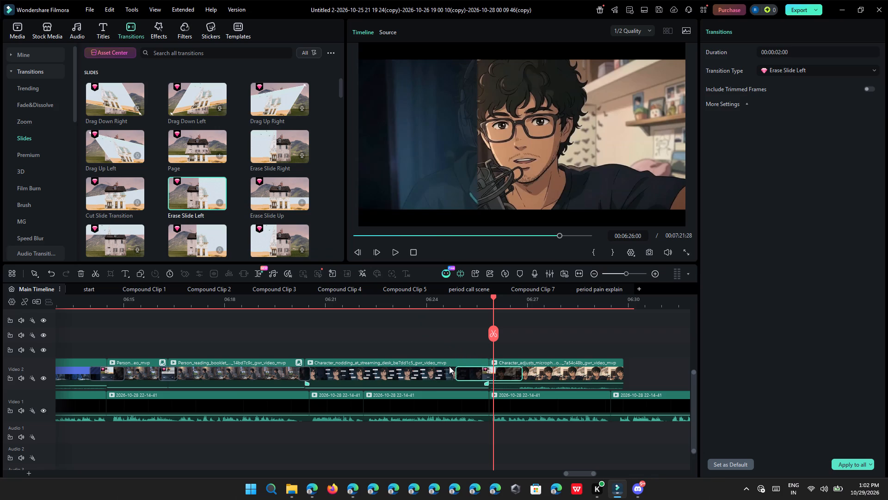
pyautogui.moveTo(457, 369); pyautogui.dragTo(478, 384)
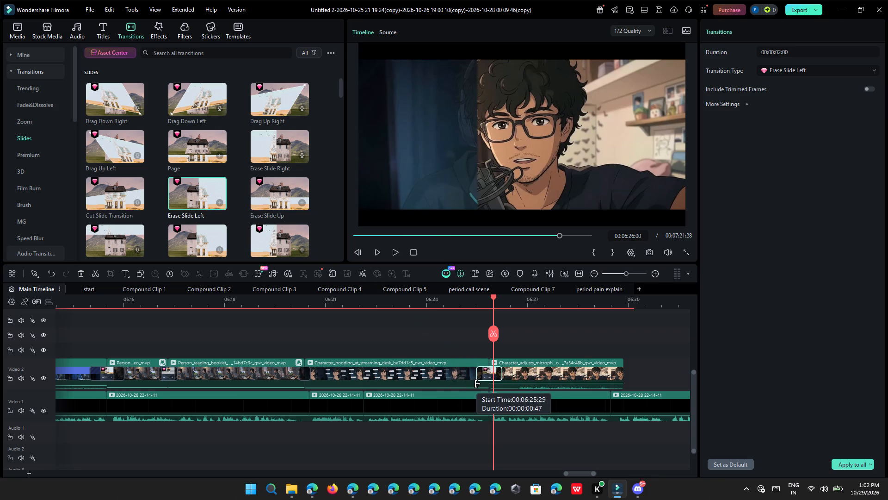
pyautogui.moveTo(478, 384); pyautogui.dragTo(479, 384)
# Play the timeline from 06:19:59 and replay it from about 06:16 to review the transitions across the clip cuts.
pyautogui.click(291, 308)
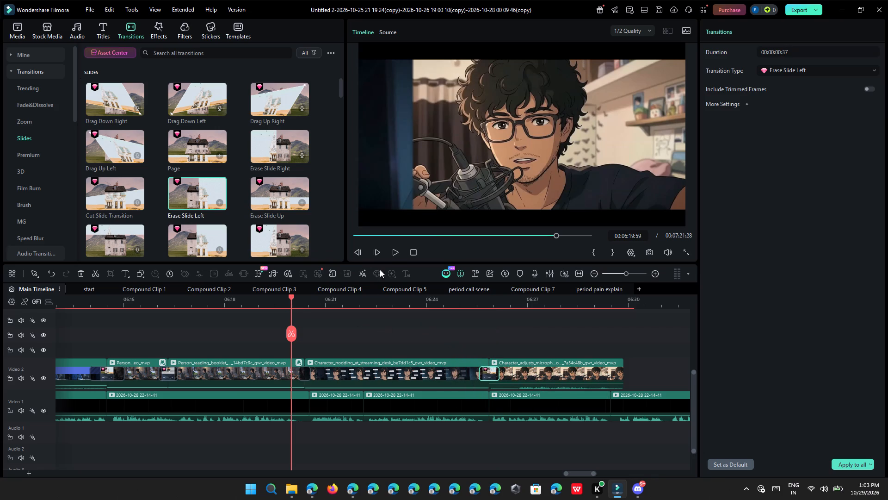
pyautogui.click(394, 258)
pyautogui.click(395, 249)
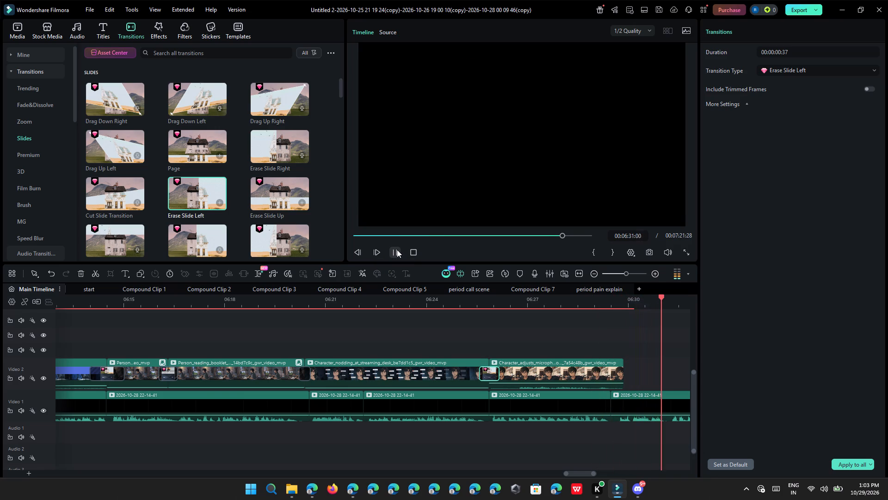
pyautogui.click(397, 250)
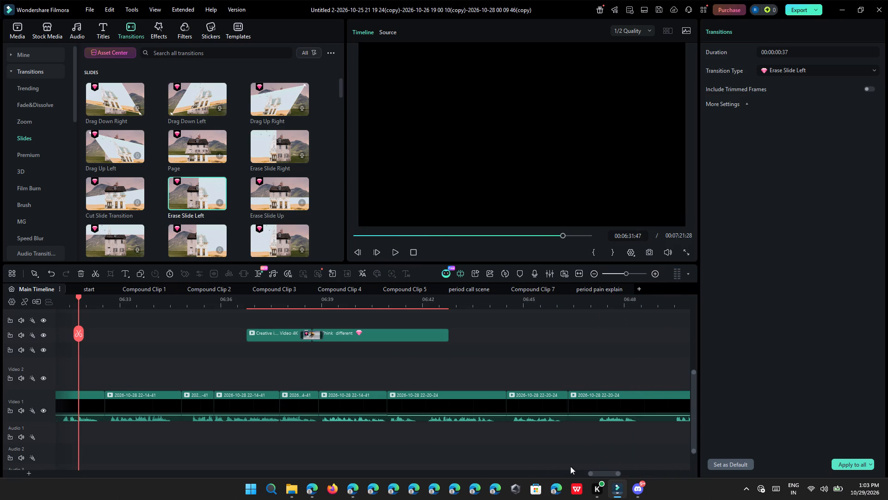
pyautogui.moveTo(599, 474); pyautogui.dragTo(578, 479)
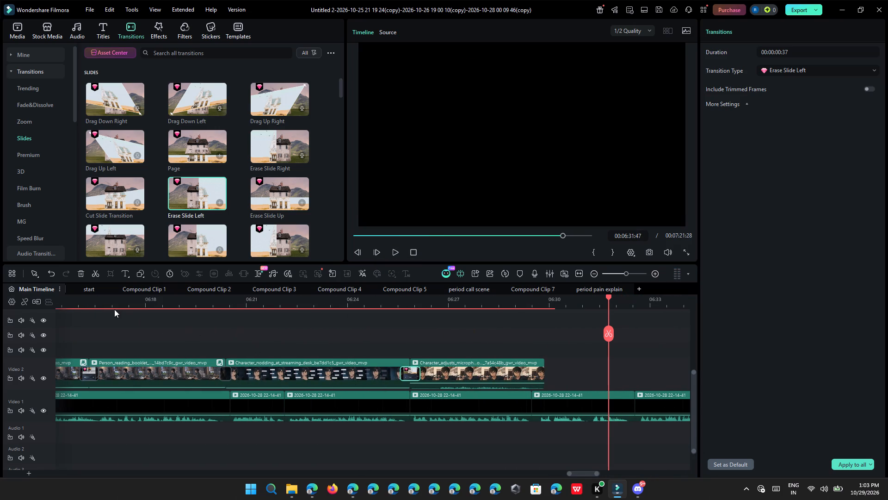
pyautogui.click(100, 310)
pyautogui.click(100, 309)
pyautogui.click(95, 302)
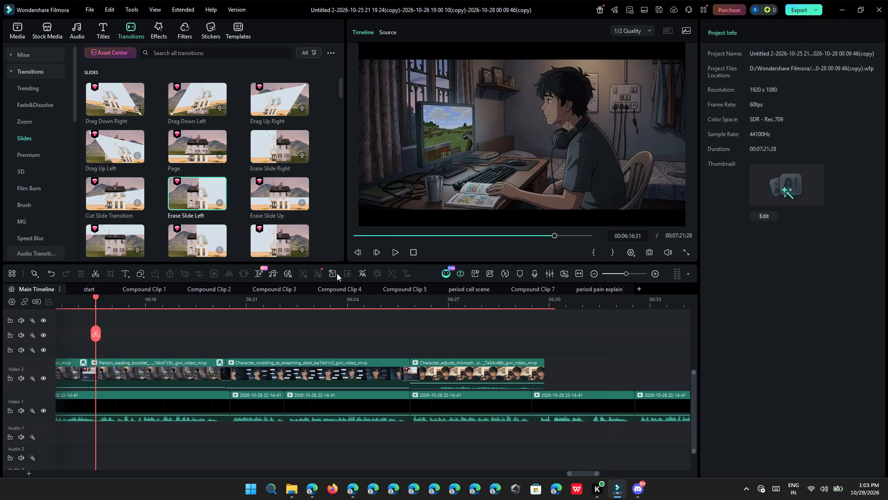
pyautogui.click(390, 253)
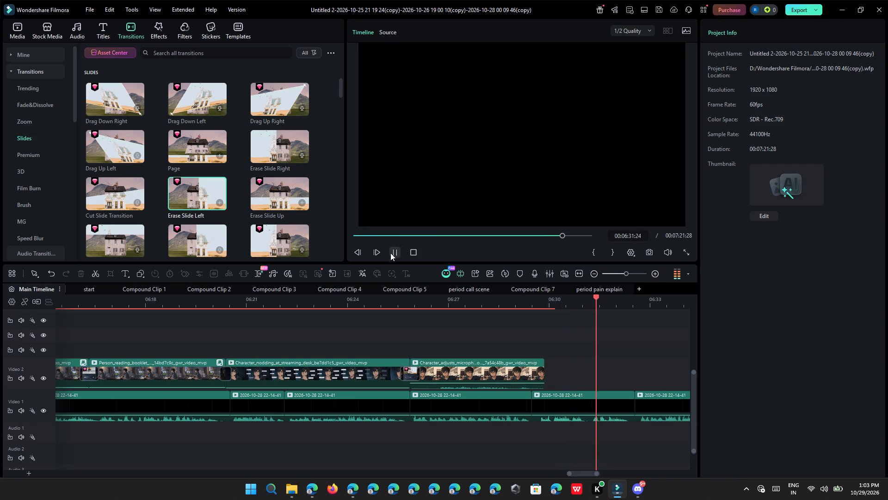
pyautogui.click(82, 302)
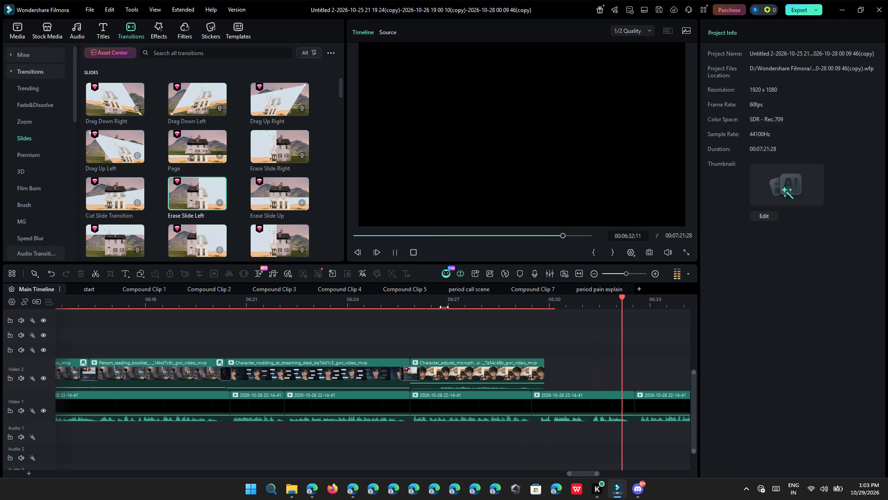
pyautogui.click(398, 254)
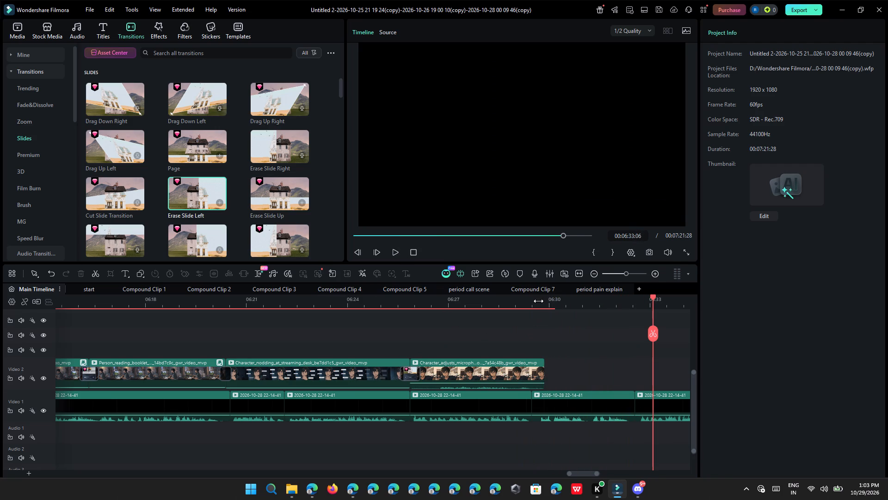
# Play the timeline from about 06:30, just after the Character_adjusts_microphone clip, to review the section that follows.
pyautogui.click(538, 301)
pyautogui.moveTo(538, 298); pyautogui.dragTo(573, 303)
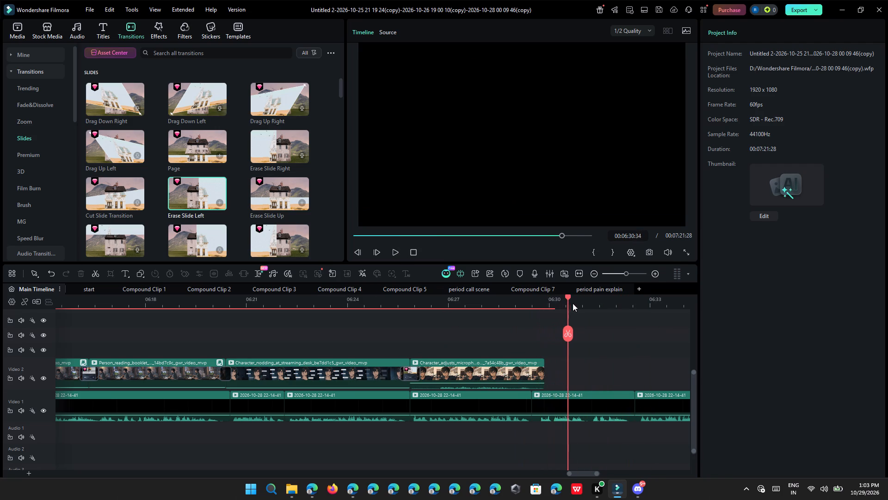
pyautogui.moveTo(573, 303); pyautogui.dragTo(573, 303)
pyautogui.click(389, 256)
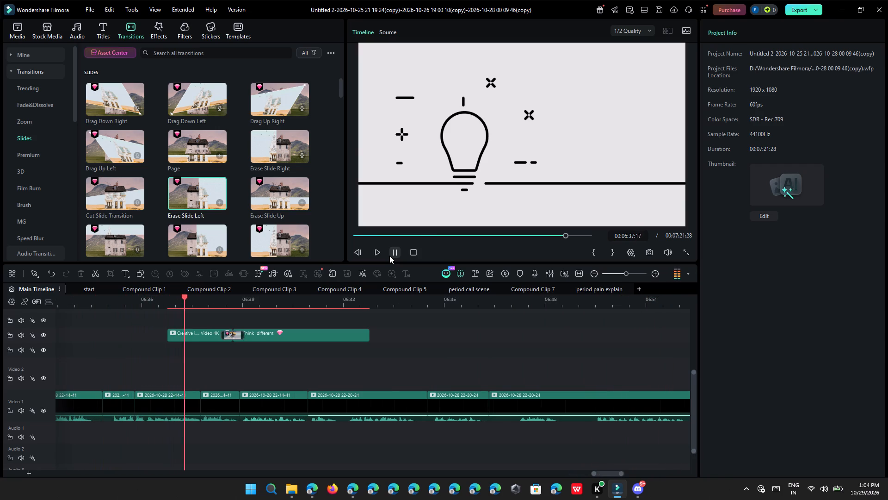
pyautogui.click(389, 256)
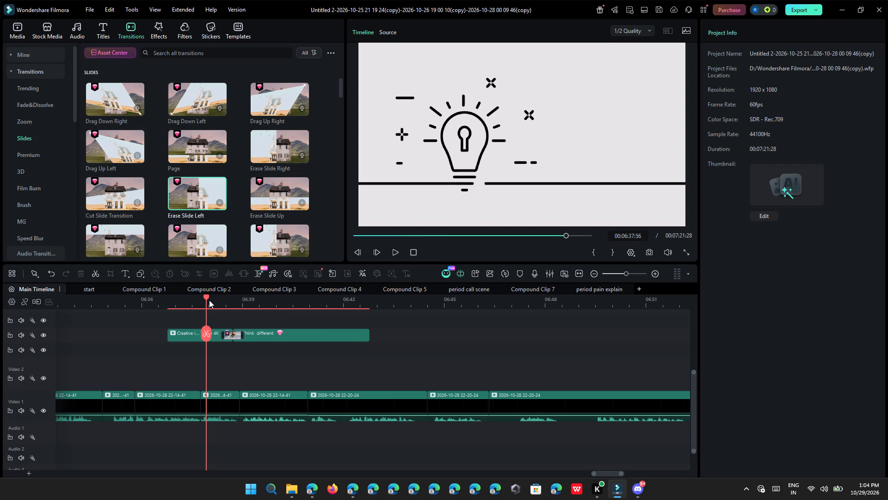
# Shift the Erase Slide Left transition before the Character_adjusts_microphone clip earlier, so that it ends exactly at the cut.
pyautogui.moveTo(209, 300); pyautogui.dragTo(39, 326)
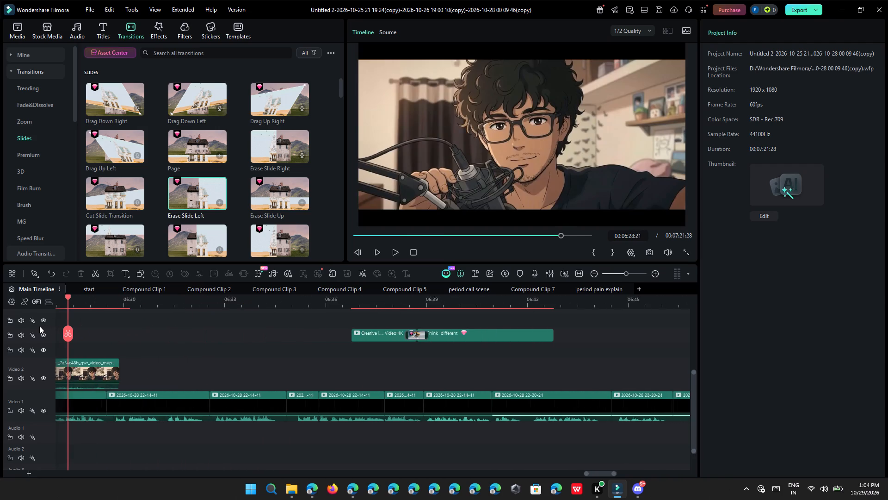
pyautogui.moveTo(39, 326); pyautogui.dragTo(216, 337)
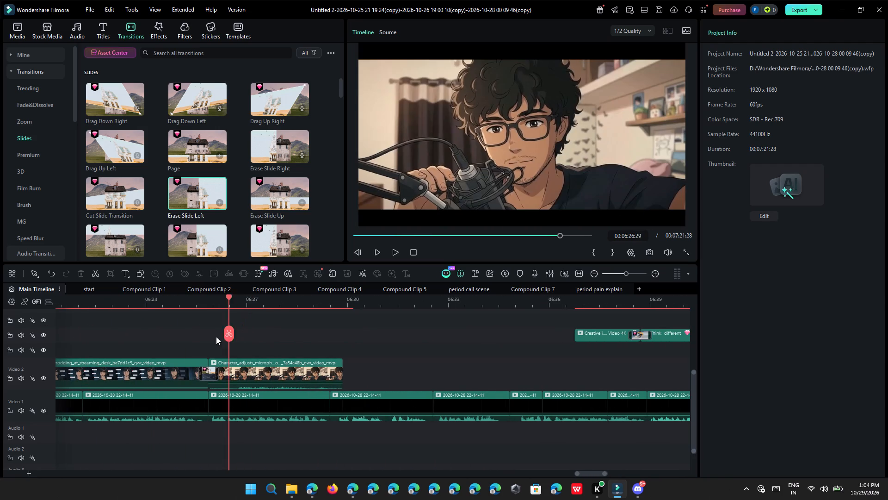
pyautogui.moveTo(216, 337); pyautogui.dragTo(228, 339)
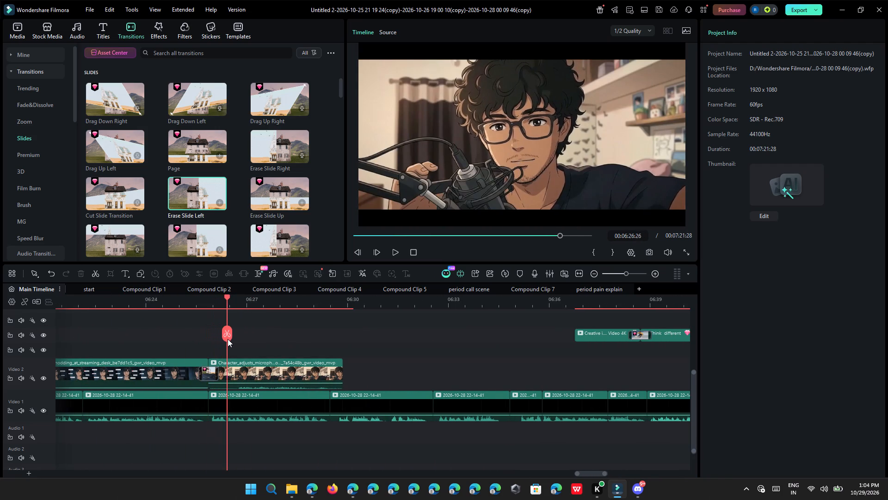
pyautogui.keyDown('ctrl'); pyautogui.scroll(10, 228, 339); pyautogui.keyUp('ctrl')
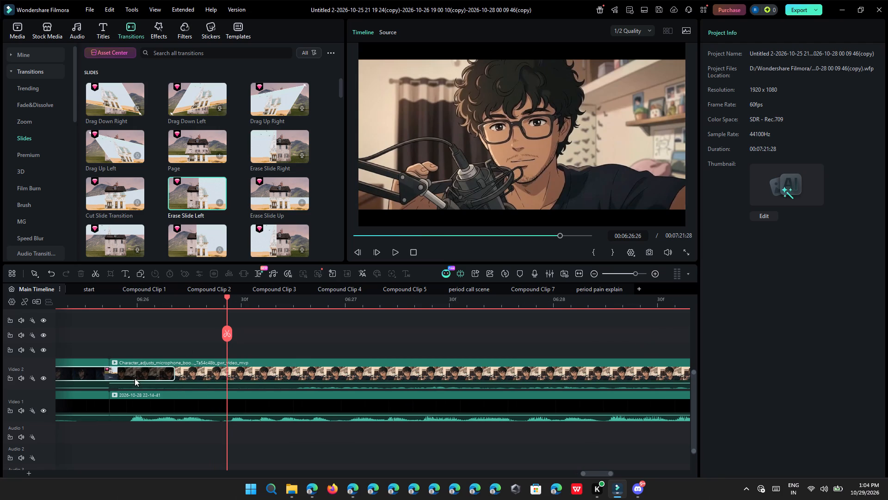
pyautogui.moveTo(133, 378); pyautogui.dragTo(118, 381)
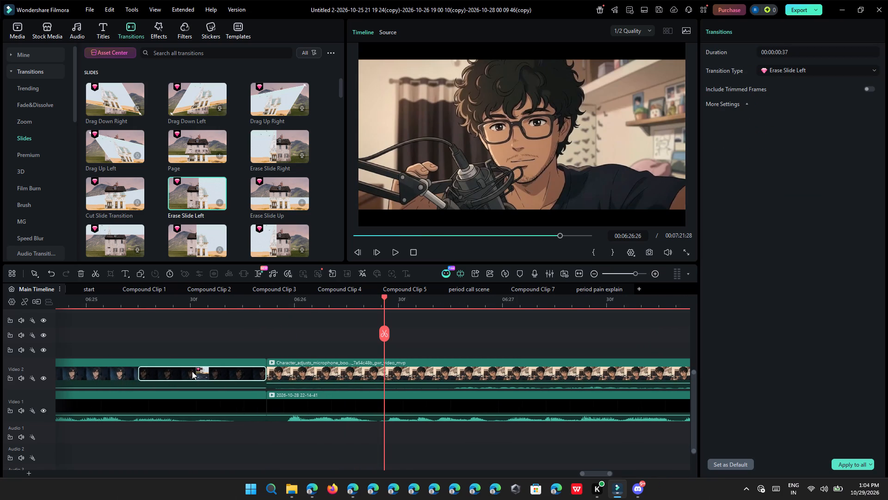
# Trim a few frames off the start of the Character_adjusts_microphone clip and close the gap this leaves.
pyautogui.moveTo(266, 363); pyautogui.dragTo(306, 369)
pyautogui.click(291, 368)
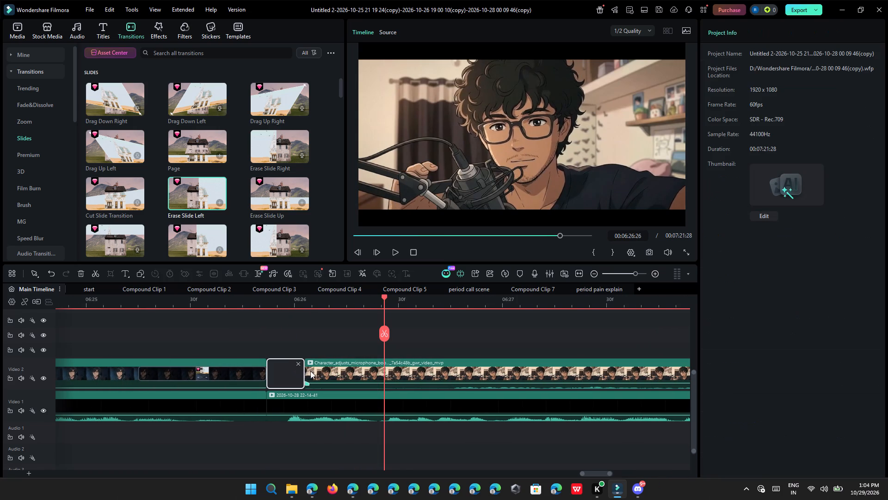
pyautogui.click(304, 370)
pyautogui.moveTo(307, 370); pyautogui.dragTo(295, 372)
pyautogui.click(283, 369)
pyautogui.click(290, 362)
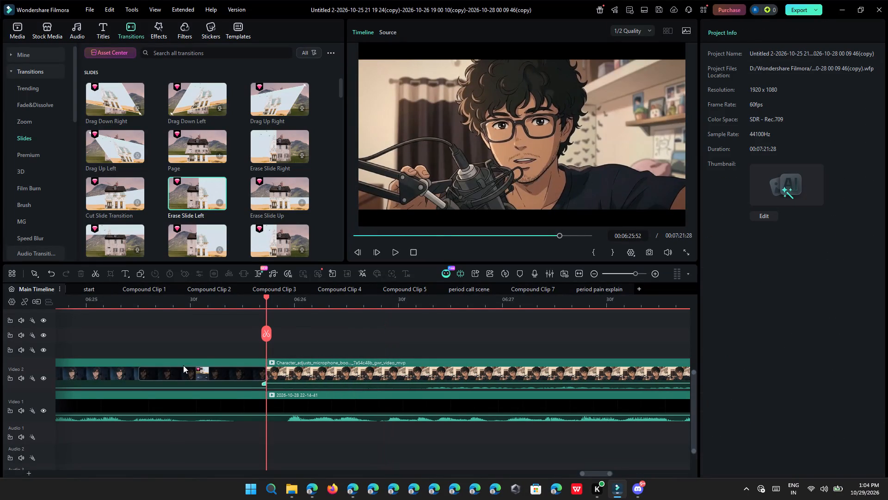
# Centre the Erase Slide Left transition over the cut into the Character_adjusts_microphone clip and play it back from 06:25:41.
pyautogui.moveTo(181, 372); pyautogui.dragTo(221, 374)
pyautogui.click(229, 306)
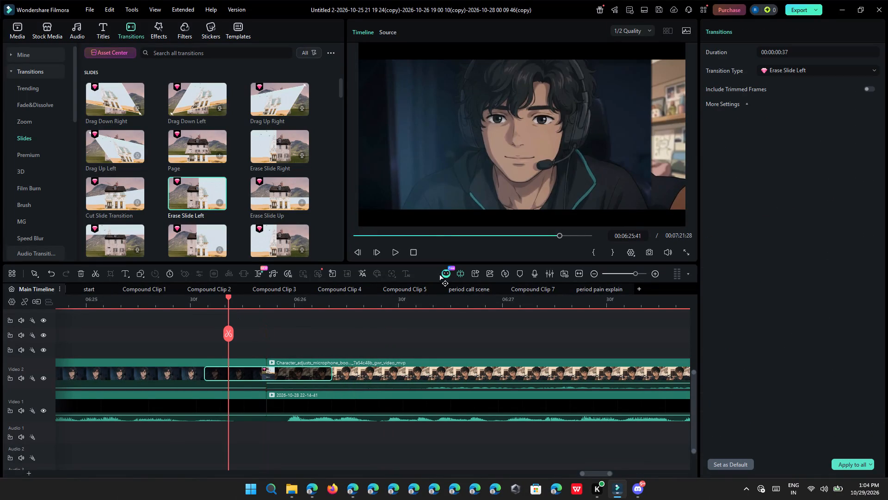
pyautogui.click(397, 257)
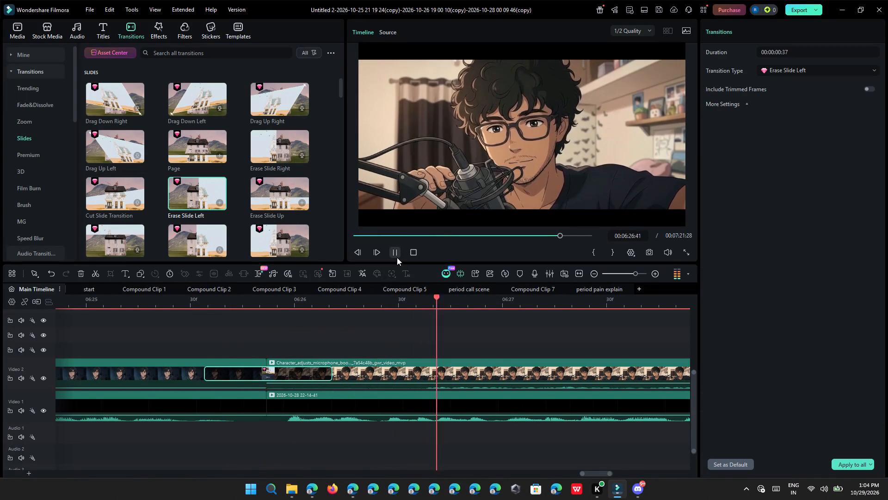
# Trim the end of the Character_adjusts_microphone clip back to 06:29:37 and play the timeline on from there.
pyautogui.keyDown('ctrl'); pyautogui.scroll(-3, 413, 333); pyautogui.keyUp('ctrl')
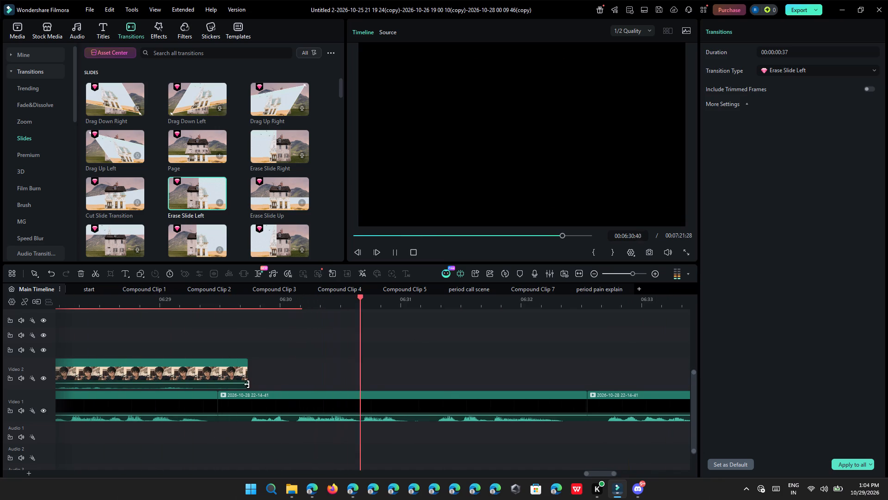
pyautogui.moveTo(246, 369); pyautogui.dragTo(231, 369)
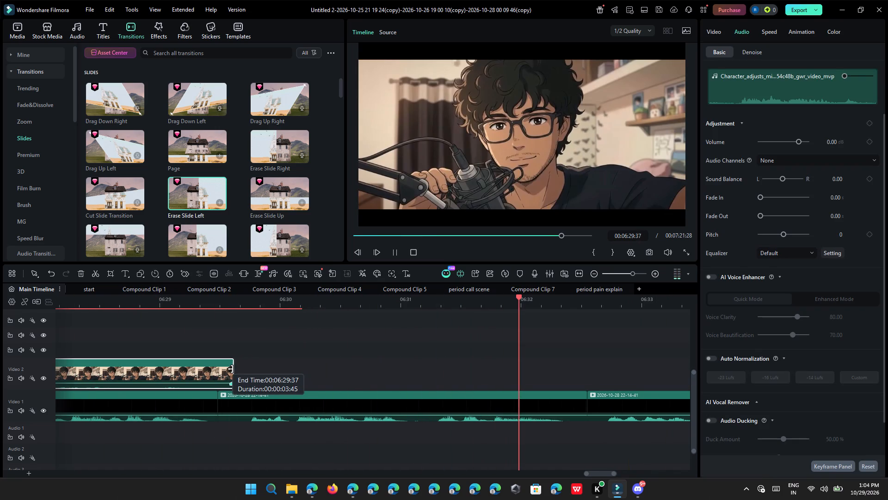
pyautogui.moveTo(231, 369); pyautogui.dragTo(233, 369)
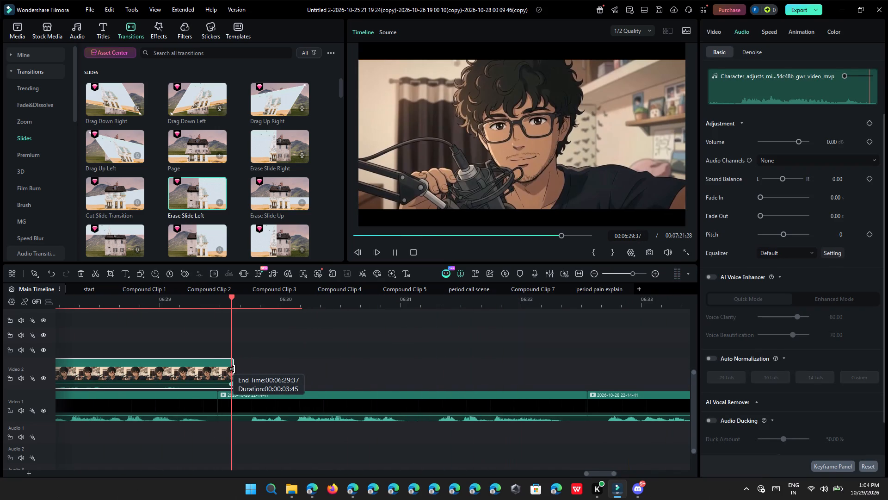
pyautogui.moveTo(233, 369); pyautogui.dragTo(231, 369)
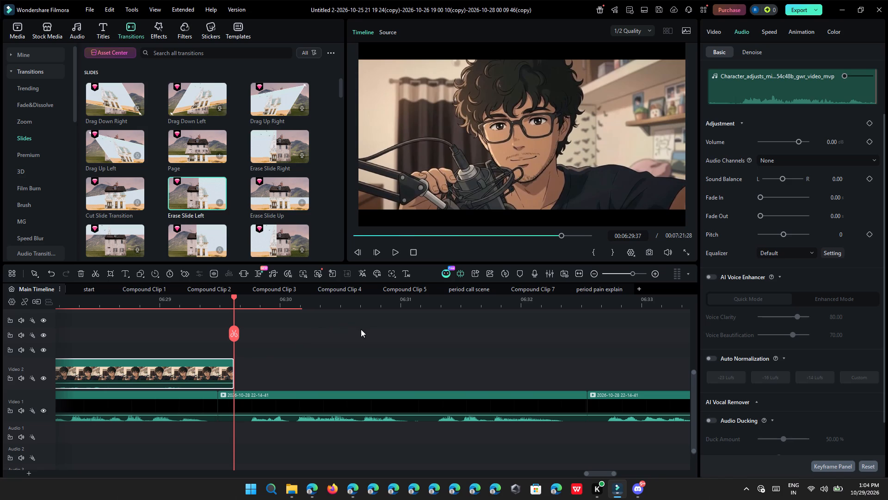
pyautogui.click(397, 256)
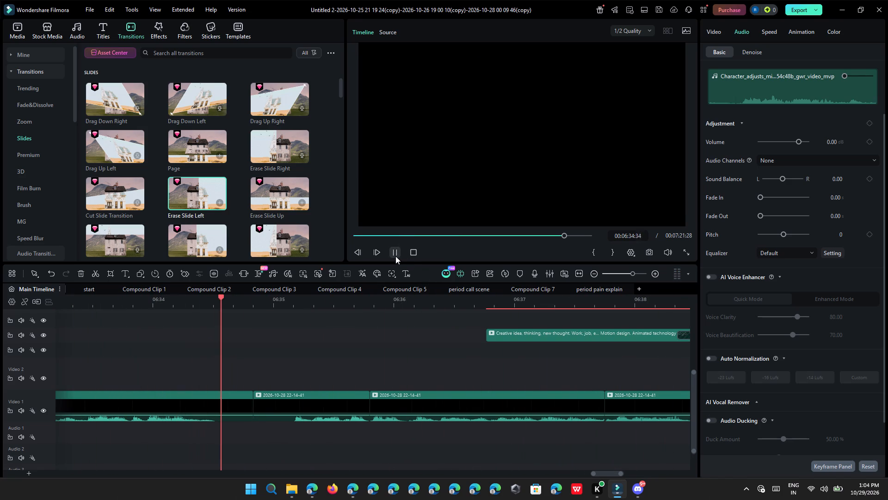
pyautogui.click(395, 256)
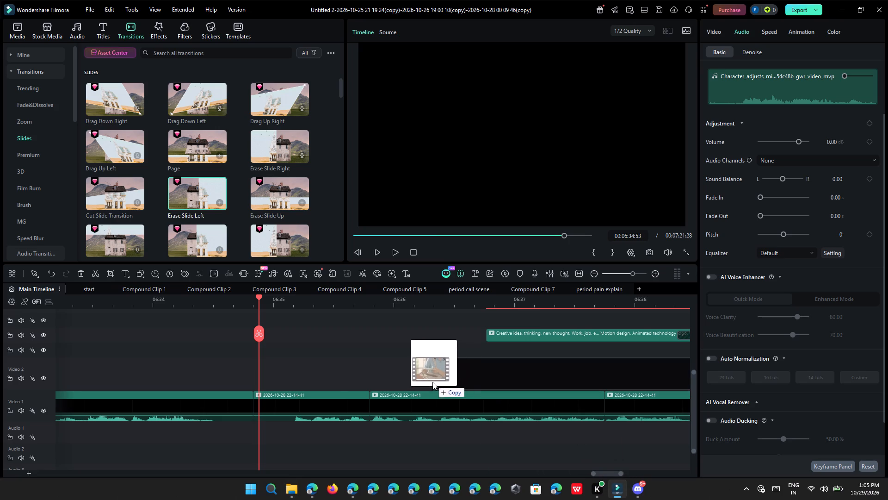
pyautogui.moveTo(432, 382); pyautogui.dragTo(108, 384)
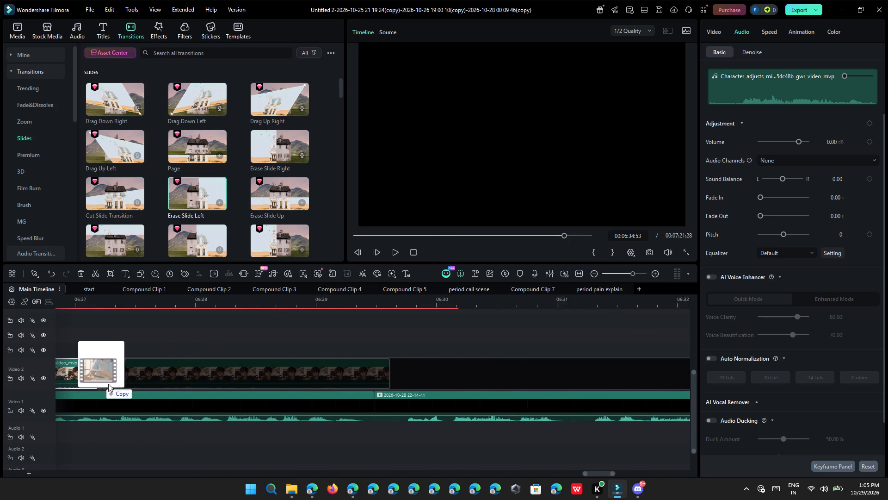
pyautogui.moveTo(108, 384); pyautogui.dragTo(401, 376)
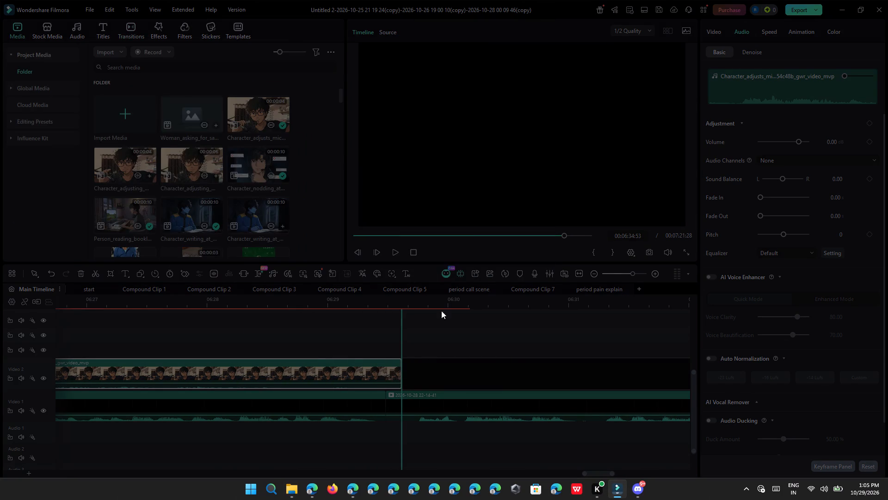
pyautogui.click(493, 251)
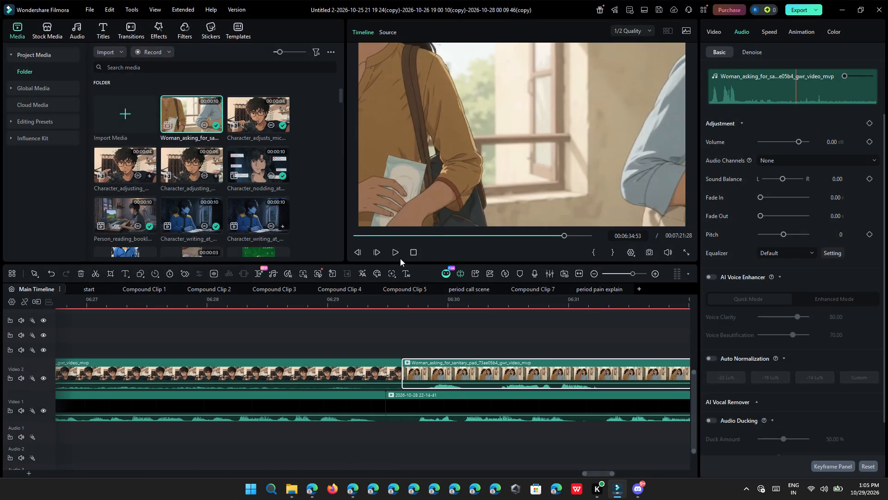
# Play through the sanitary pad clip and move the overlapping Creative idea and Think different clips together to start just past 06:42.
pyautogui.click(394, 256)
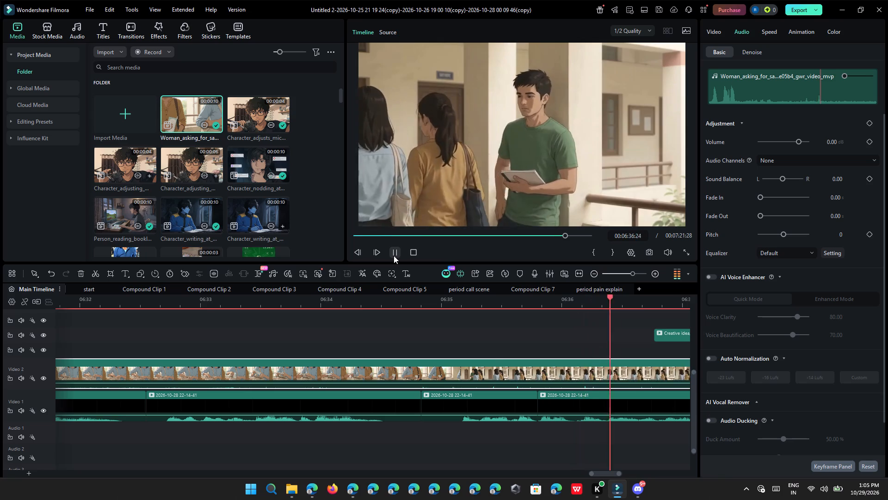
pyautogui.keyDown('ctrl'); pyautogui.scroll(-4, 394, 256); pyautogui.keyUp('ctrl')
pyautogui.keyDown('ctrl'); pyautogui.scroll(-4, 419, 353); pyautogui.keyUp('ctrl')
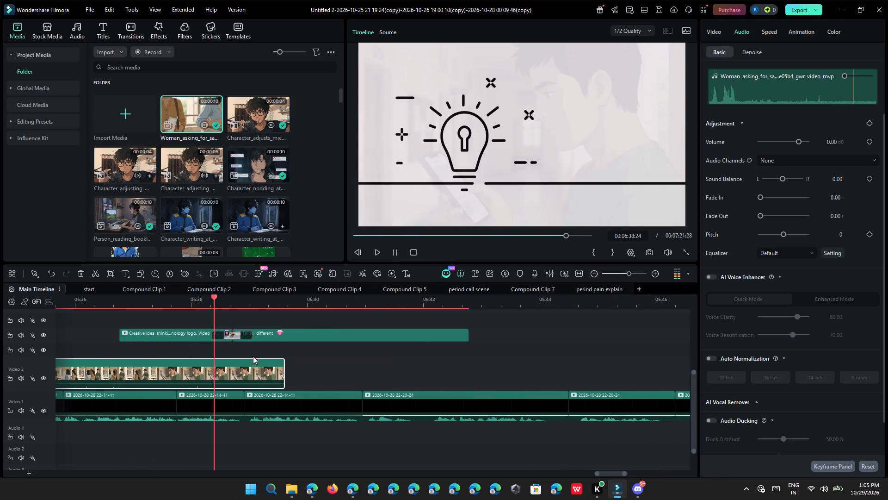
pyautogui.keyDown('ctrl'); pyautogui.scroll(-3, 188, 332); pyautogui.keyUp('ctrl')
pyautogui.moveTo(165, 321); pyautogui.dragTo(409, 341)
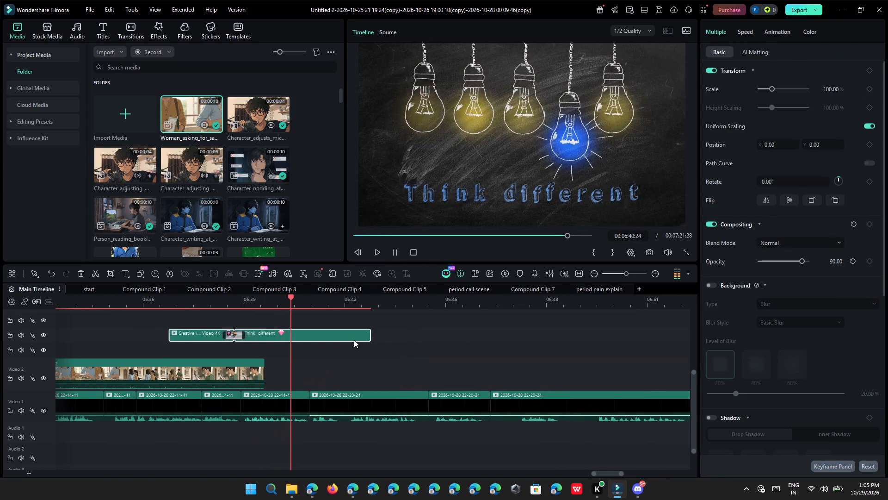
pyautogui.moveTo(352, 338); pyautogui.dragTo(550, 336)
# Play the last part of the Woman_asking_for_sanitary_pad clip and set the playhead at its end, 06:39:35, on the Main Timeline.
pyautogui.click(215, 304)
pyautogui.moveTo(413, 247); pyautogui.dragTo(400, 250)
pyautogui.click(396, 250)
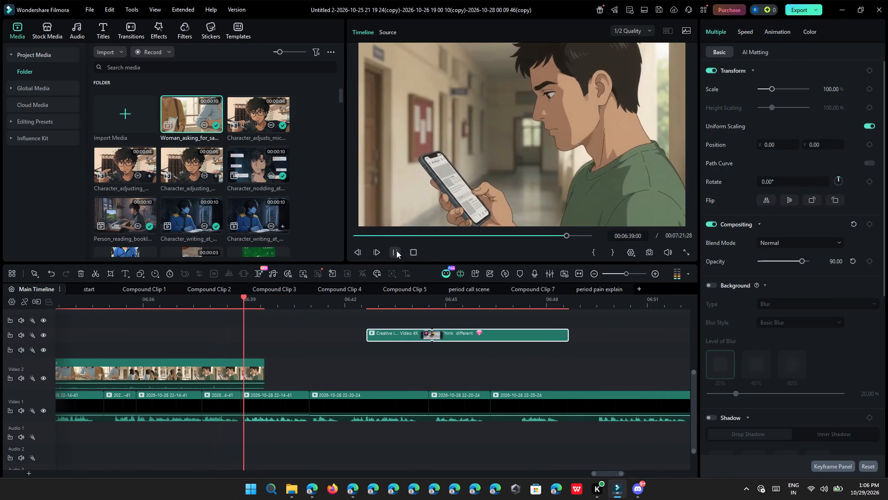
pyautogui.click(396, 250)
pyautogui.click(262, 301)
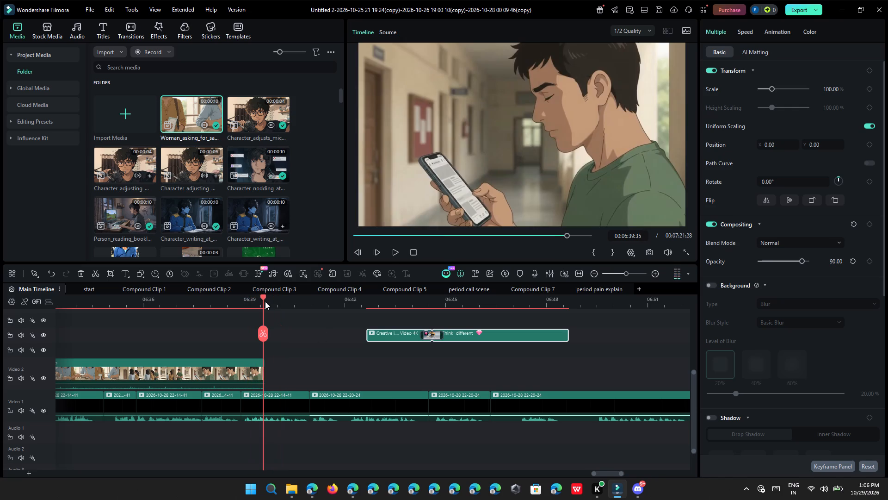
pyautogui.moveTo(265, 300); pyautogui.dragTo(260, 300)
pyautogui.click(262, 294)
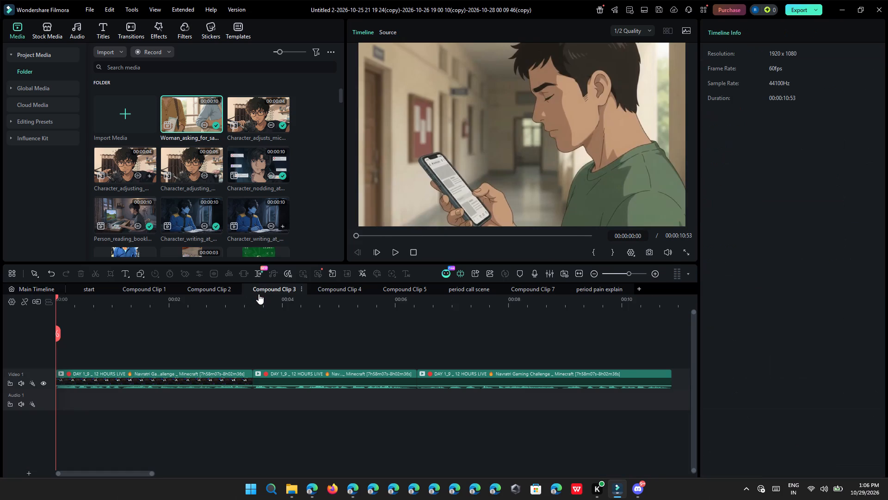
pyautogui.click(51, 293)
# Play the Main Timeline from 06:25:40 to review the cuts through the microphone clip into the sanitary pad clip.
pyautogui.keyDown('ctrl'); pyautogui.scroll(-4, 237, 333); pyautogui.keyUp('ctrl')
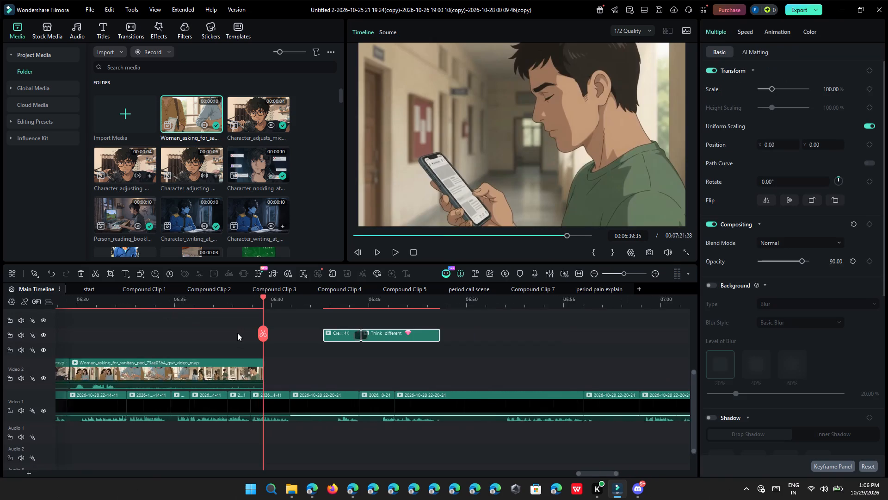
pyautogui.keyDown('ctrl'); pyautogui.scroll(-7, 237, 333); pyautogui.keyUp('ctrl')
pyautogui.click(186, 301)
pyautogui.keyDown('ctrl'); pyautogui.scroll(12, 311, 334); pyautogui.keyUp('ctrl')
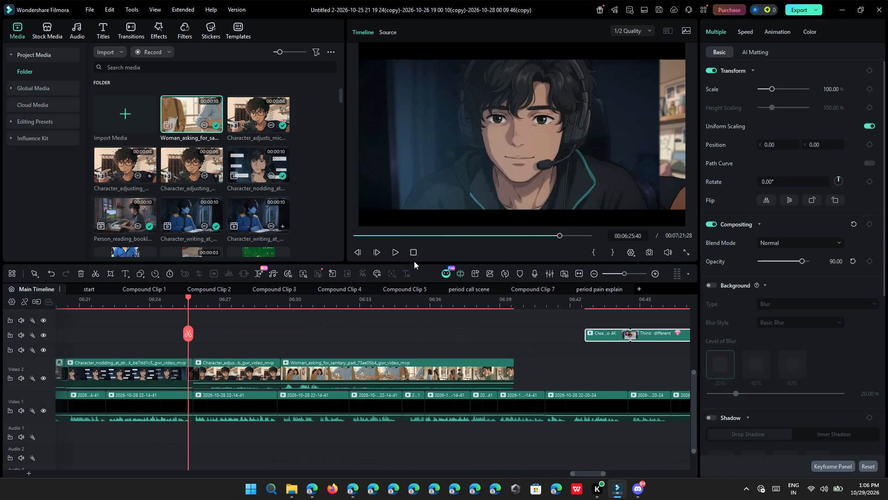
pyautogui.click(397, 257)
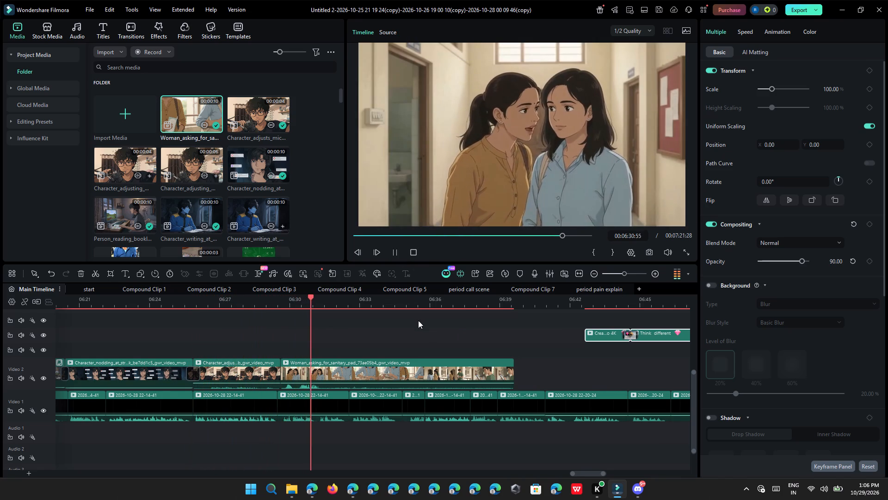
# Play the sanitary pad clip from about 06:30 and scrub around 06:35 to examine the shot change from the window to the corridor.
pyautogui.keyDown('ctrl'); pyautogui.scroll(2, 424, 341); pyautogui.keyUp('ctrl')
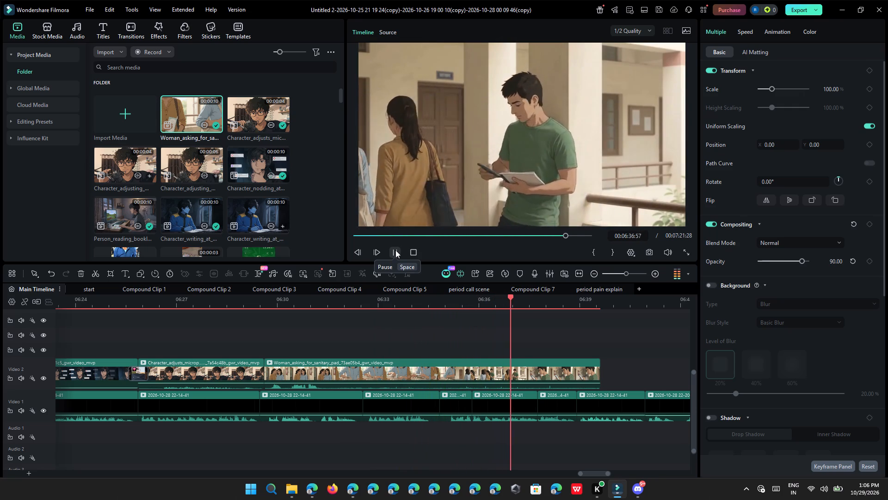
pyautogui.click(277, 296)
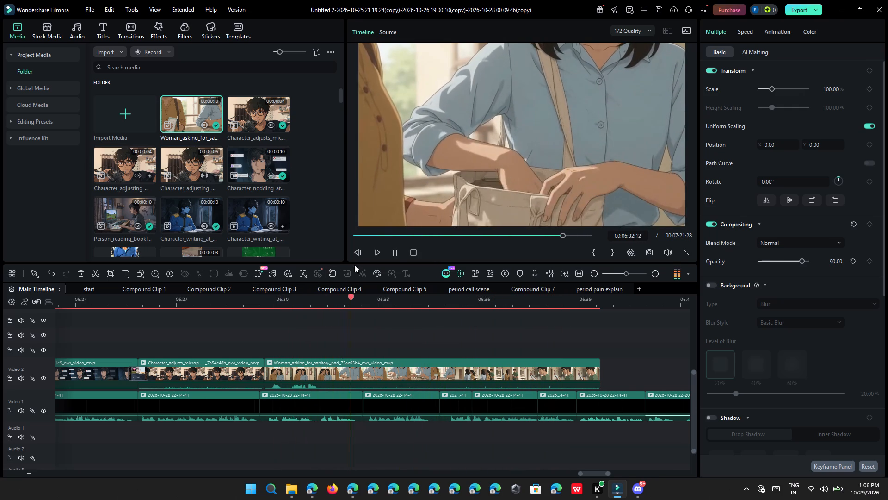
pyautogui.click(396, 254)
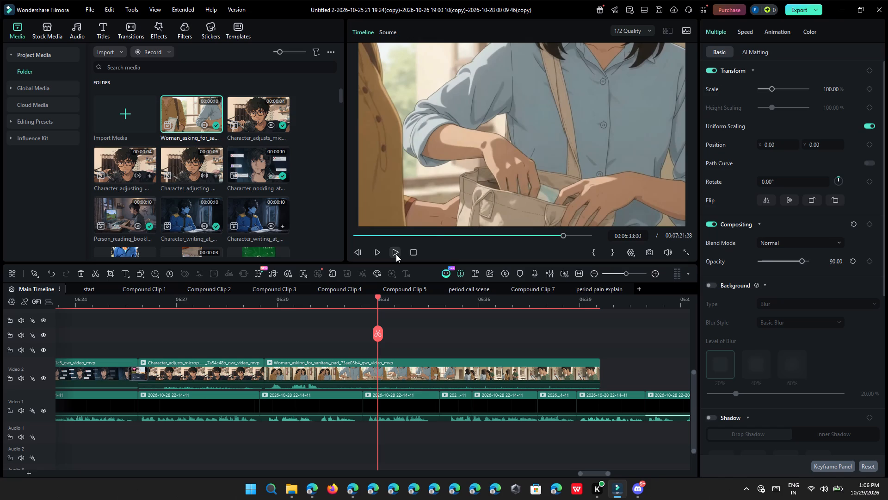
pyautogui.click(396, 254)
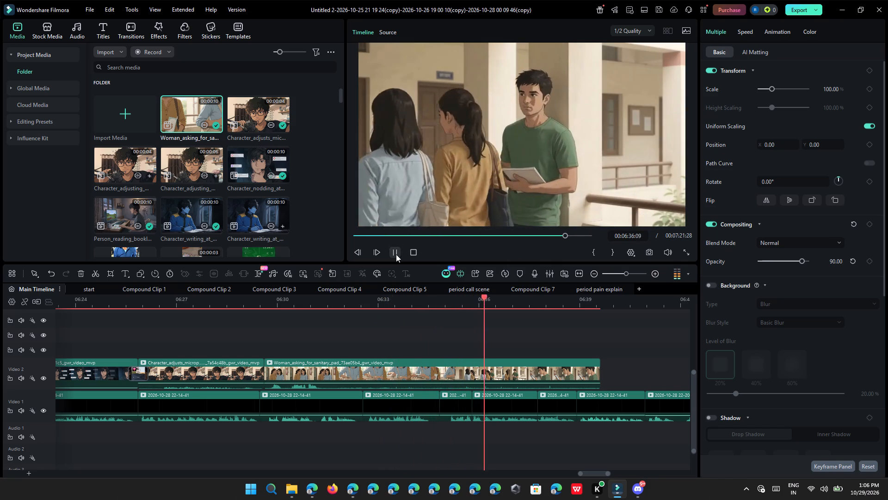
pyautogui.click(396, 254)
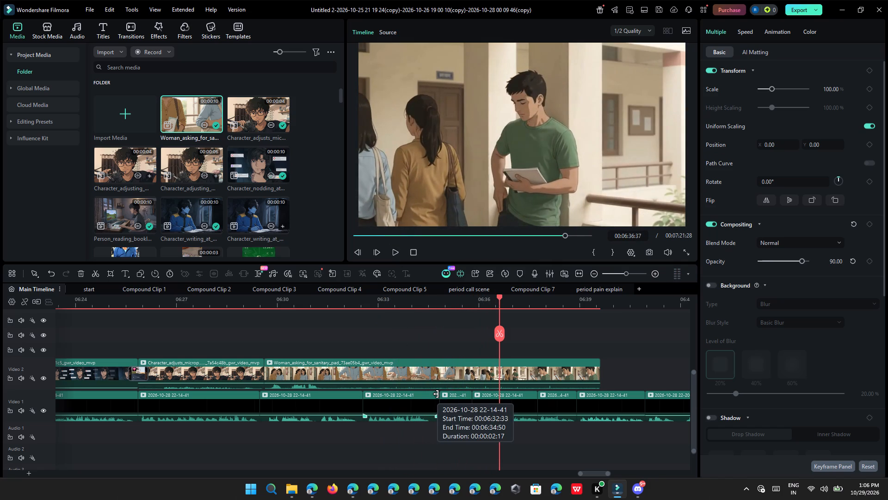
pyautogui.click(440, 308)
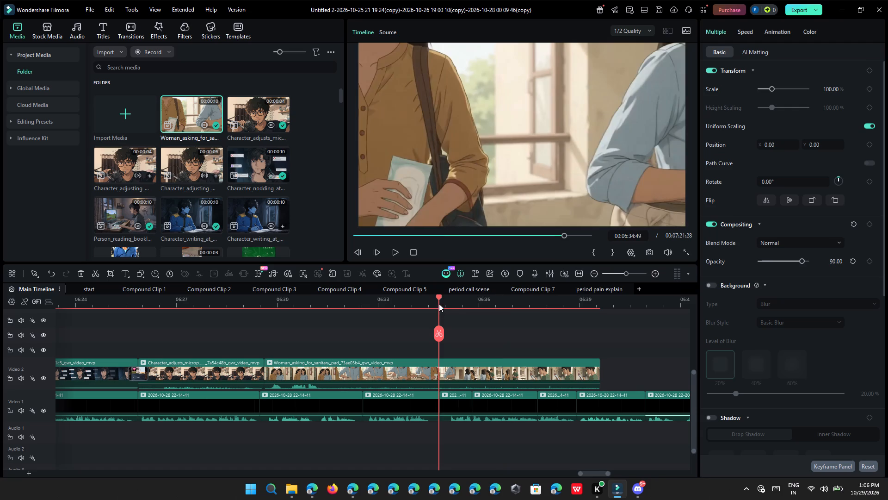
pyautogui.moveTo(439, 301); pyautogui.dragTo(450, 301)
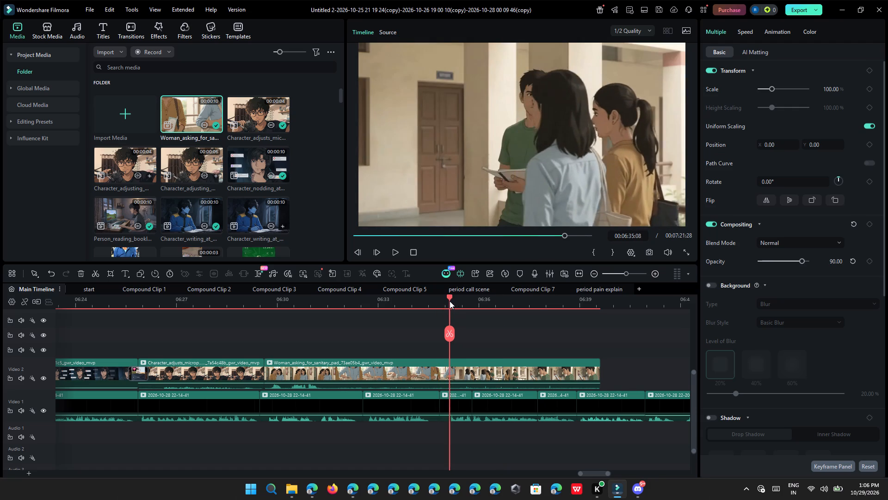
pyautogui.moveTo(450, 301); pyautogui.dragTo(444, 302)
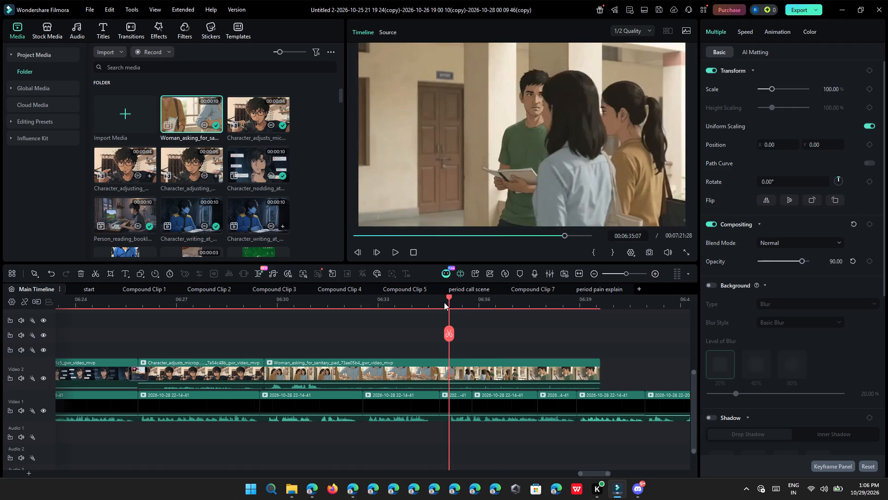
pyautogui.moveTo(444, 302); pyautogui.dragTo(460, 303)
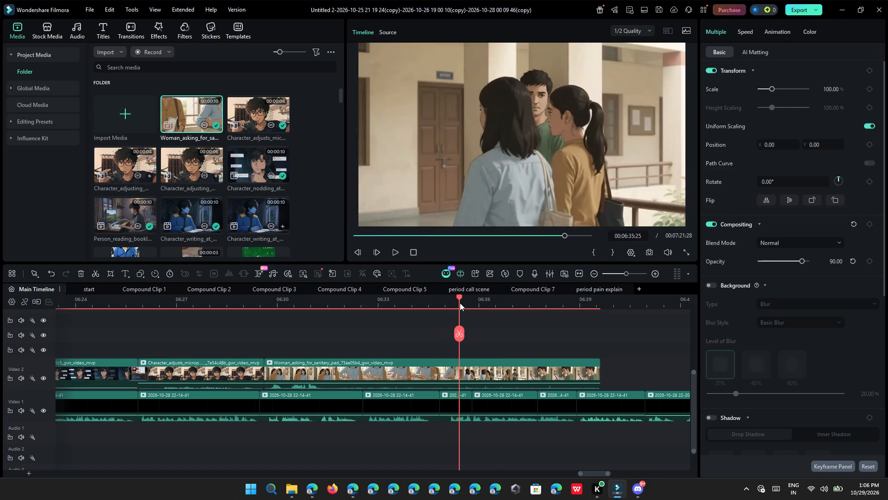
pyautogui.moveTo(460, 303); pyautogui.dragTo(456, 305)
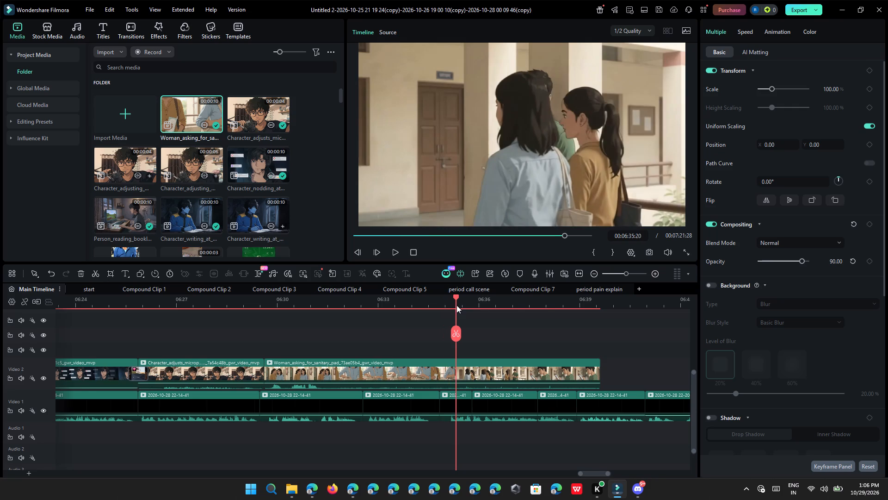
# Split the Woman_asking_for_sanitary_pad clip and the Video 1 narration clip beneath it at 06:35:05 on the Main Timeline.
pyautogui.keyDown('ctrl'); pyautogui.scroll(9, 456, 305); pyautogui.keyUp('ctrl')
pyautogui.click(407, 303)
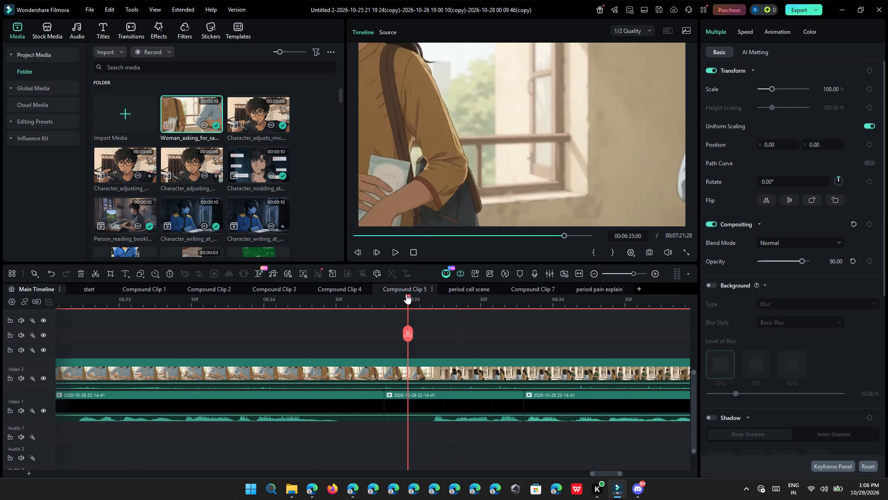
pyautogui.moveTo(406, 294); pyautogui.dragTo(414, 294)
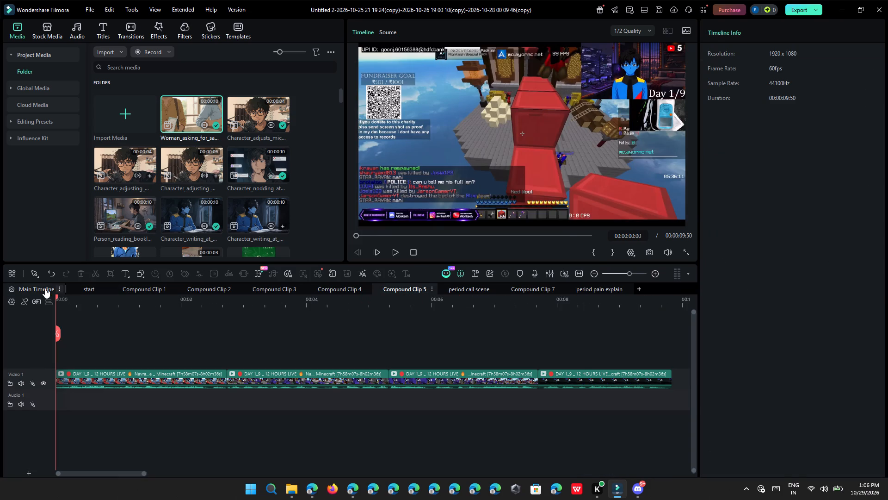
pyautogui.click(45, 288)
pyautogui.keyDown('ctrl'); pyautogui.scroll(9, 434, 315); pyautogui.keyUp('ctrl')
pyautogui.moveTo(411, 300); pyautogui.dragTo(446, 300)
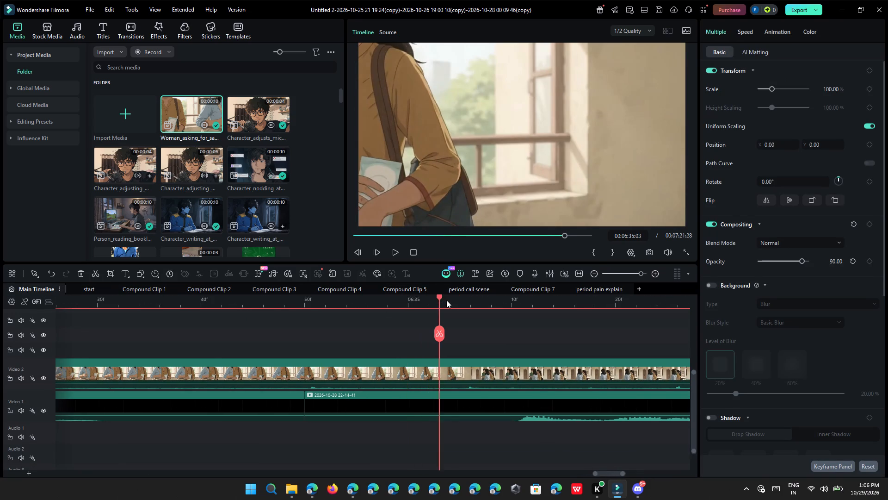
pyautogui.moveTo(446, 300); pyautogui.dragTo(461, 303)
pyautogui.click(462, 335)
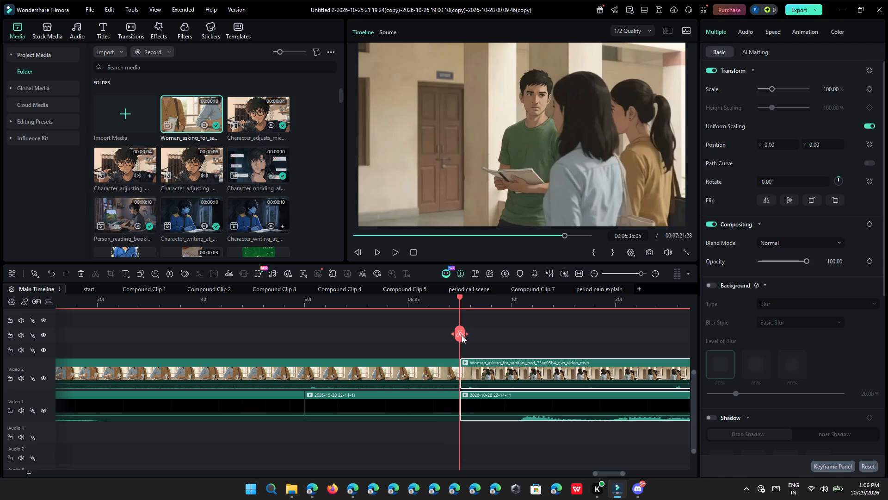
# Trim the starts of both pieces after the split to 06:35:10 and close the resulting gaps on Video 1 and Video 2.
pyautogui.moveTo(462, 400); pyautogui.dragTo(484, 405)
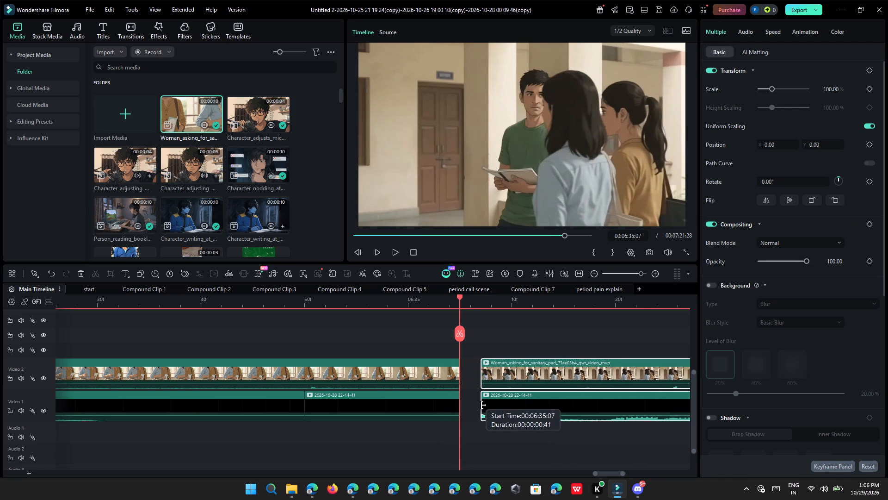
pyautogui.moveTo(484, 405); pyautogui.dragTo(510, 425)
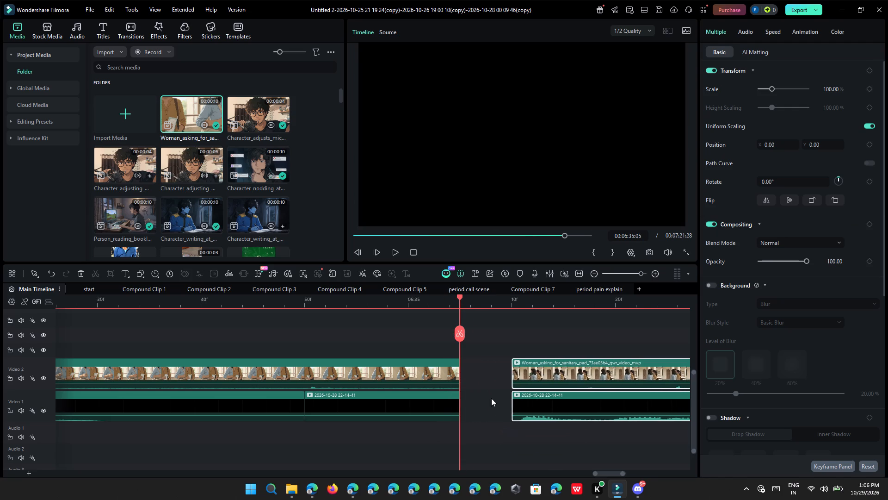
pyautogui.click(490, 394)
pyautogui.click(505, 393)
pyautogui.click(505, 365)
pyautogui.click(505, 365)
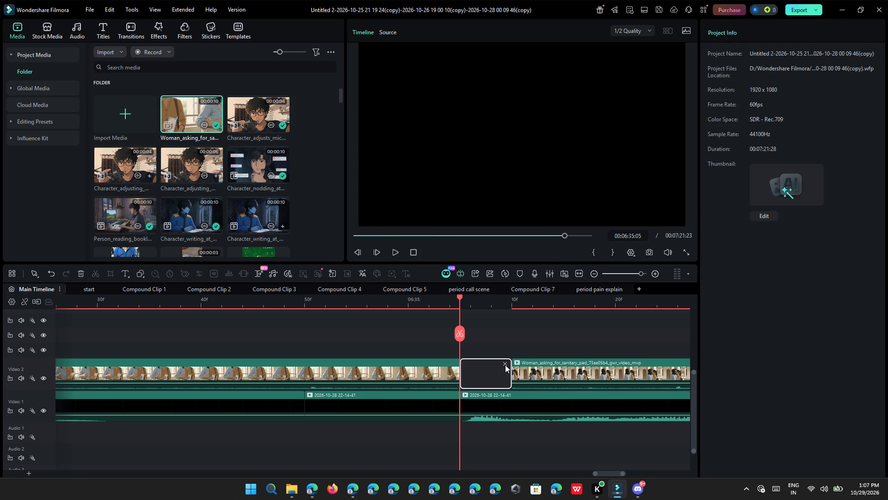
pyautogui.click(508, 365)
pyautogui.click(503, 363)
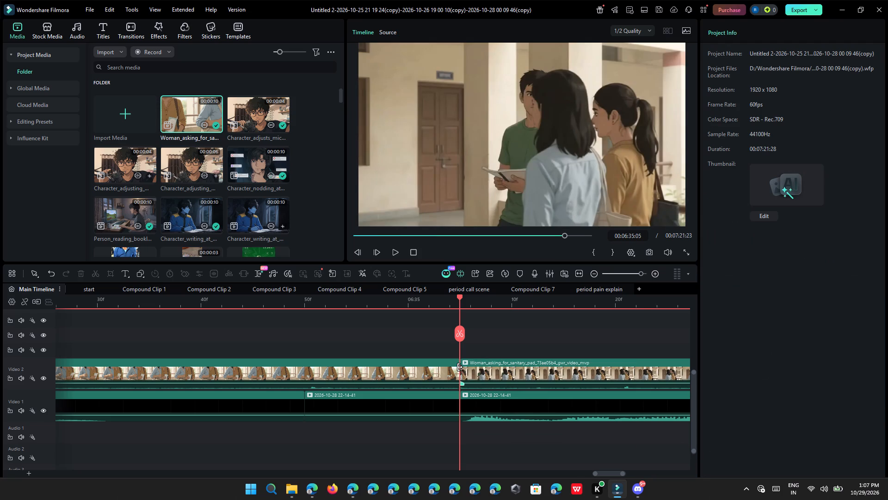
# Trim only the start of the second sanitary pad piece on Video 2 to 06:35:11 and close the gap before it.
pyautogui.moveTo(462, 367); pyautogui.dragTo(525, 367)
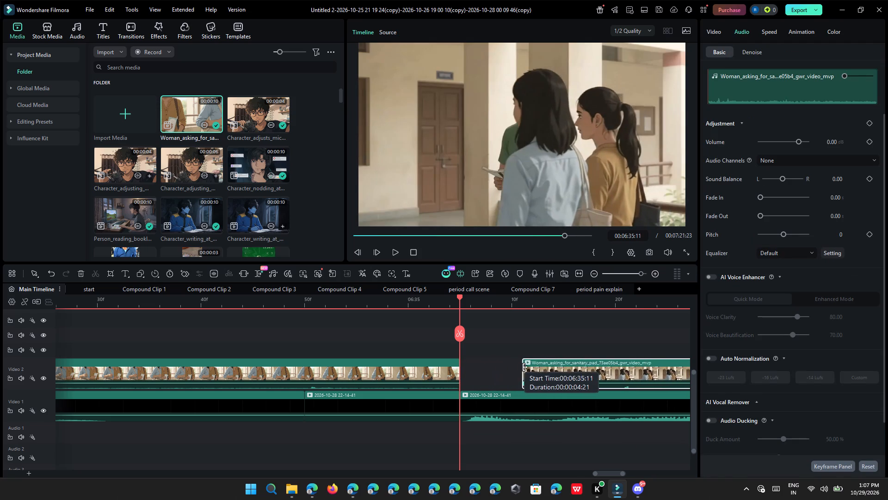
pyautogui.moveTo(525, 367); pyautogui.dragTo(527, 368)
pyautogui.click(513, 368)
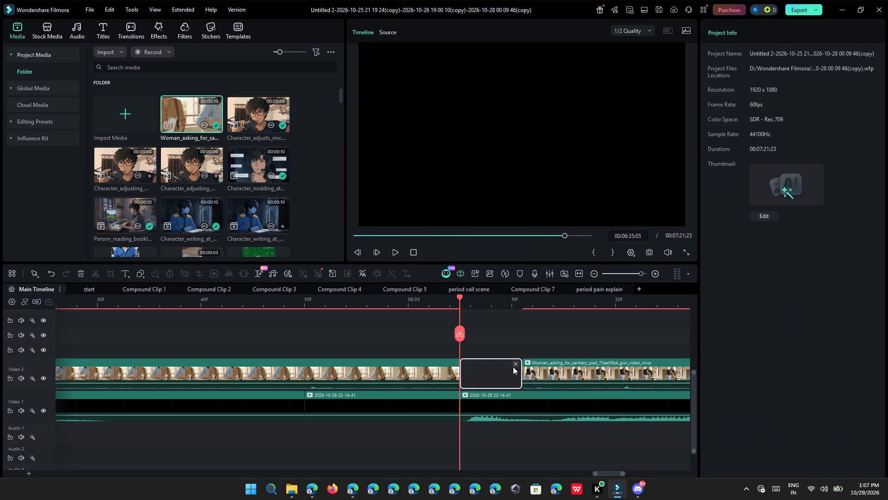
pyautogui.click(516, 363)
# Play from 06:35:05 through the end of the sanitary pad clip into the Think different clip to review the trimmed cut.
pyautogui.click(392, 259)
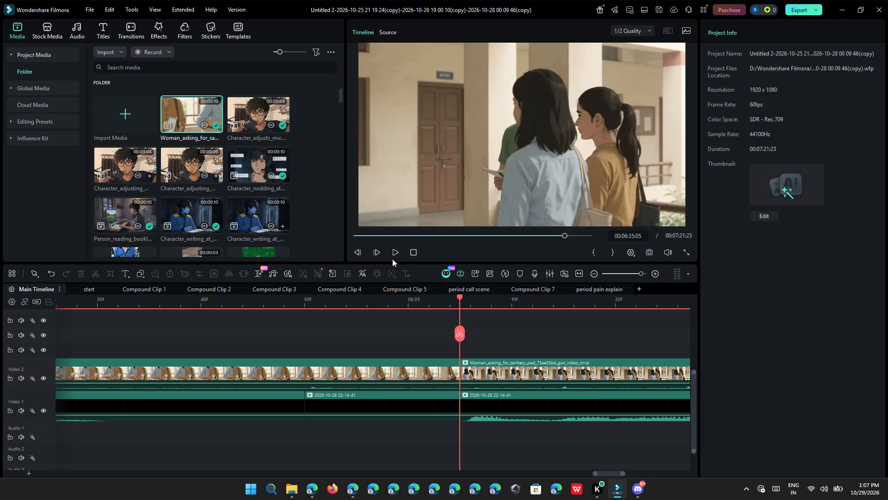
pyautogui.click(393, 256)
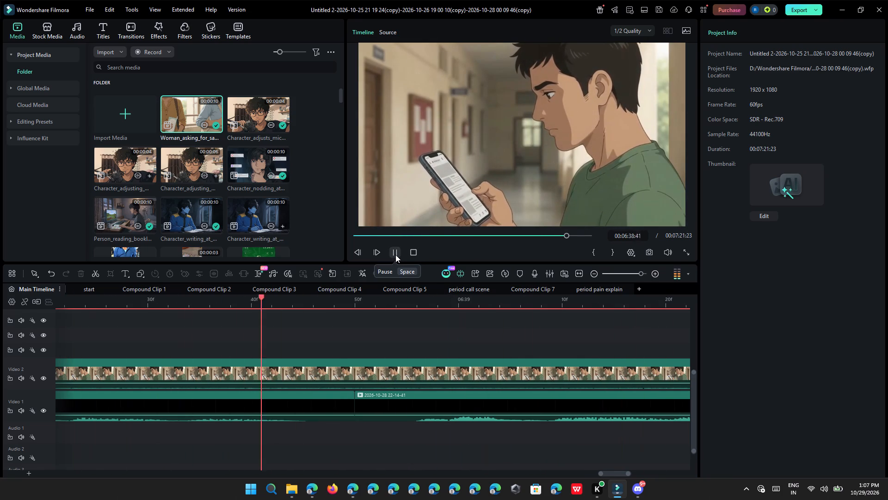
pyautogui.keyDown('ctrl'); pyautogui.scroll(-12, 454, 430); pyautogui.keyUp('ctrl')
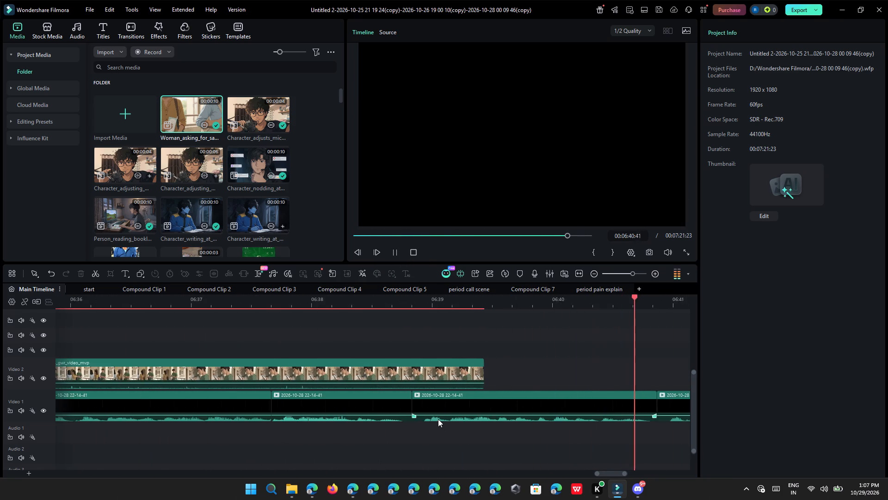
pyautogui.keyDown('ctrl'); pyautogui.scroll(-6, 437, 419); pyautogui.keyUp('ctrl')
pyautogui.keyDown('ctrl'); pyautogui.scroll(-12, 208, 317); pyautogui.keyUp('ctrl')
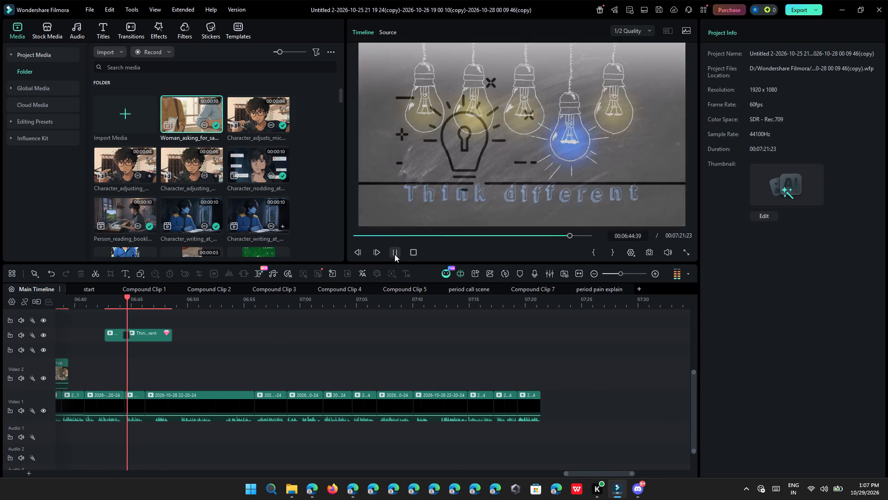
pyautogui.click(395, 254)
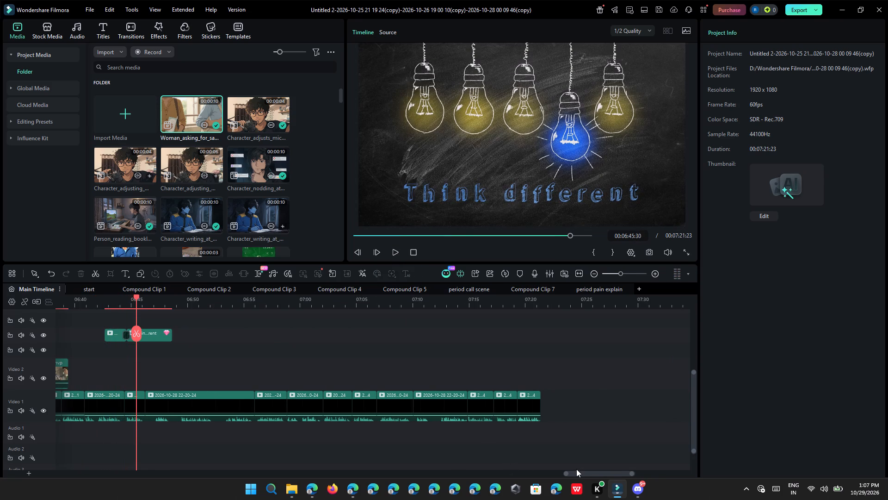
# Set the playhead at 05:50:00 on the Main Timeline and play from there to review the edited section.
pyautogui.click(572, 478)
pyautogui.moveTo(576, 474); pyautogui.dragTo(510, 468)
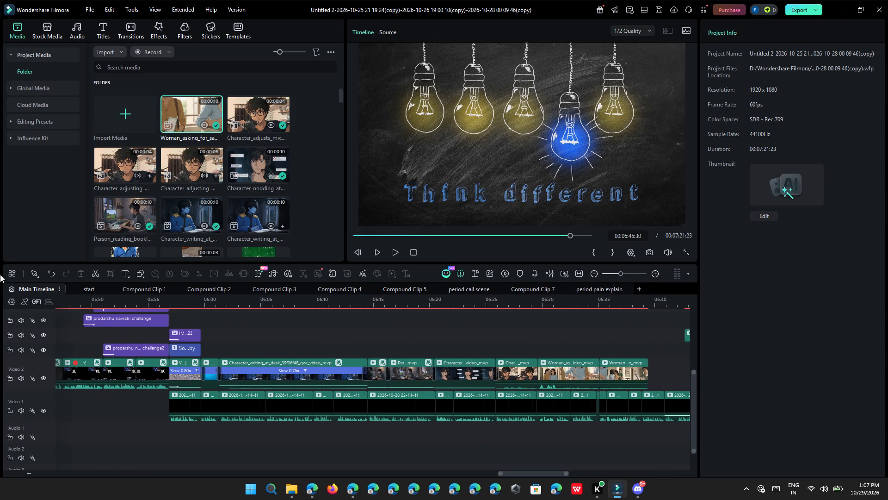
pyautogui.click(92, 295)
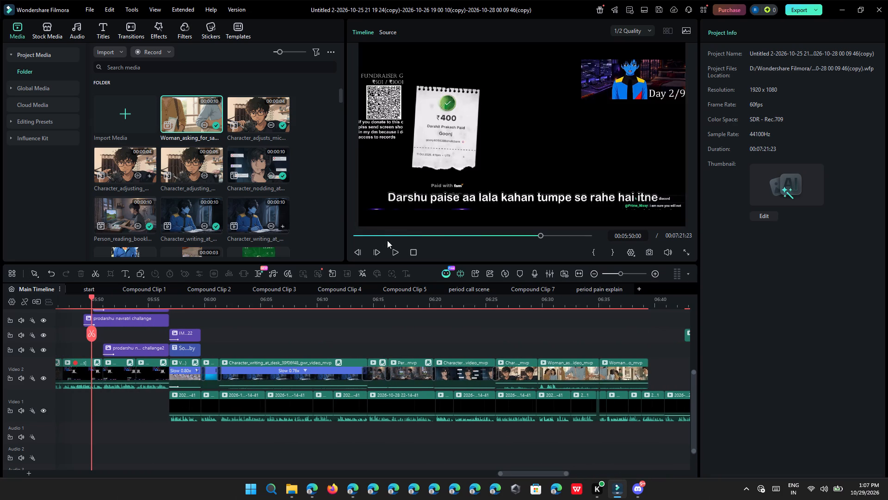
pyautogui.click(401, 247)
pyautogui.click(391, 250)
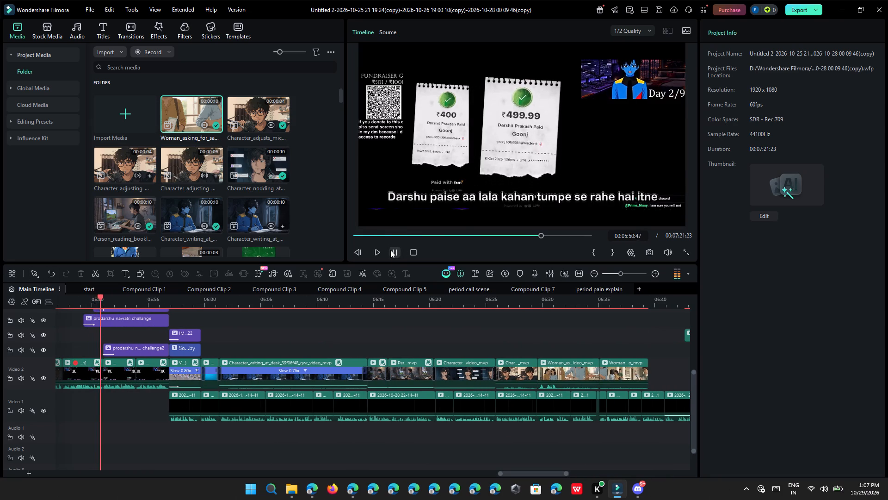
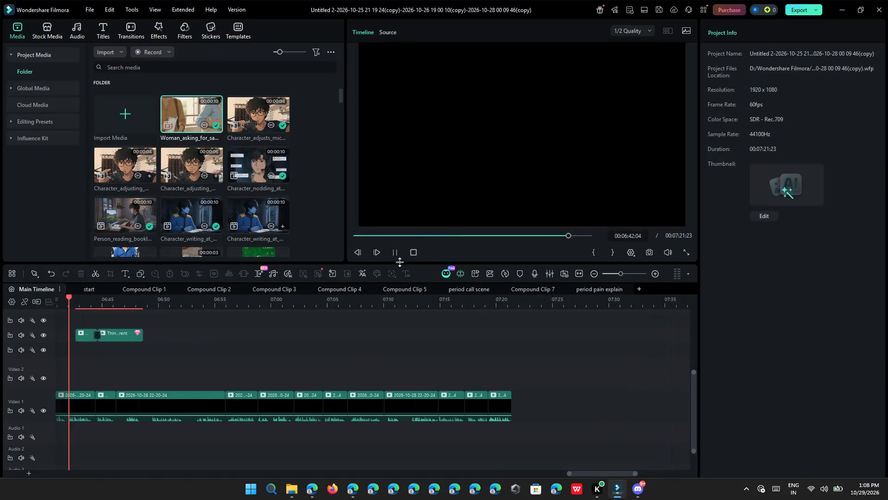
# Combine the two adjacent sanitary pad pieces on Video 2 into one compound clip under the default name.
pyautogui.click(395, 251)
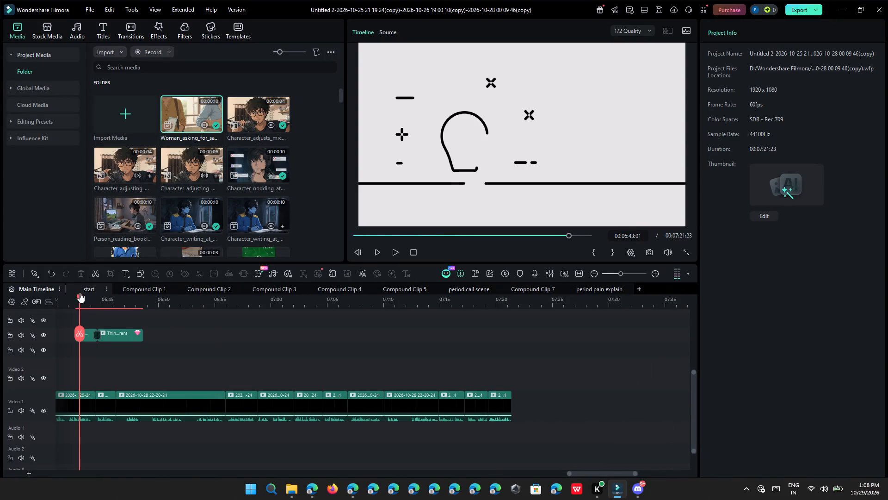
pyautogui.moveTo(80, 302); pyautogui.dragTo(126, 321)
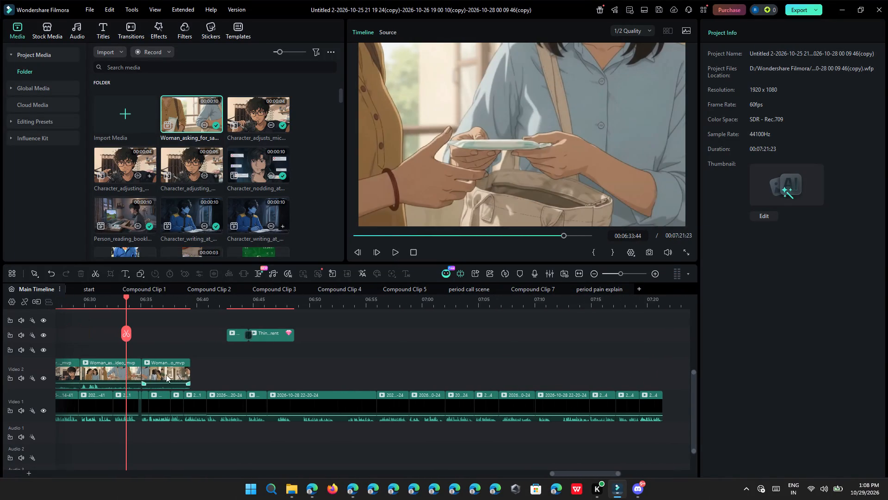
pyautogui.moveTo(202, 353); pyautogui.dragTo(137, 369)
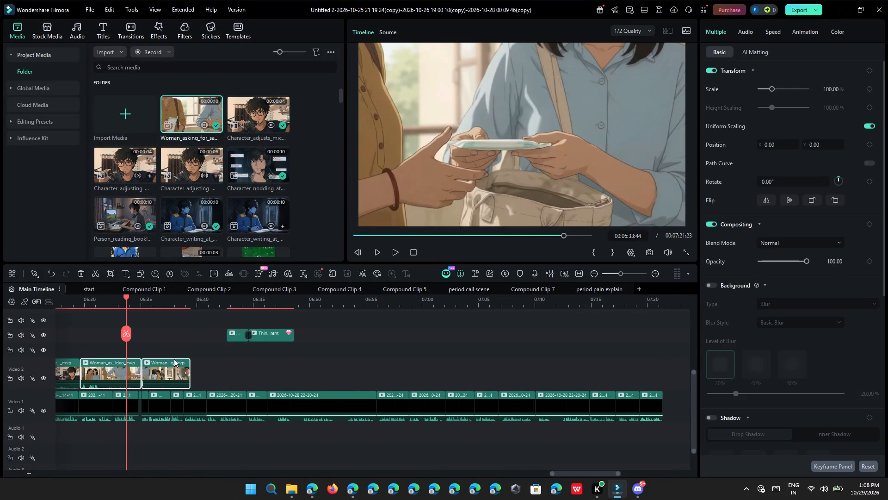
pyautogui.rightClick(178, 372)
pyautogui.click(212, 305)
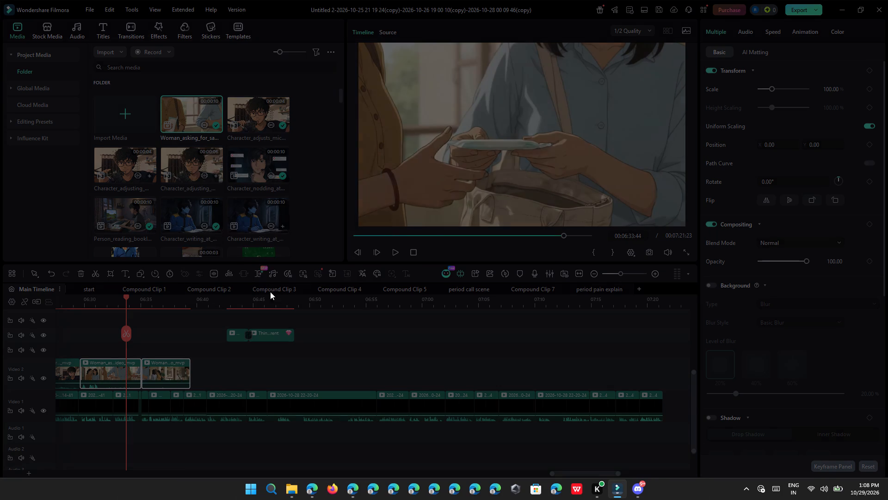
pyautogui.click(484, 292)
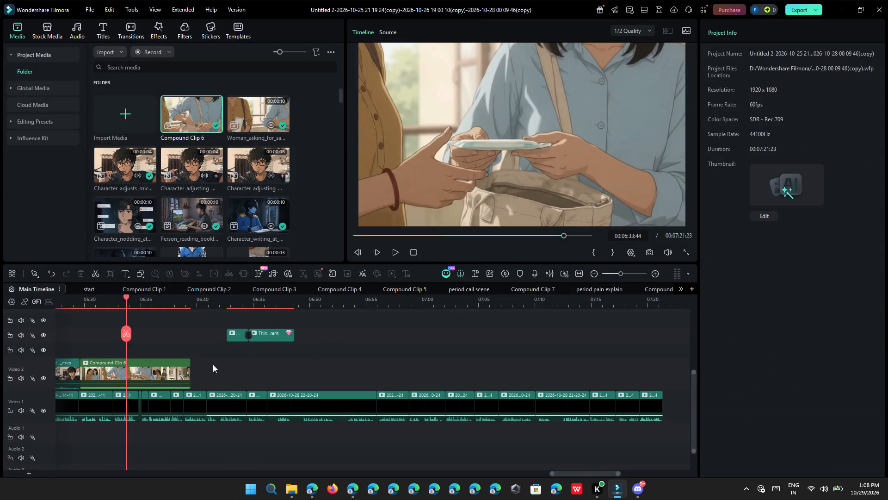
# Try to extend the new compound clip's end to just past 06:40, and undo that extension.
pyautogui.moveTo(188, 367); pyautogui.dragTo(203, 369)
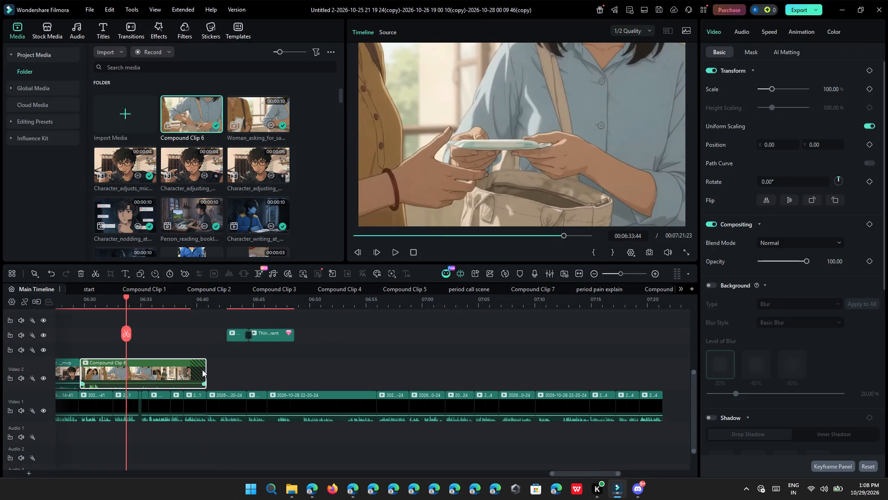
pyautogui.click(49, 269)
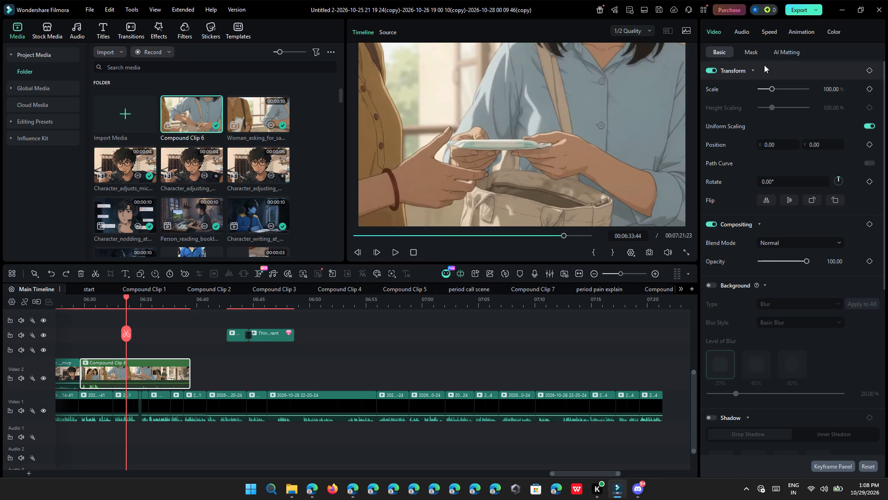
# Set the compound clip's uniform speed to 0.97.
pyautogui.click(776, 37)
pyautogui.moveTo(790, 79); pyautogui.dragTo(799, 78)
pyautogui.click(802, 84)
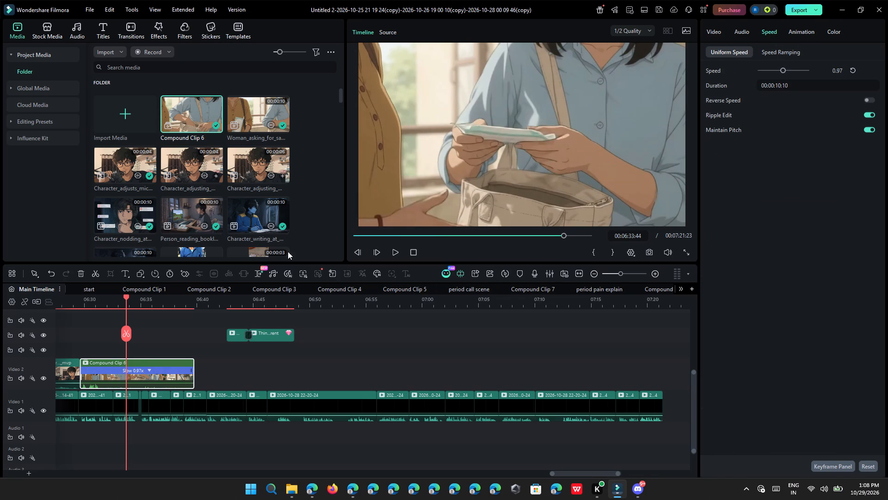
# Play from 06:33:44 past the end of the compound clip to review its slowed footage against the narration.
pyautogui.click(388, 248)
pyautogui.click(396, 259)
pyautogui.click(396, 256)
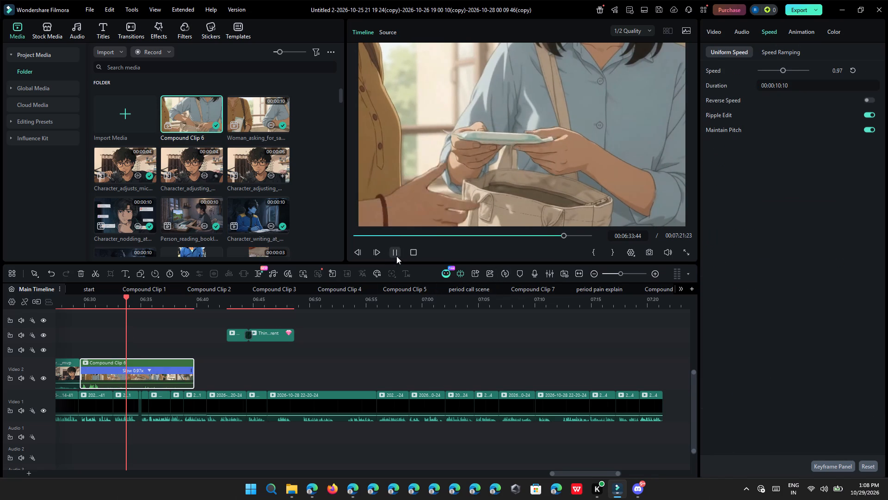
pyautogui.keyDown('ctrl'); pyautogui.scroll(10, 362, 381); pyautogui.keyUp('ctrl')
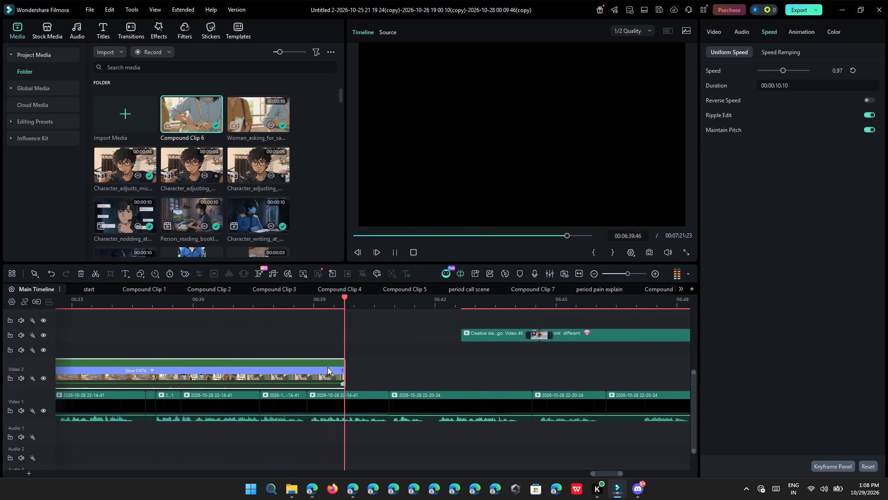
pyautogui.click(394, 253)
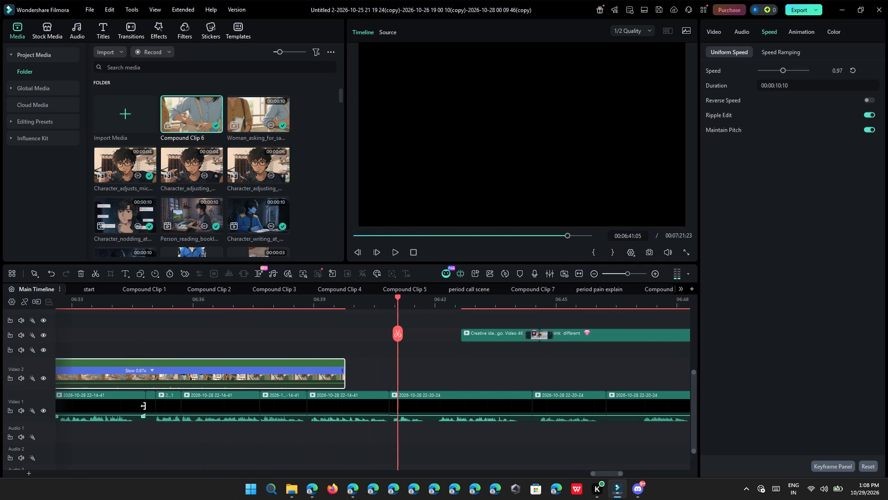
# Delete the short silent narration piece starting at 06:34:50 on Video 1 and close the gap it leaves.
pyautogui.click(131, 301)
pyautogui.keyDown('ctrl'); pyautogui.scroll(11, 166, 346); pyautogui.keyUp('ctrl')
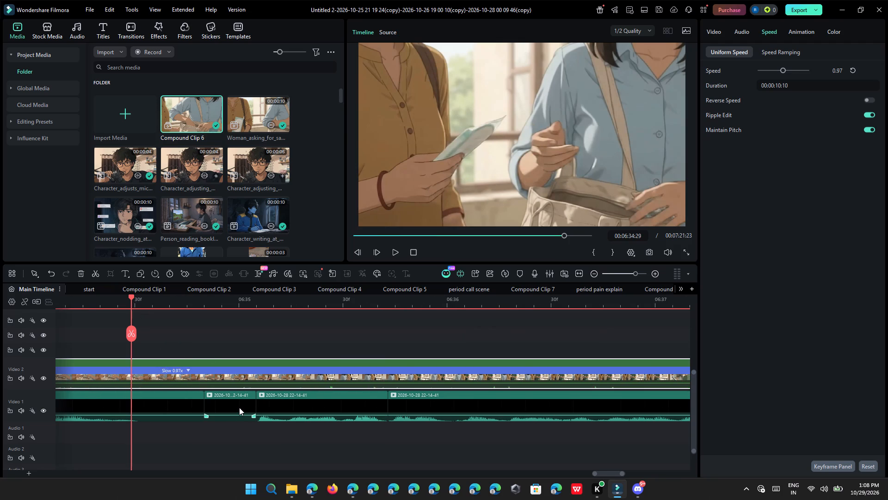
pyautogui.click(239, 407)
pyautogui.click(81, 275)
pyautogui.click(237, 404)
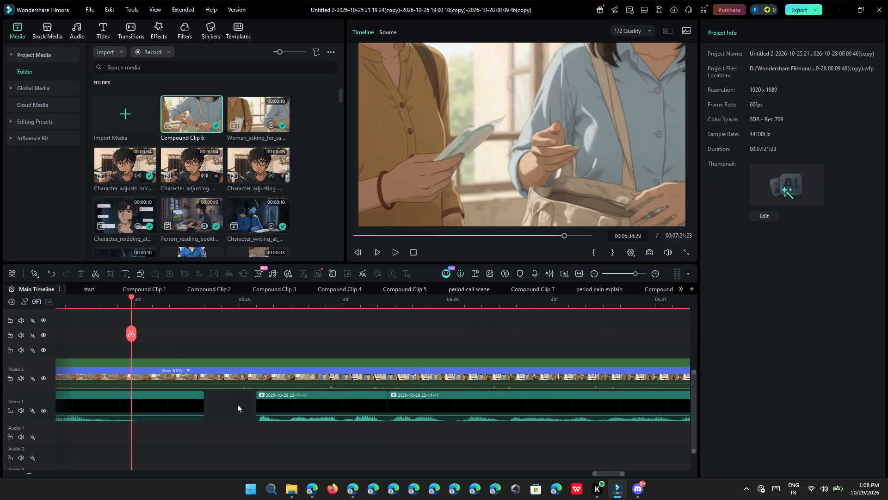
pyautogui.click(250, 397)
# Trim the end of the preceding narration clip on Video 1 back to 06:34:38 and close the resulting gap.
pyautogui.moveTo(203, 398); pyautogui.dragTo(163, 399)
pyautogui.moveTo(182, 403); pyautogui.dragTo(186, 403)
pyautogui.click(200, 398)
pyautogui.click(197, 396)
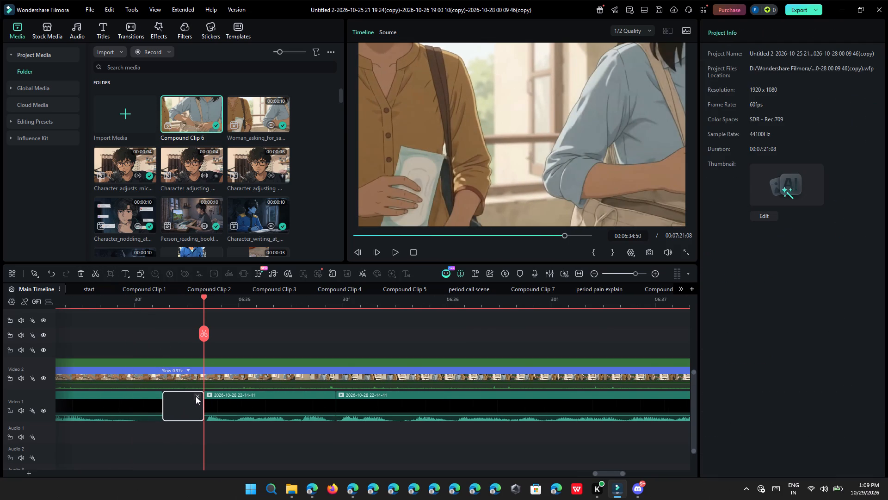
pyautogui.click(197, 396)
pyautogui.click(197, 395)
pyautogui.click(197, 395)
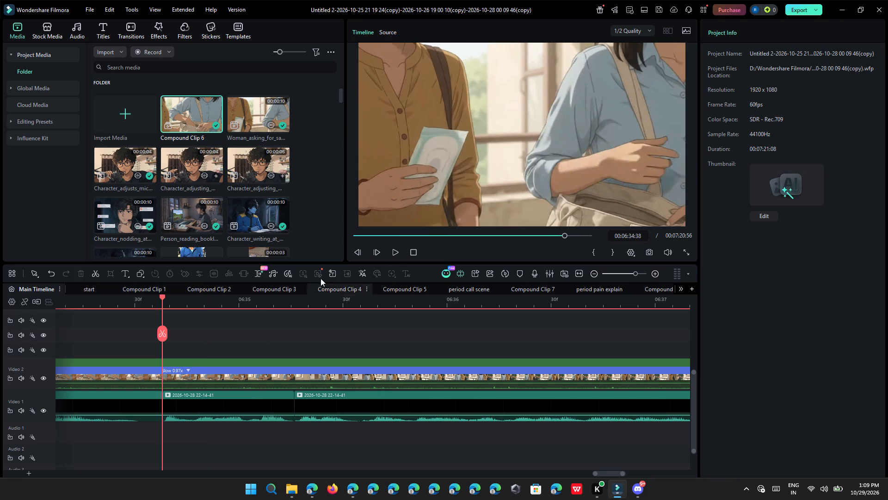
# Play from 06:34:38 to the end of the compound clip to check the tightened narration.
pyautogui.click(395, 256)
pyautogui.keyDown('ctrl'); pyautogui.scroll(-4, 438, 342); pyautogui.keyUp('ctrl')
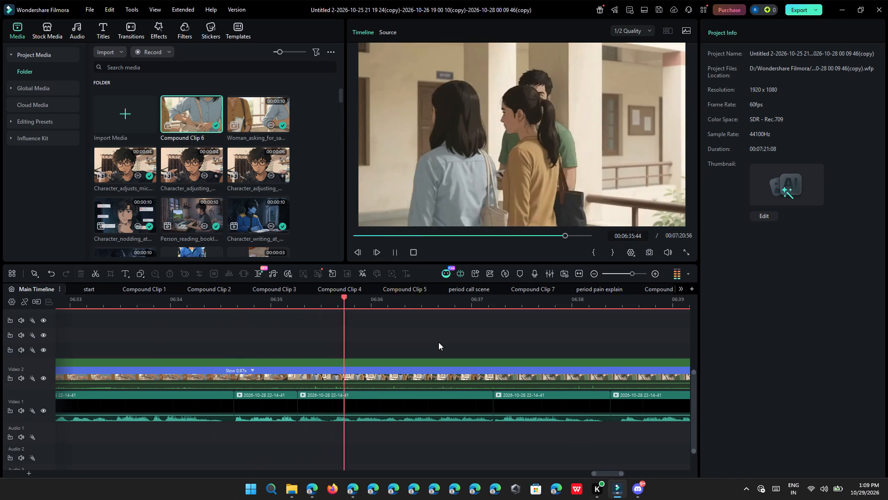
pyautogui.keyDown('ctrl'); pyautogui.scroll(-3, 438, 342); pyautogui.keyUp('ctrl')
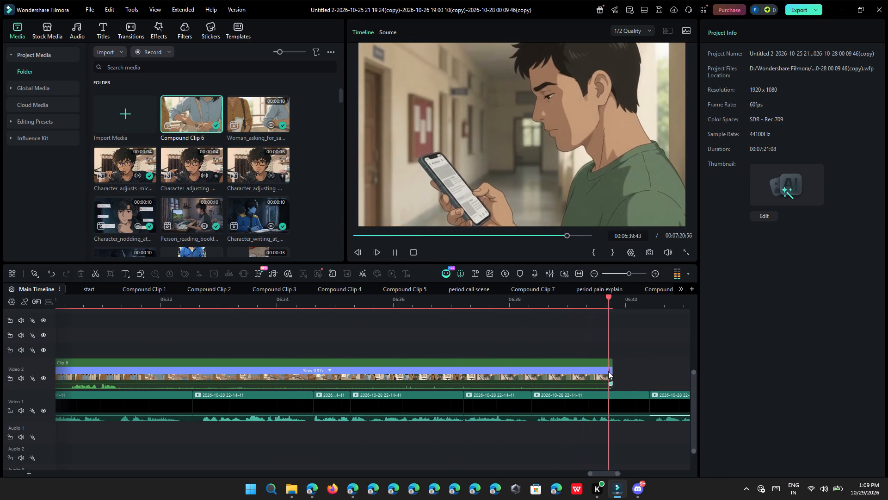
# Slow the compound clip on Video 2 to 0.91 speed, stretching its end to the narration cut just after 06:40.
pyautogui.moveTo(611, 369); pyautogui.dragTo(645, 369)
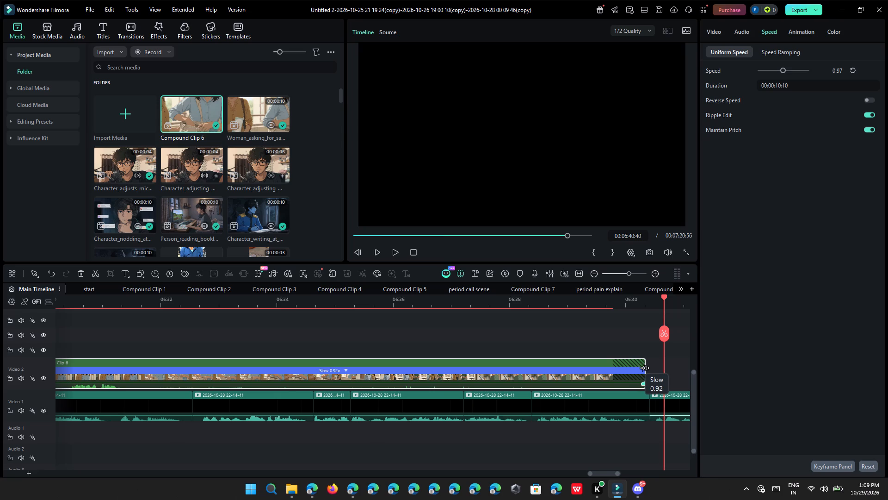
pyautogui.moveTo(645, 369); pyautogui.dragTo(647, 369)
pyautogui.keyDown('ctrl'); pyautogui.scroll(-4, 645, 370); pyautogui.keyUp('ctrl')
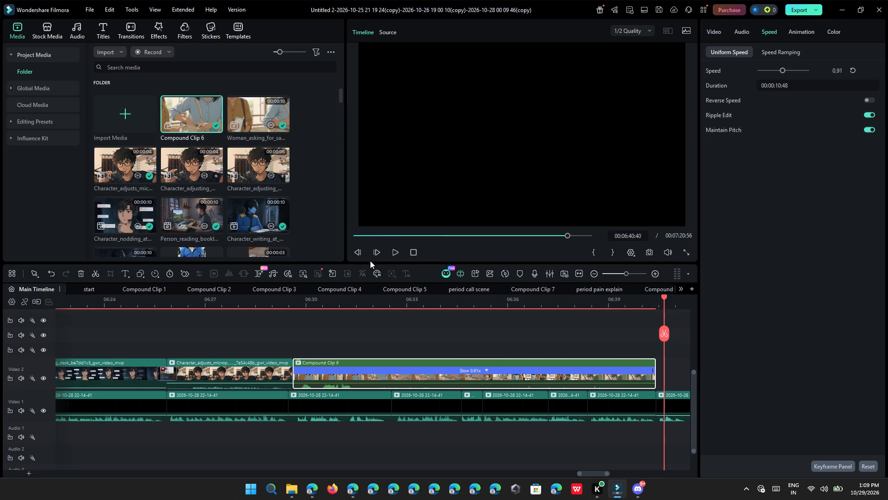
# Save the project.
pyautogui.click(82, 6)
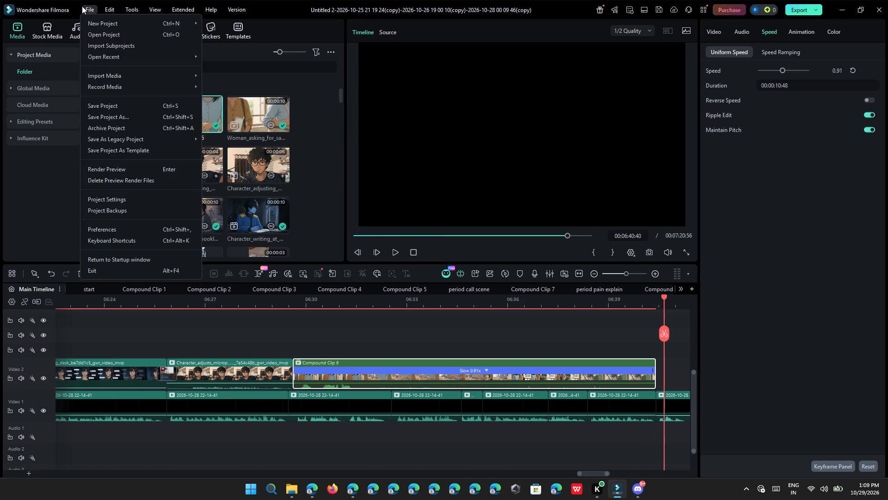
pyautogui.click(113, 105)
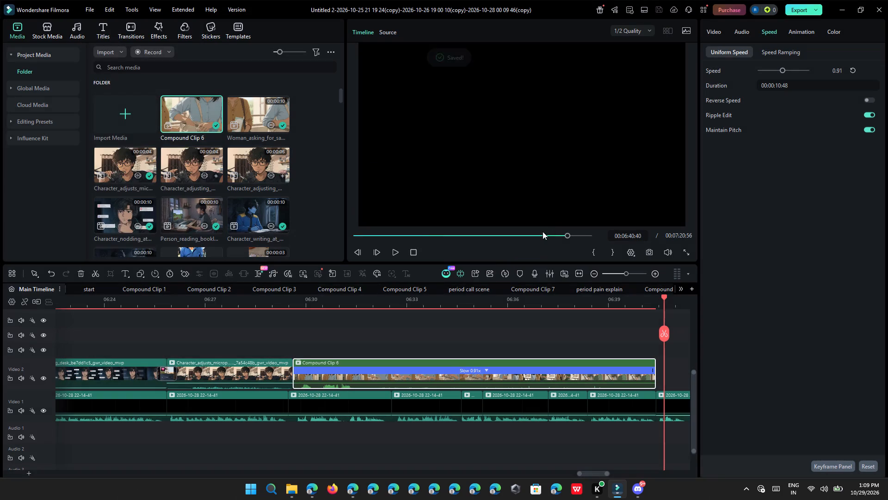
# Render the timeline preview for smooth playback.
pyautogui.click(508, 277)
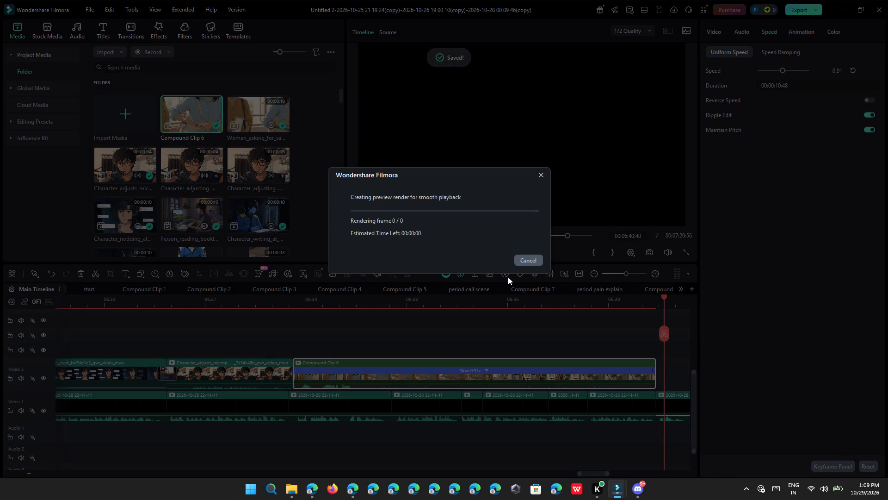
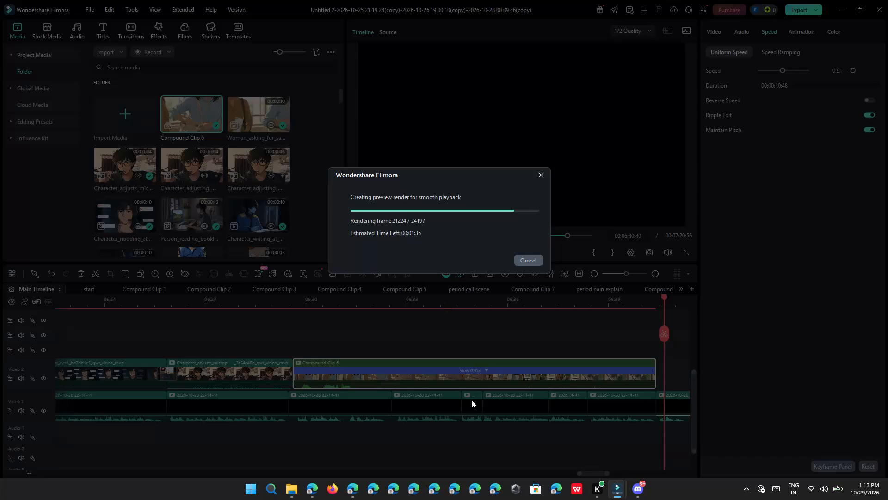
# Switch to Microsoft Edge and close the Gemini Image Watermark Remover page.
pyautogui.click(347, 489)
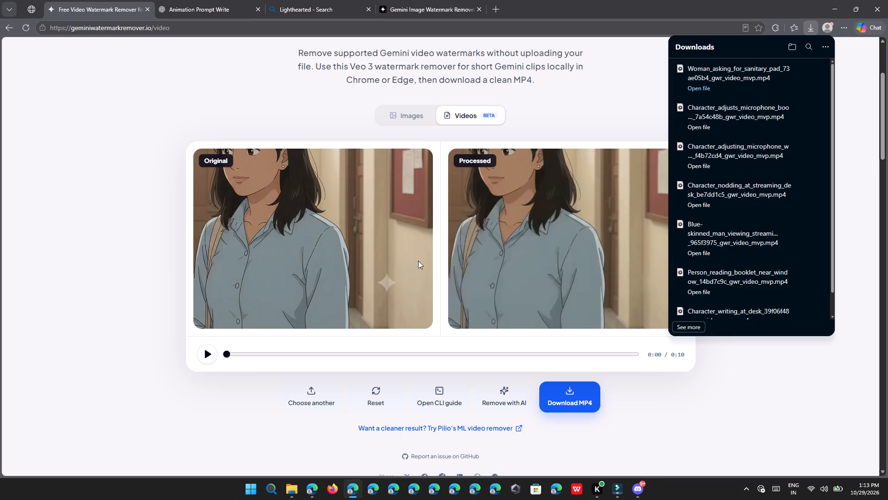
pyautogui.click(397, 0)
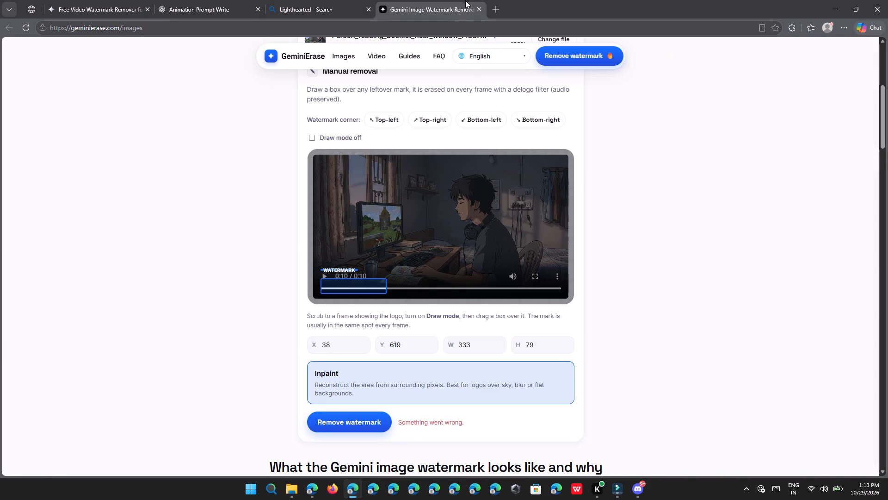
pyautogui.click(481, 9)
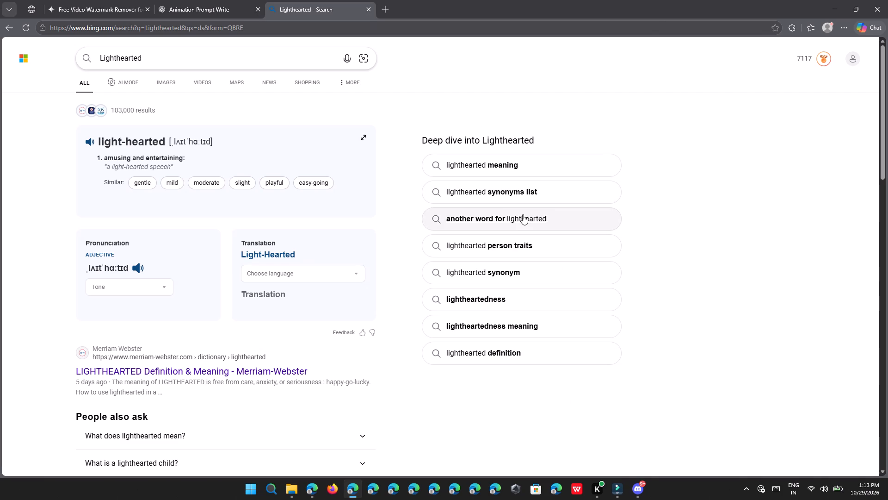
# Open the rewards points side view on the Bing search page for Lighthearted.
pyautogui.click(808, 68)
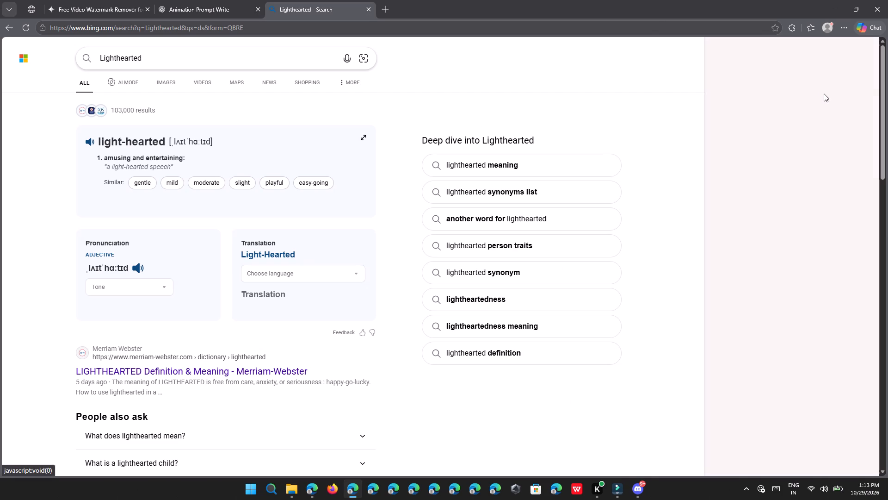
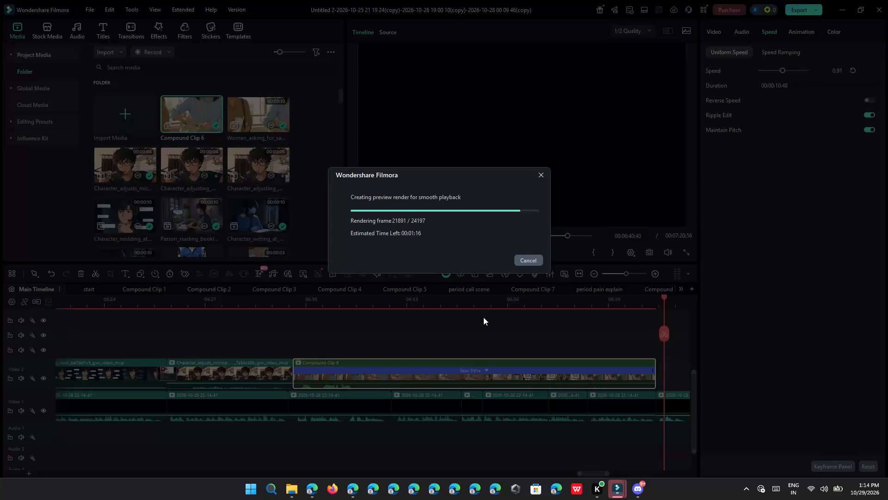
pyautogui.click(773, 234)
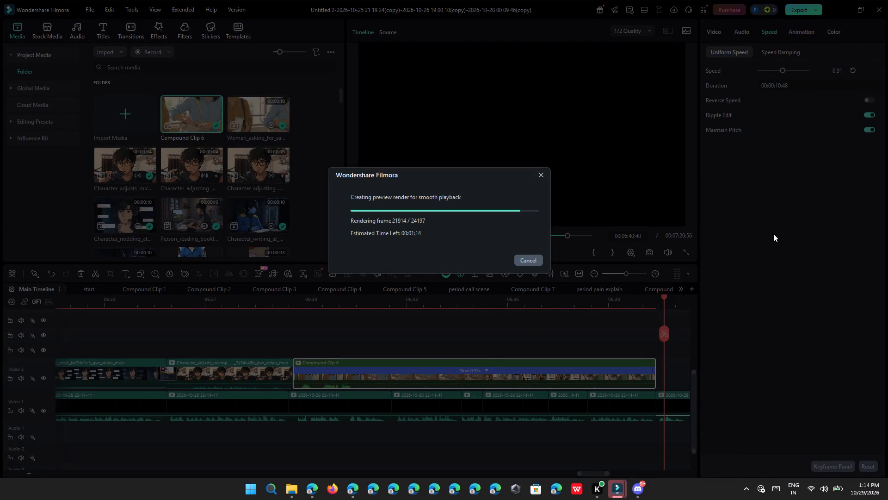
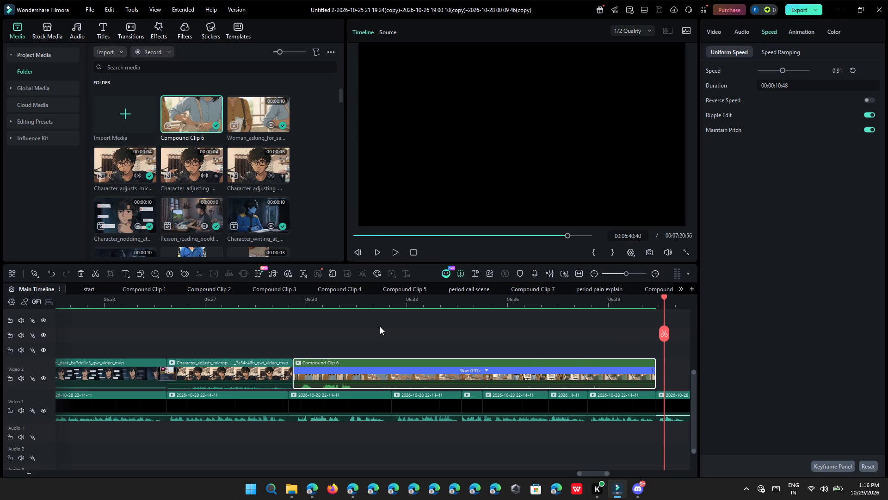
# Extend the Smart Vignette effect past the end of Compound Clip 6, to about 00:06:41:09.
pyautogui.click(297, 299)
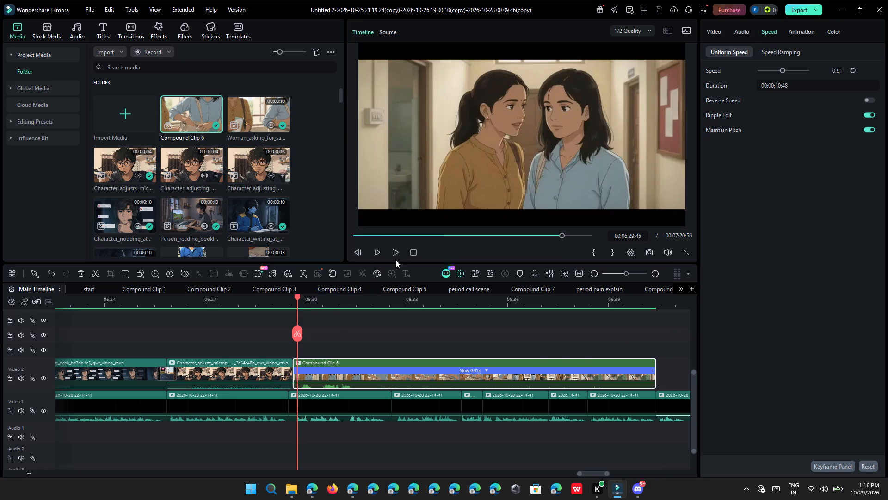
pyautogui.click(395, 260)
pyautogui.click(401, 254)
pyautogui.click(397, 255)
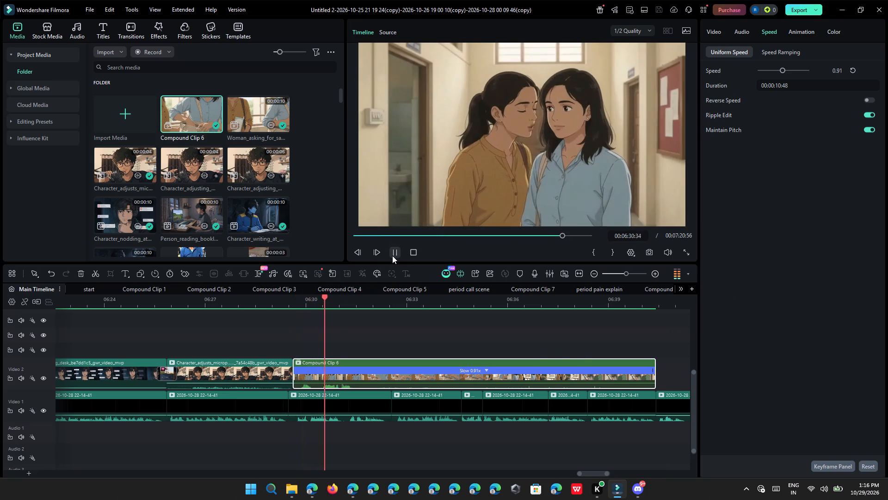
pyautogui.scroll(3, 401, 325)
pyautogui.scroll(4, 384, 368)
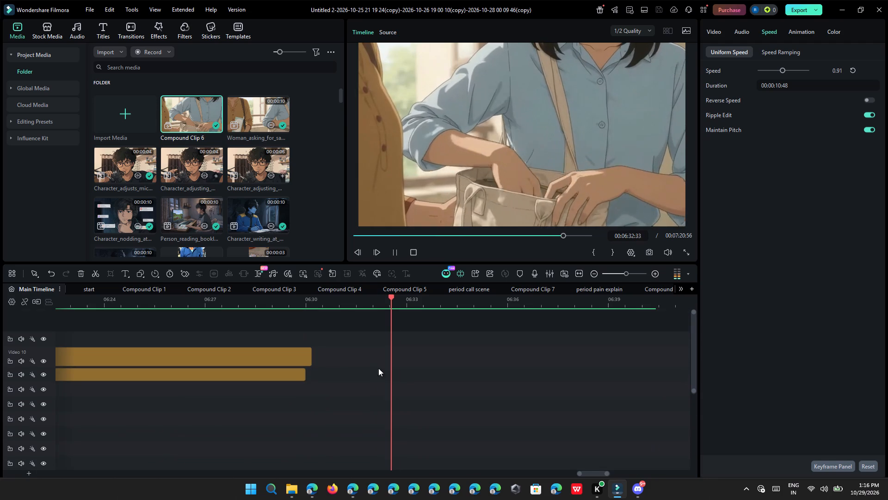
pyautogui.moveTo(312, 355); pyautogui.dragTo(628, 382)
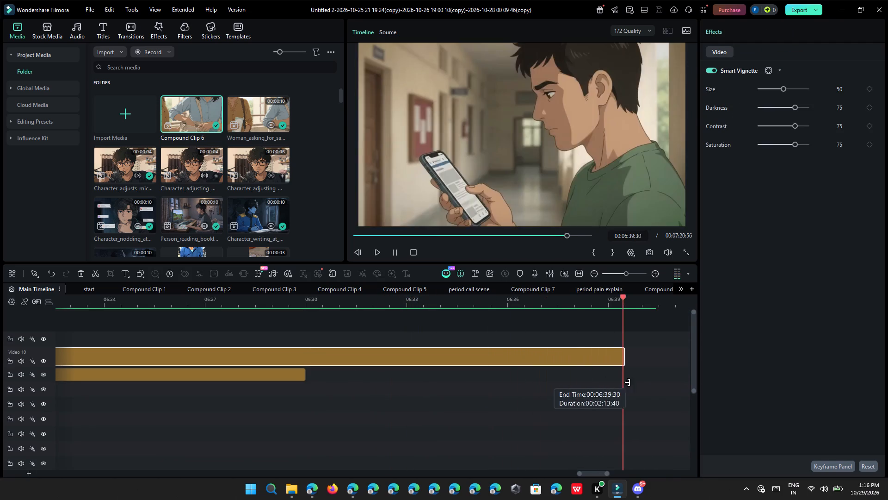
pyautogui.moveTo(628, 382); pyautogui.dragTo(680, 381)
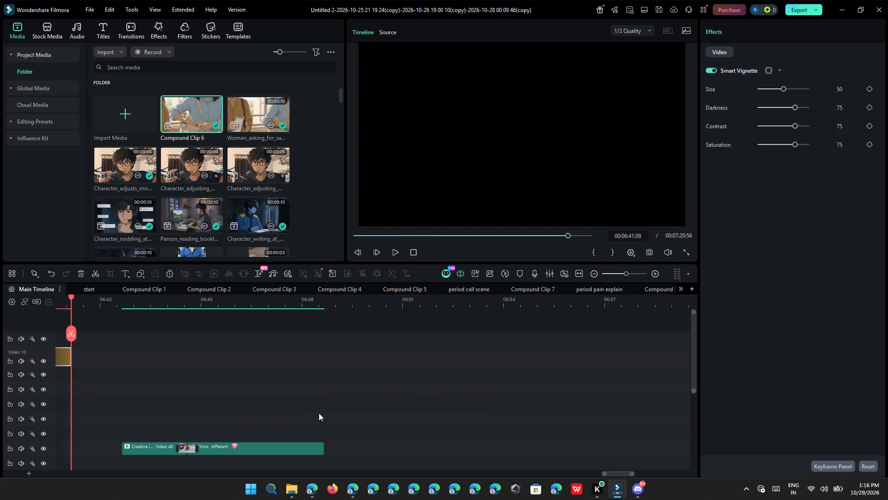
# Extend the Cinematic Digital Slideshow Overlay 07 effect to about 06:41, just past the end of the Smart Vignette effect.
pyautogui.click(606, 475)
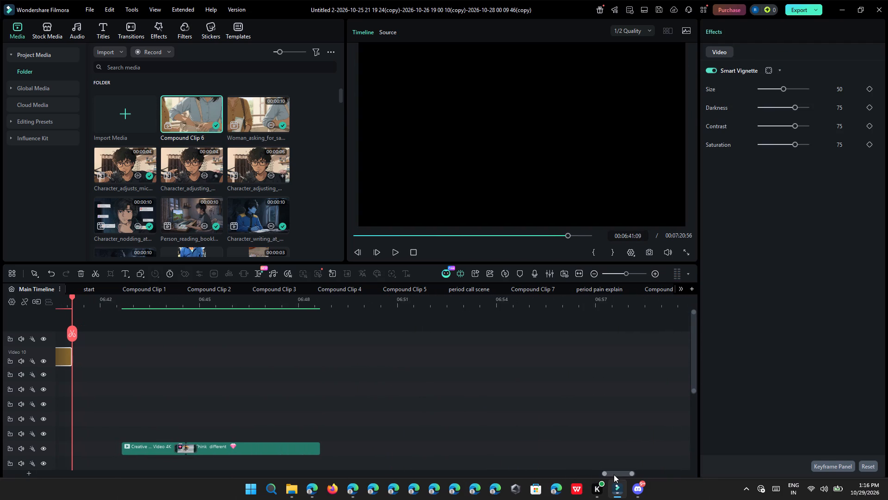
pyautogui.moveTo(614, 475); pyautogui.dragTo(591, 477)
pyautogui.scroll(-3, 591, 477)
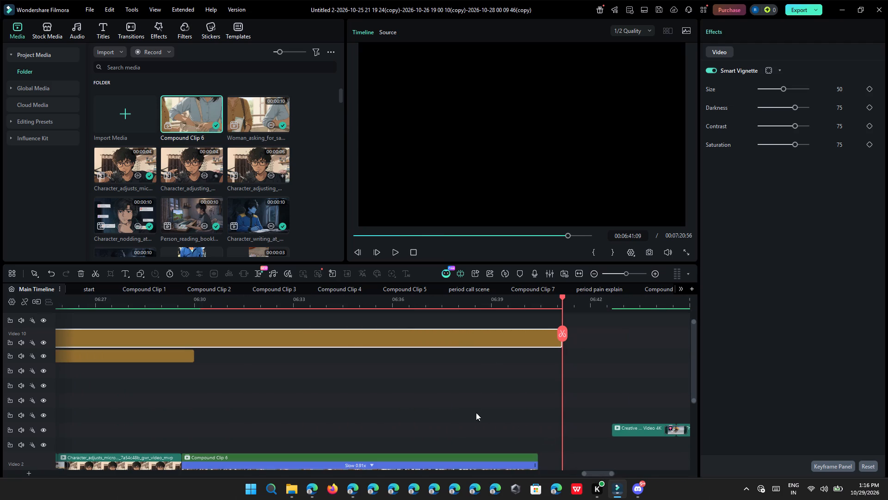
pyautogui.moveTo(191, 355); pyautogui.dragTo(501, 358)
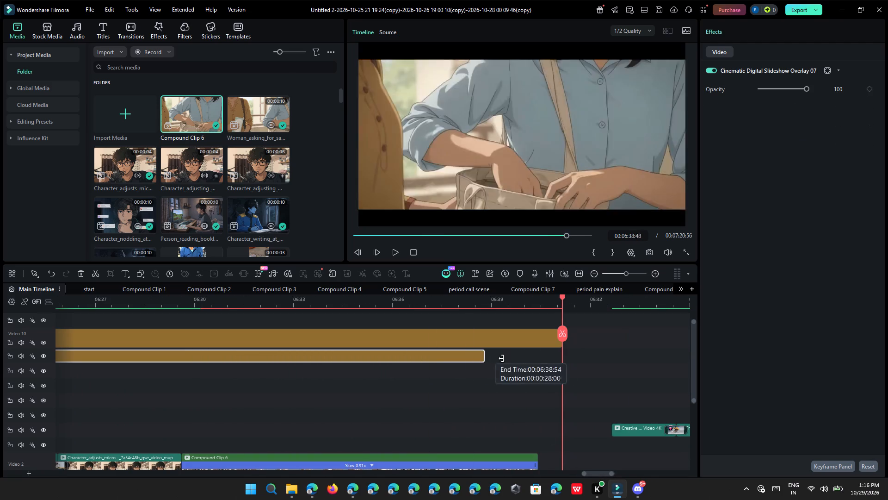
pyautogui.moveTo(501, 358); pyautogui.dragTo(566, 358)
# Play back Compound Clip 6 with both extended effects, and the earlier section from about 05:55 for comparison.
pyautogui.click(180, 299)
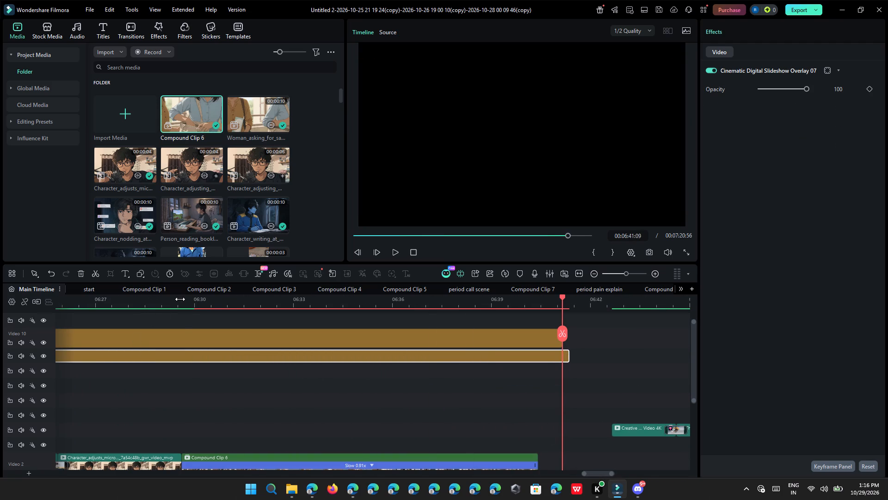
pyautogui.click(399, 248)
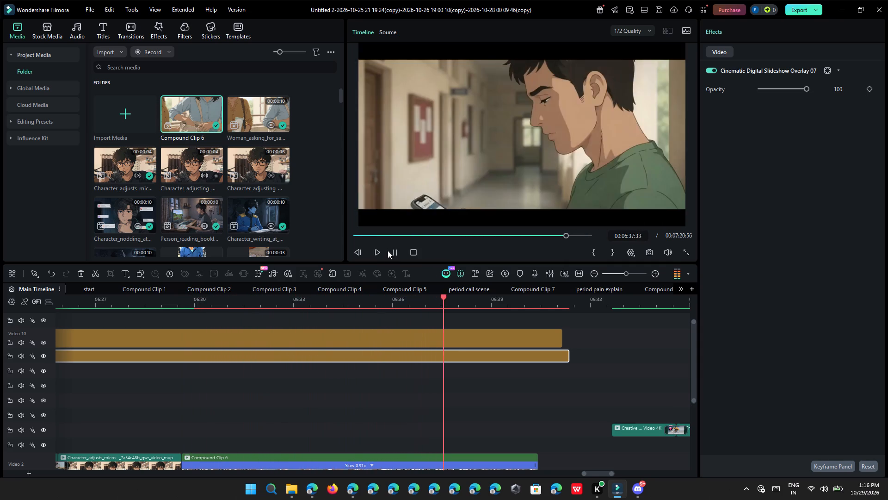
pyautogui.click(394, 252)
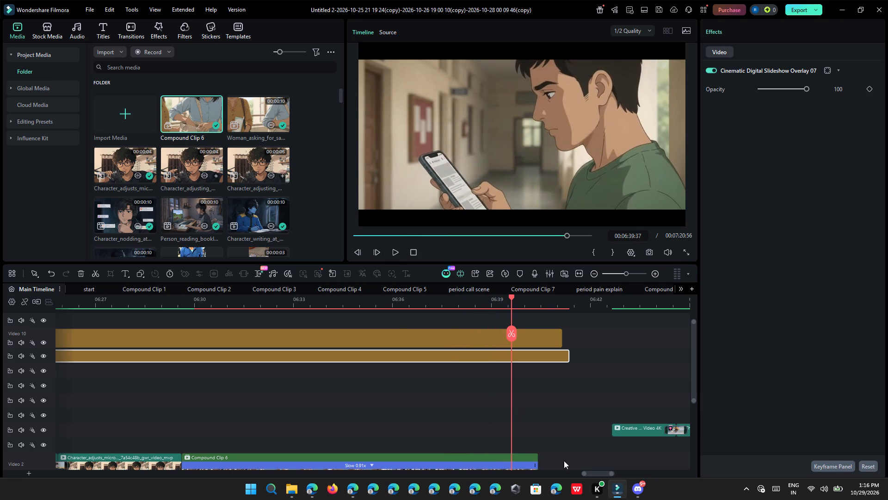
pyautogui.moveTo(591, 475); pyautogui.dragTo(534, 478)
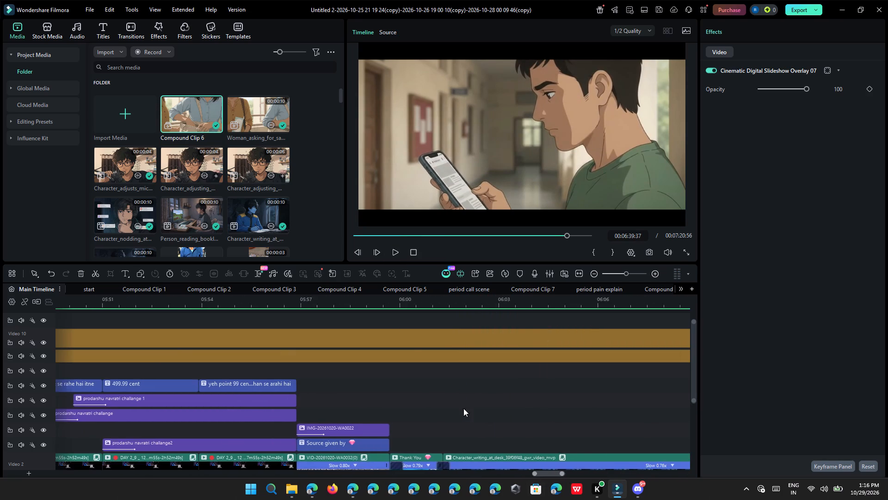
pyautogui.click(416, 294)
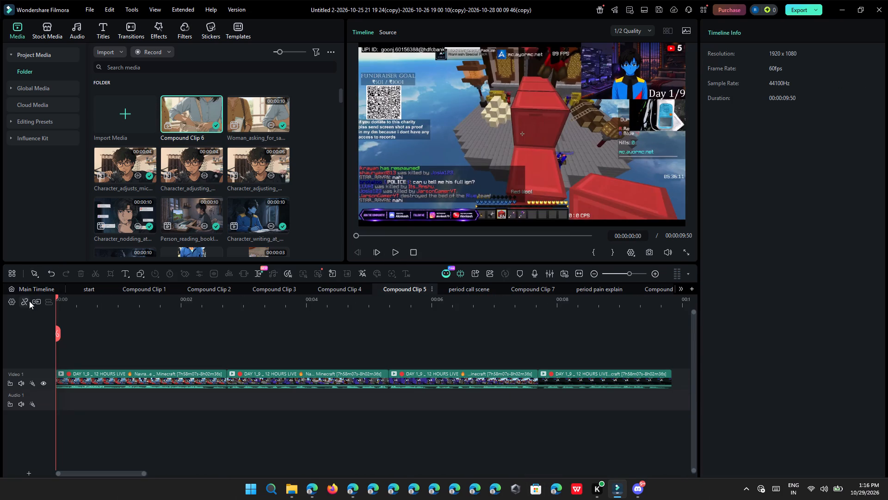
pyautogui.click(46, 287)
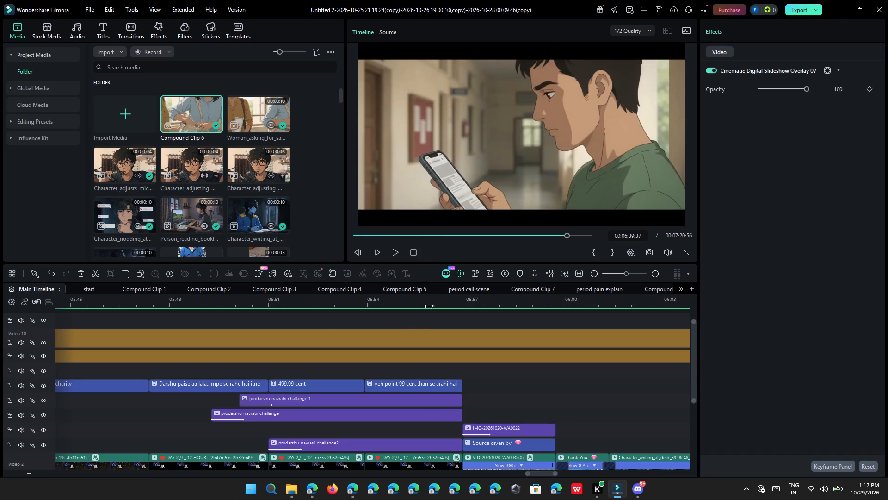
pyautogui.click(428, 303)
pyautogui.click(399, 251)
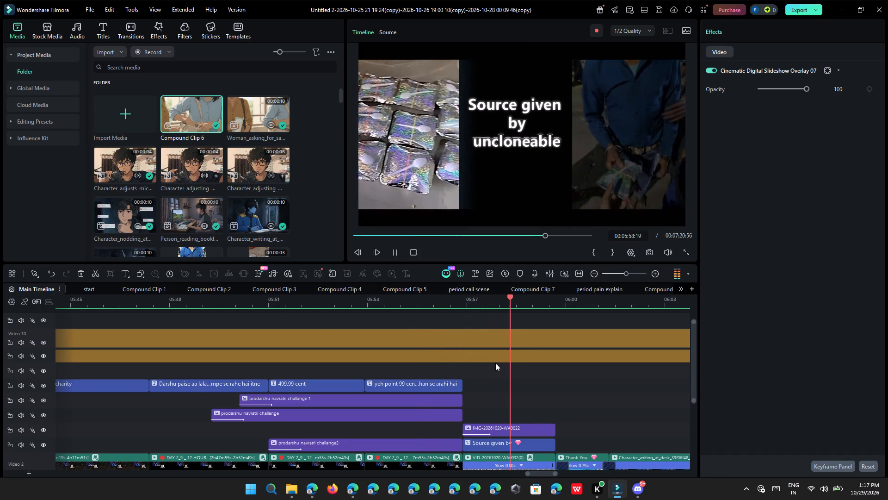
pyautogui.scroll(-4, 495, 364)
pyautogui.scroll(1, 490, 367)
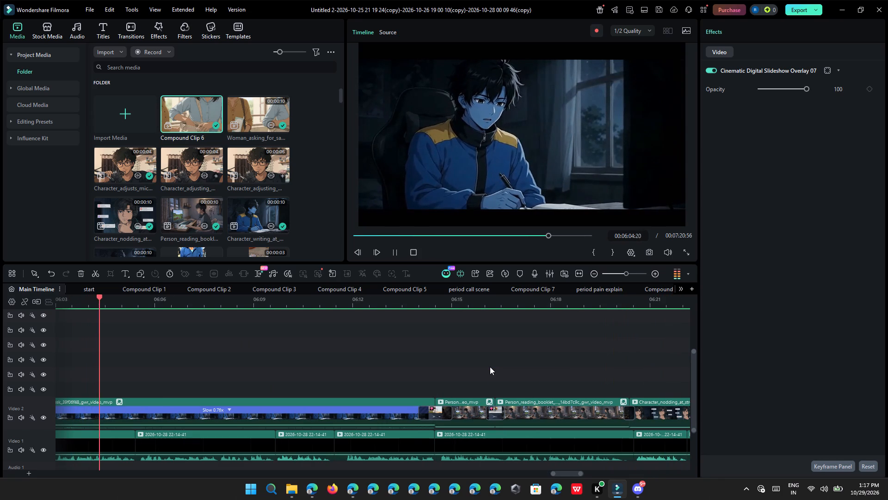
# Check the video settings of the earlier Character_writing and Person_reading_booklet clips on the Video 2 track, including opacity.
pyautogui.click(402, 416)
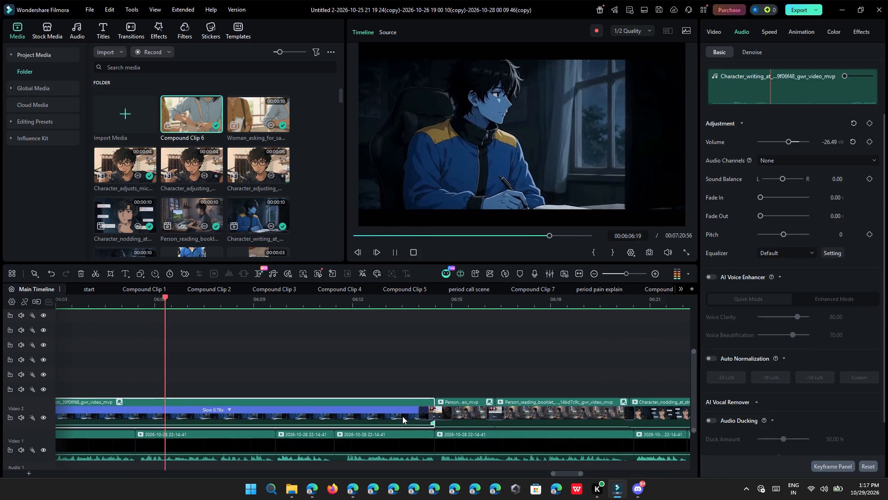
pyautogui.scroll(-4, 822, 352)
pyautogui.scroll(4, 783, 362)
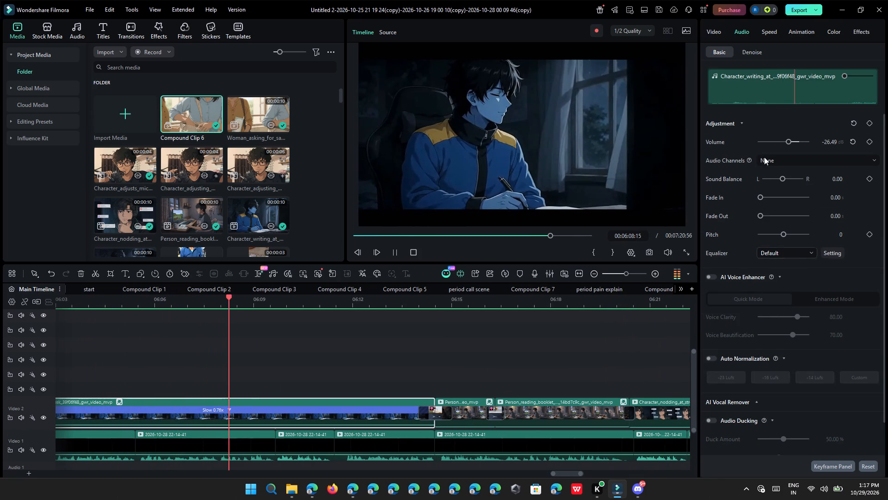
pyautogui.click(715, 27)
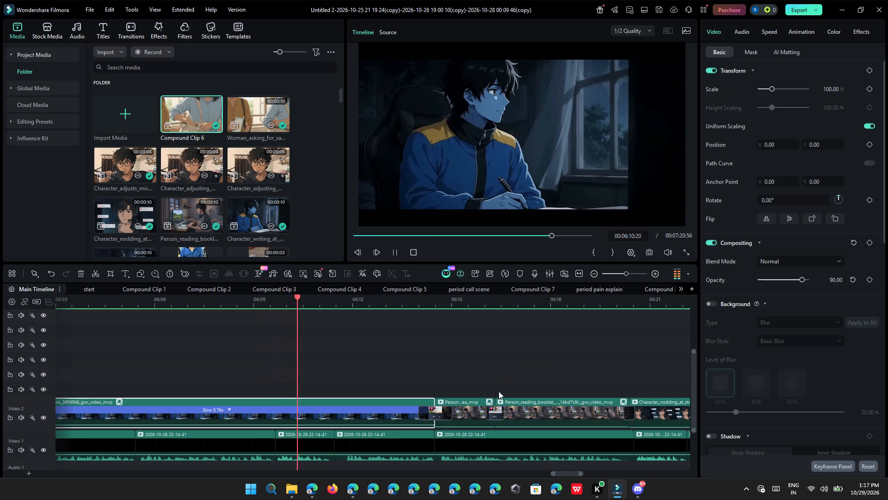
pyautogui.click(519, 410)
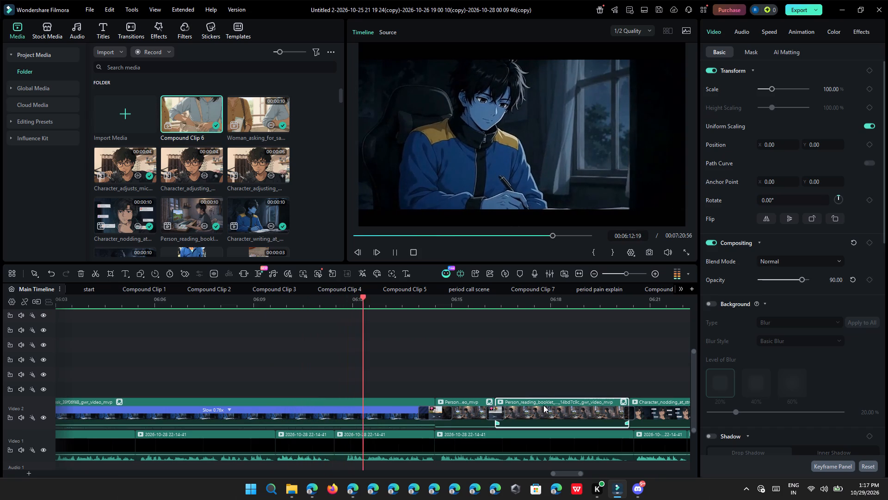
pyautogui.click(548, 369)
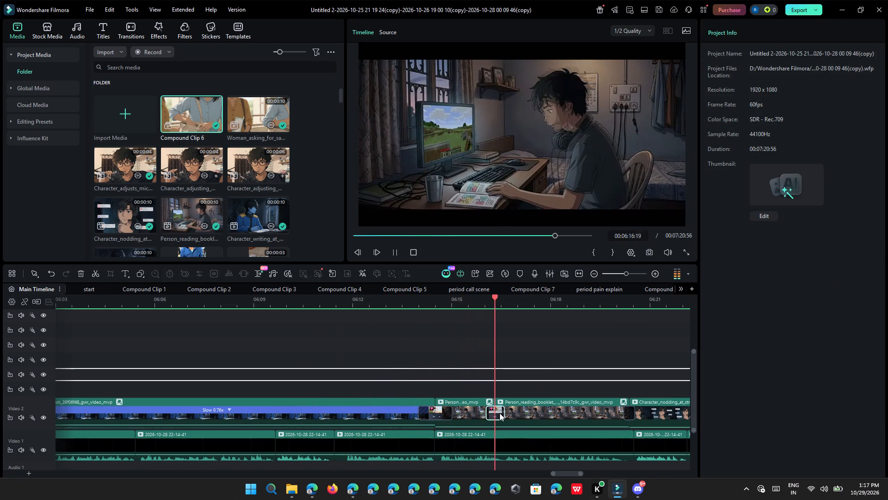
# Apply the Auto Enhance effect to the Character_nodding_at_streaming_desk clip on the Video 2 track.
pyautogui.click(162, 25)
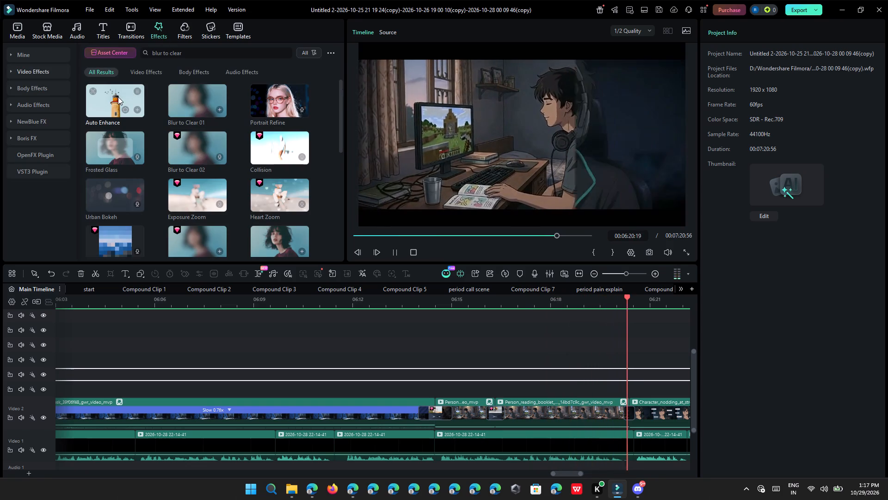
pyautogui.moveTo(118, 97); pyautogui.dragTo(645, 412)
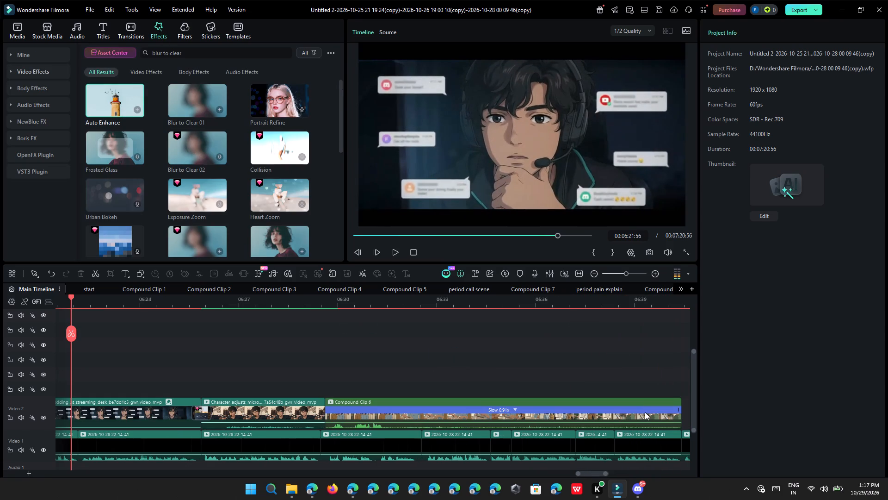
# Set the opacity of the Character_nodding_at_streaming_desk clip to 90.
pyautogui.click(121, 413)
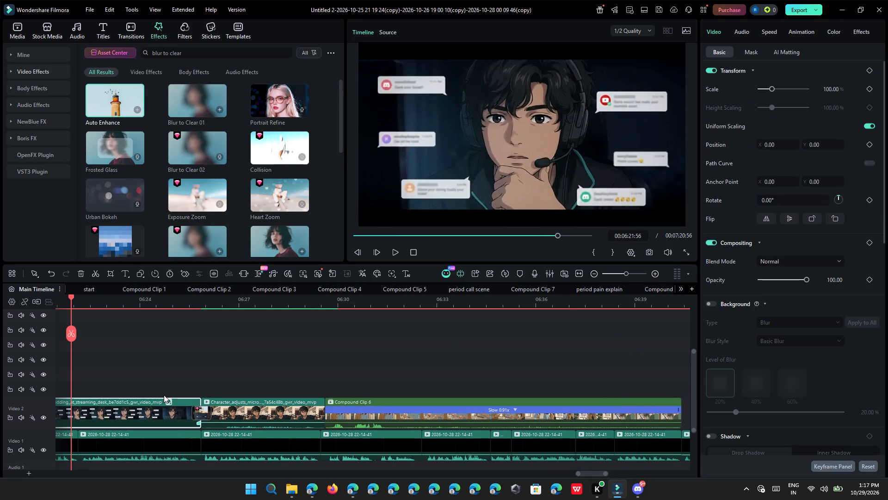
pyautogui.click(838, 276)
pyautogui.click(833, 278)
pyautogui.press('Right')
pyautogui.press('BackSpace')
pyautogui.press('BackSpace')
pyautogui.press('BackSpace')
pyautogui.press('BackSpace')
pyautogui.press('BackSpace')
pyautogui.press('BackSpace')
pyautogui.write('90')
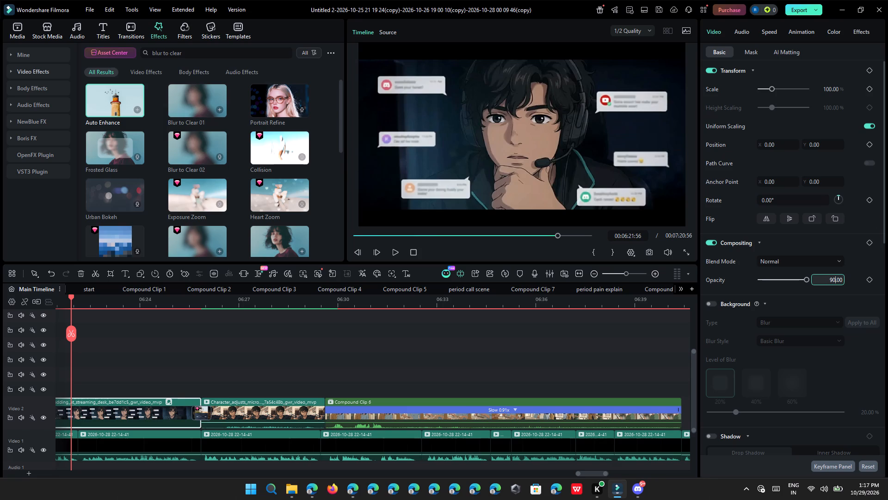
pyautogui.press('Return')
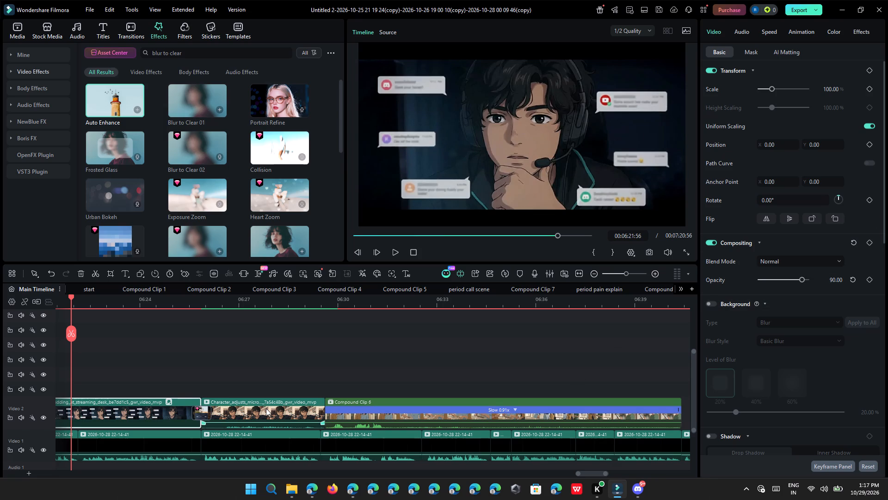
# Set the opacity of the Character_adjusts_microphone clip before Compound Clip 6 to 90.
pyautogui.click(266, 408)
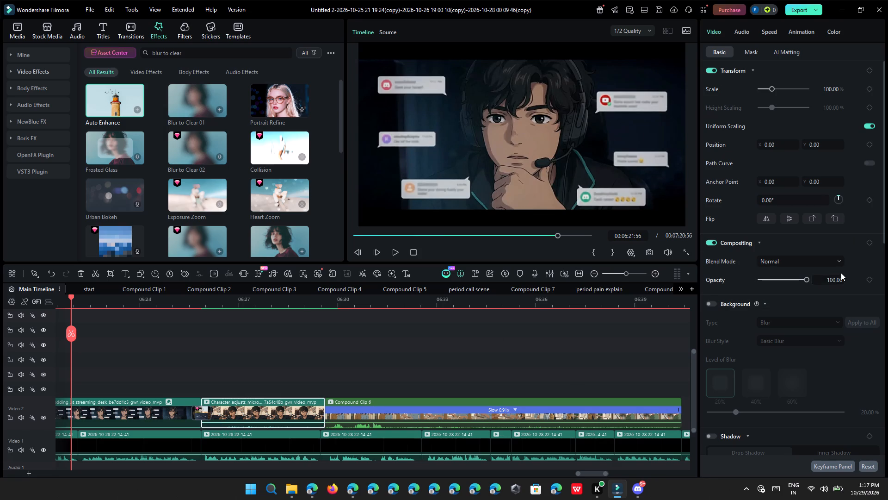
pyautogui.click(835, 281)
pyautogui.click(835, 281)
pyautogui.press('BackSpace')
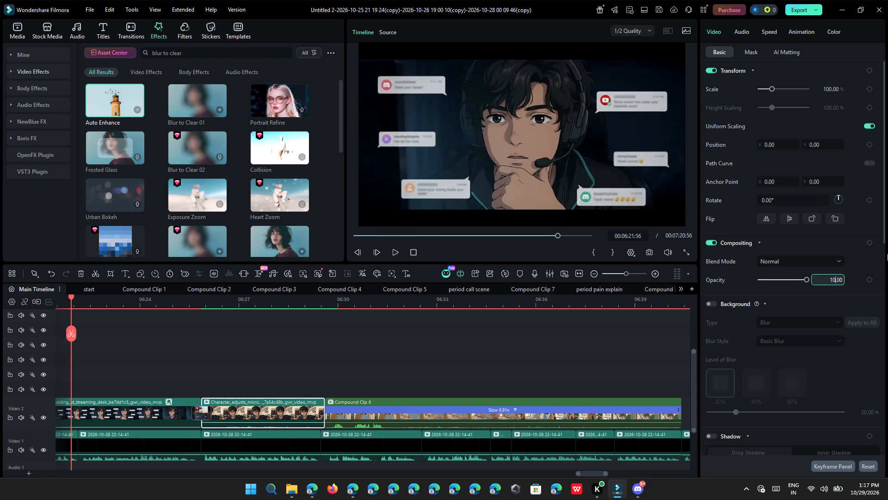
pyautogui.press('BackSpace')
pyautogui.press('BackSpace')
pyautogui.press('BackSpace')
pyautogui.press('BackSpace')
pyautogui.press('BackSpace')
pyautogui.write('90')
pyautogui.press('Return')
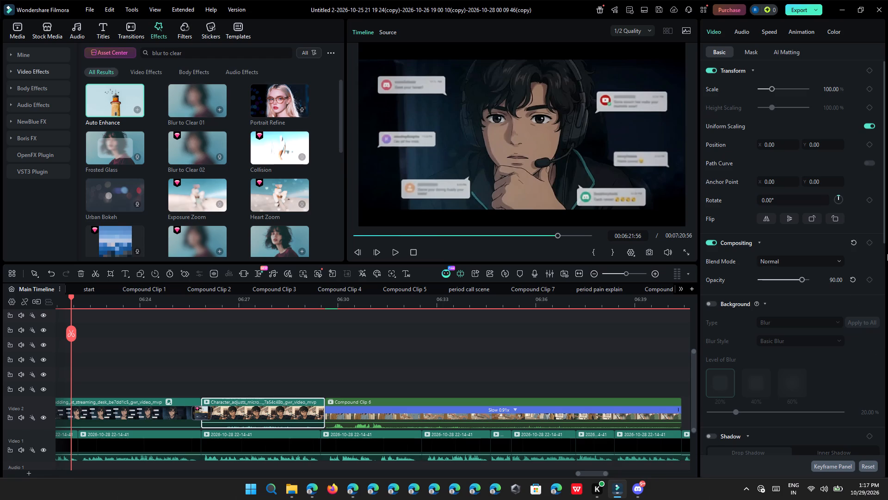
# Set the opacity of Compound Clip 6 on the Video 2 track to 90.
pyautogui.click(610, 428)
pyautogui.click(612, 415)
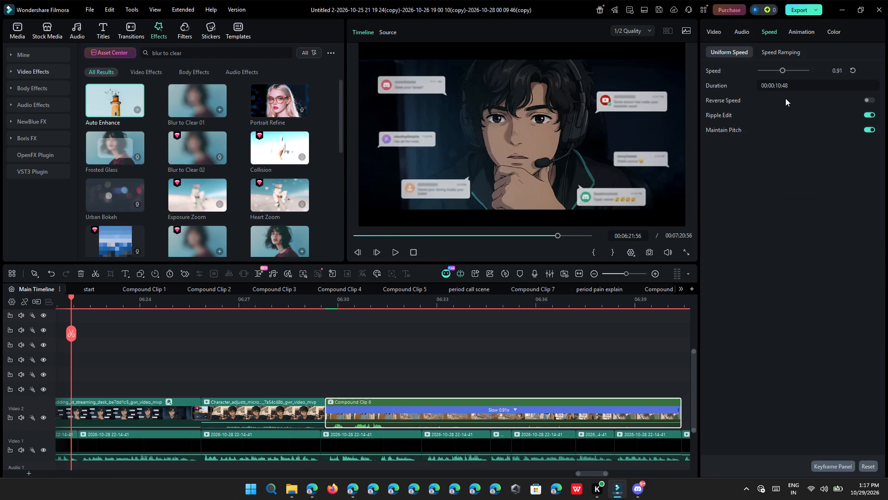
pyautogui.click(718, 36)
pyautogui.click(840, 262)
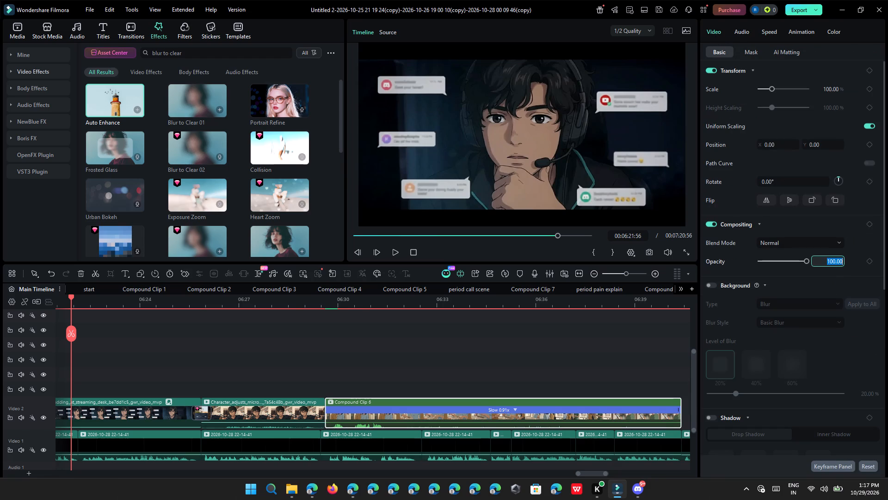
pyautogui.click(834, 261)
pyautogui.press('BackSpace')
pyautogui.press('BackSpace')
pyautogui.press('BackSpace')
pyautogui.press('BackSpace')
pyautogui.write('90')
pyautogui.press('Return')
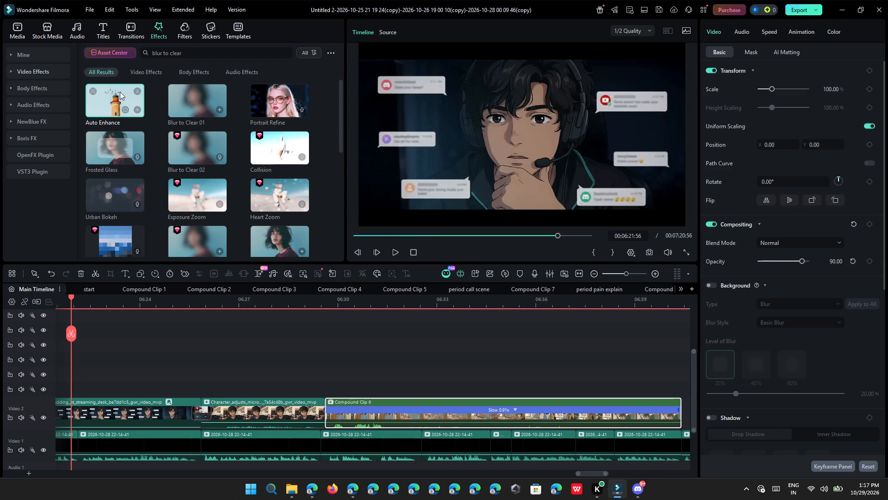
# Apply the Auto Enhance effect to the Character_adjusts_microphone clip and to Compound Clip 6 on the Video 2 track.
pyautogui.moveTo(122, 102); pyautogui.dragTo(242, 423)
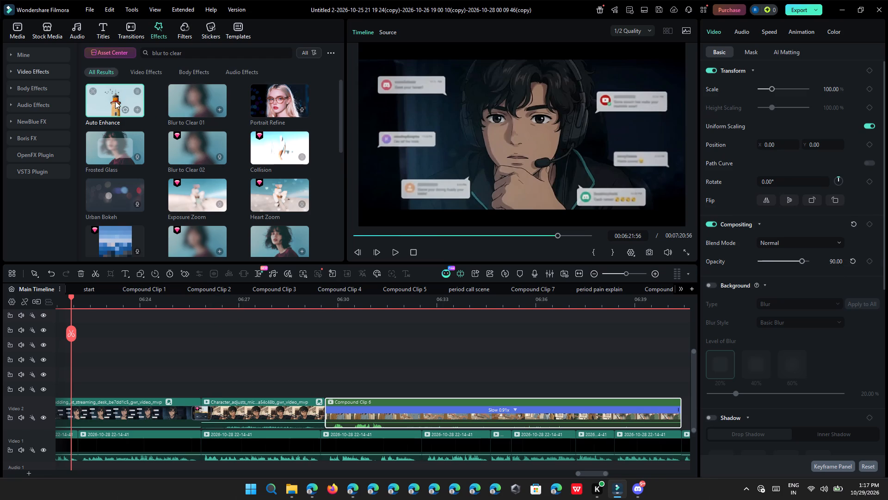
pyautogui.moveTo(115, 101); pyautogui.dragTo(361, 402)
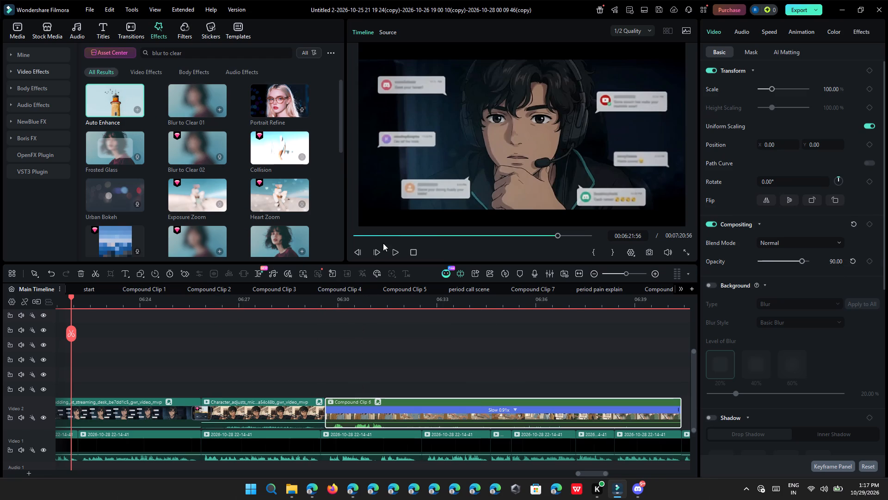
# Play back the enhanced Video 2 clips from the streaming desk shot through Compound Clip 6 and examine the remaining uncovered narration.
pyautogui.click(392, 250)
pyautogui.click(464, 356)
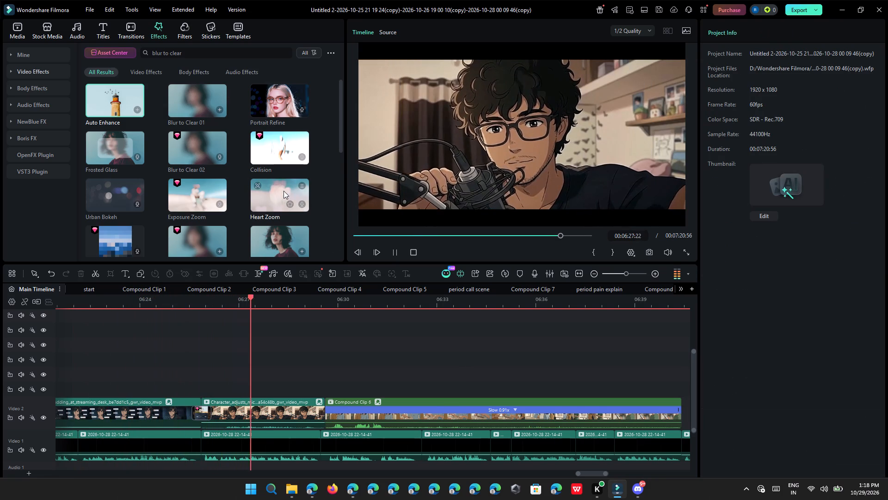
pyautogui.scroll(3, 188, 330)
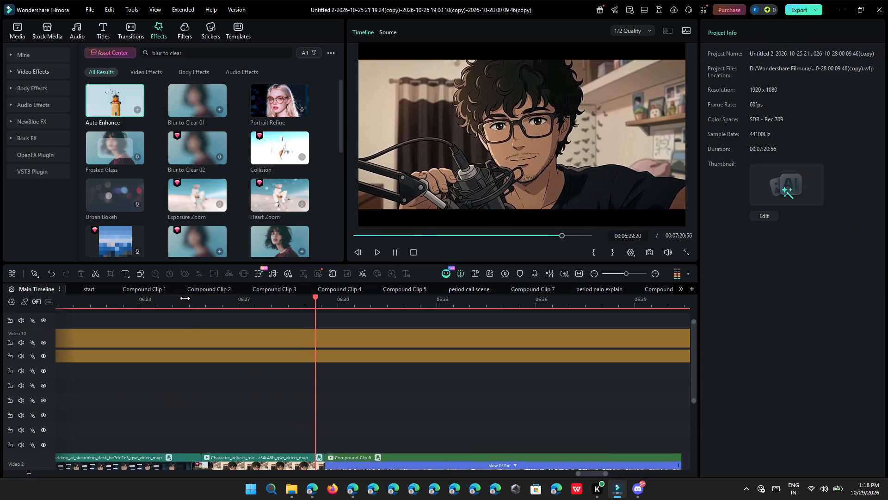
pyautogui.click(185, 298)
pyautogui.scroll(-2, 189, 308)
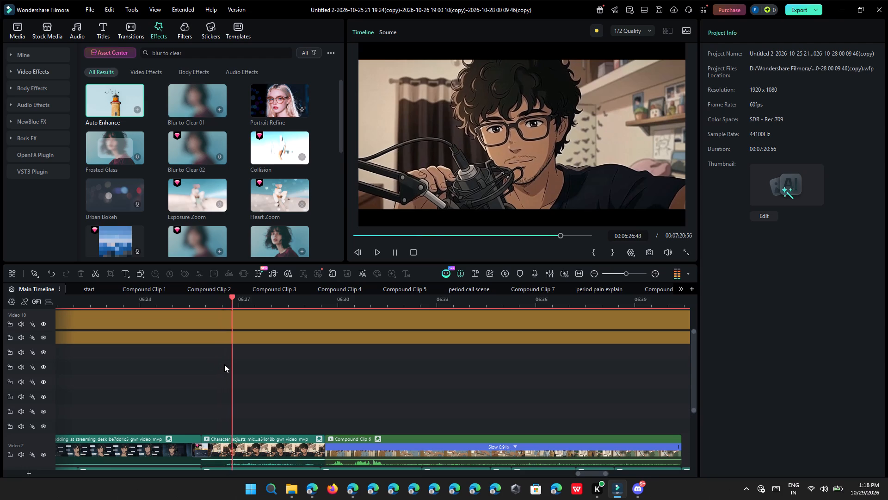
pyautogui.keyDown('ctrl'); pyautogui.scroll(-5, 224, 365); pyautogui.keyUp('ctrl')
pyautogui.scroll(-2, 224, 365)
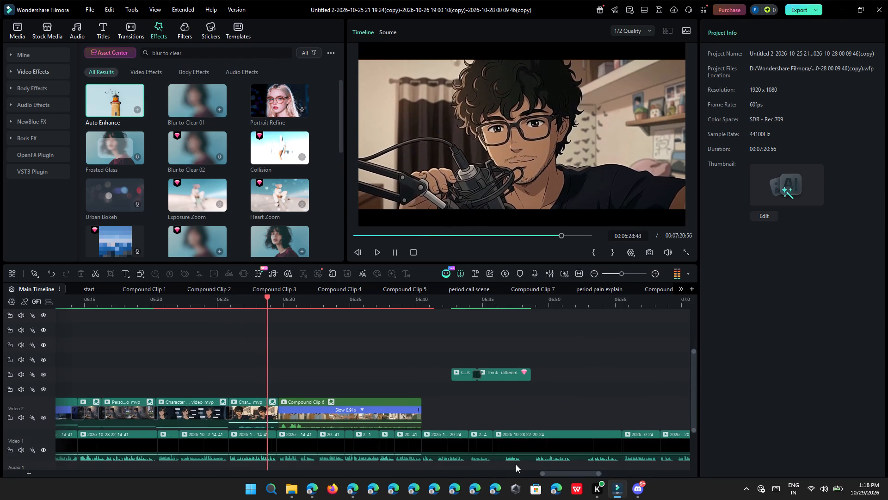
pyautogui.moveTo(543, 472); pyautogui.dragTo(525, 475)
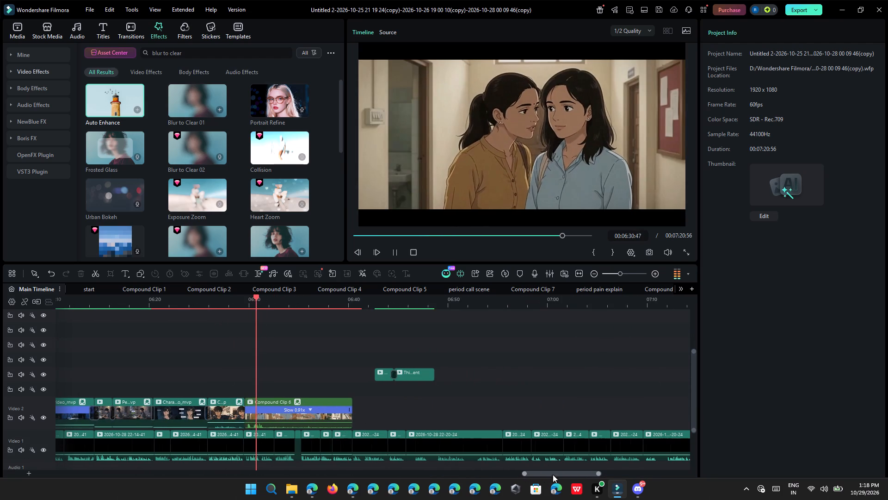
pyautogui.click(561, 469)
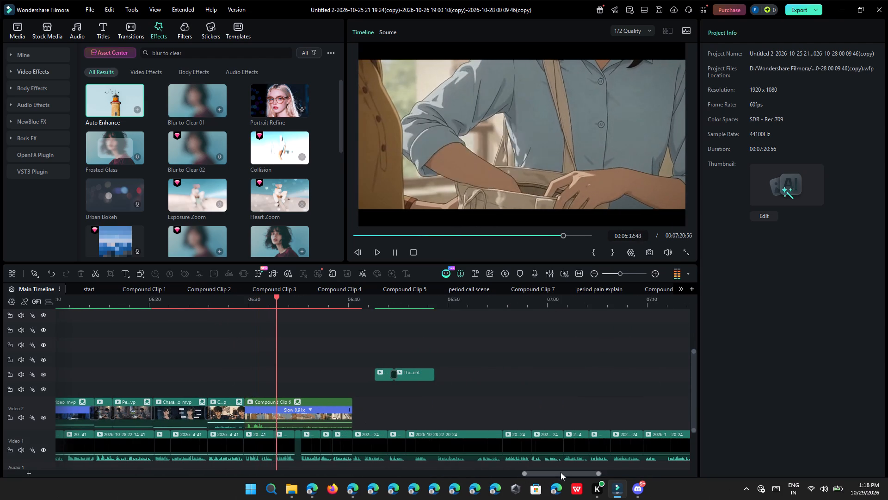
pyautogui.moveTo(561, 472); pyautogui.dragTo(511, 478)
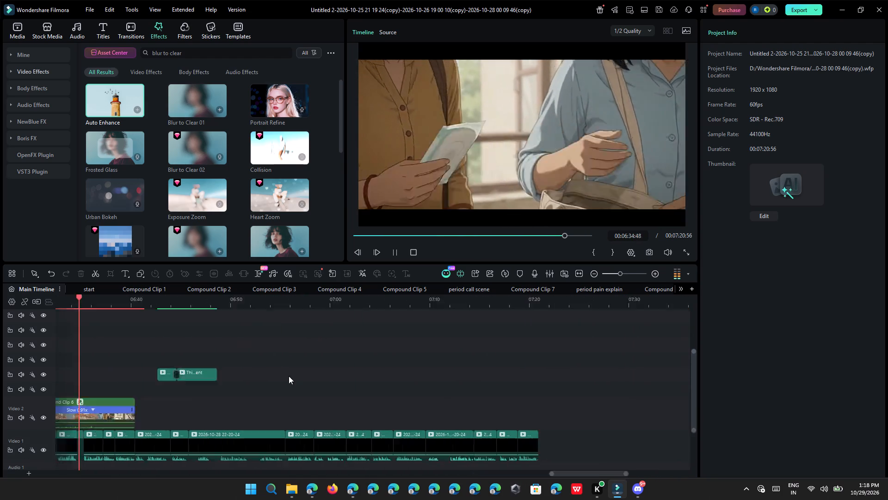
pyautogui.keyDown('ctrl'); pyautogui.scroll(-2, 266, 337); pyautogui.keyUp('ctrl')
pyautogui.scroll(-2, 254, 385)
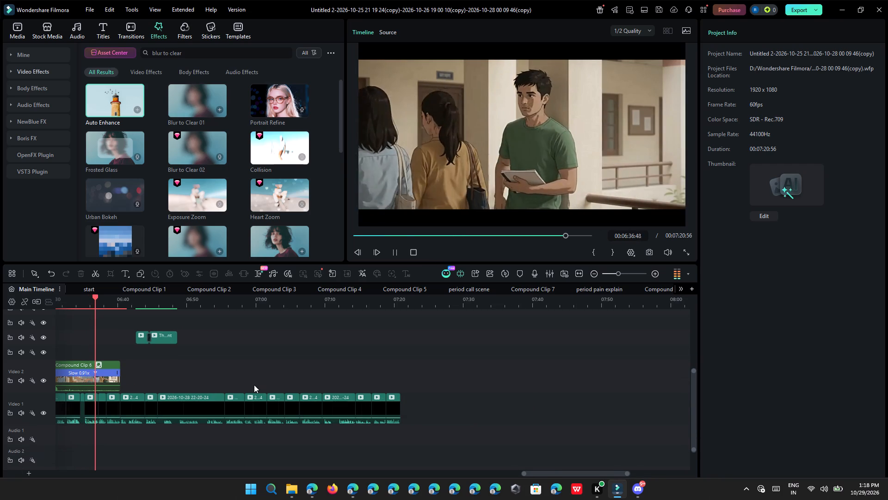
pyautogui.click(397, 252)
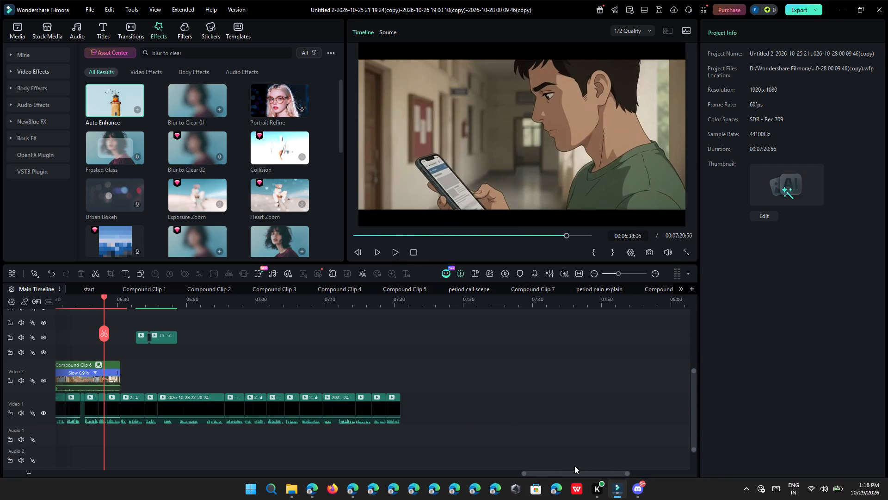
# Replay the section from about 06:24 to review the microphone clip's change into Compound Clip 6, and check the frame near 06:35.
pyautogui.moveTo(556, 472); pyautogui.dragTo(500, 470)
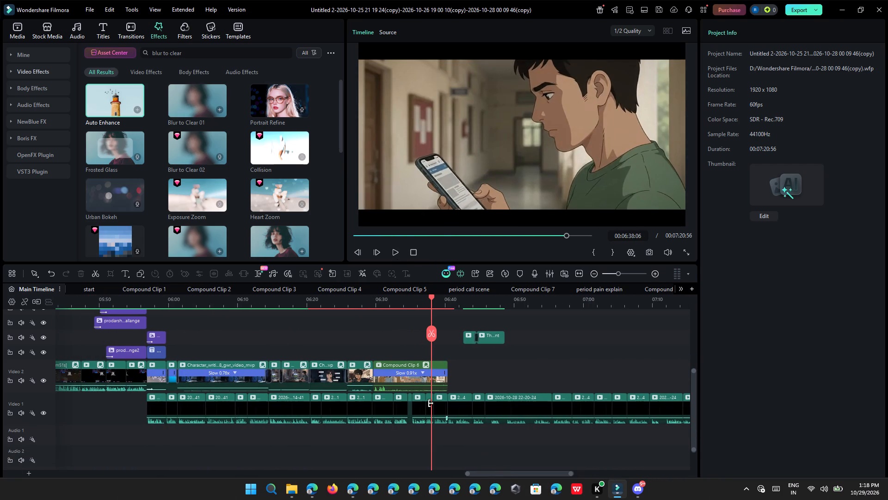
pyautogui.keyDown('ctrl'); pyautogui.scroll(3, 359, 352); pyautogui.keyUp('ctrl')
pyautogui.click(271, 305)
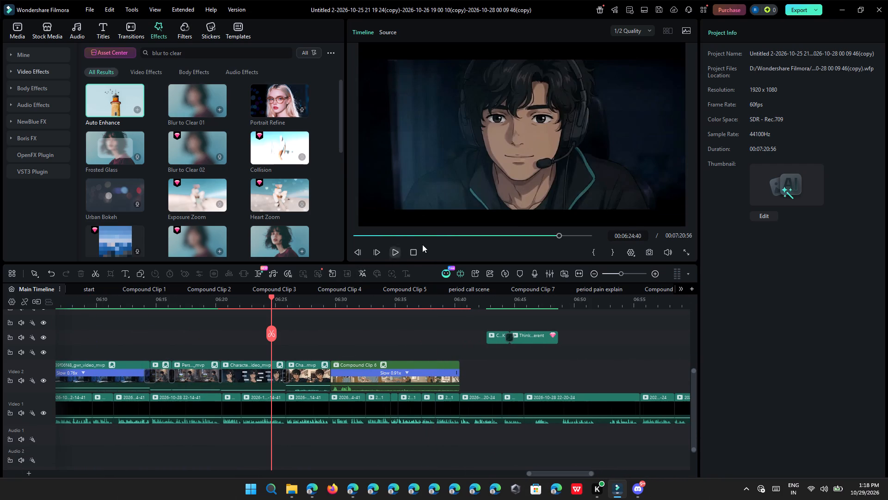
pyautogui.click(395, 249)
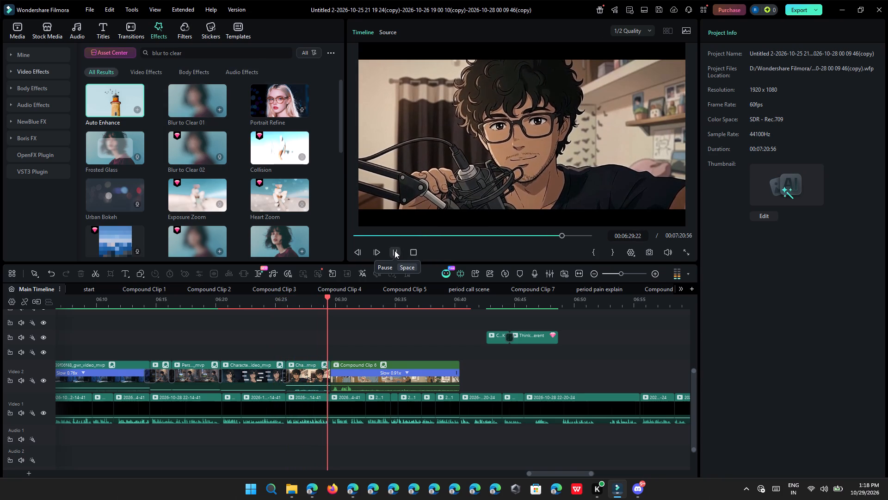
pyautogui.click(395, 250)
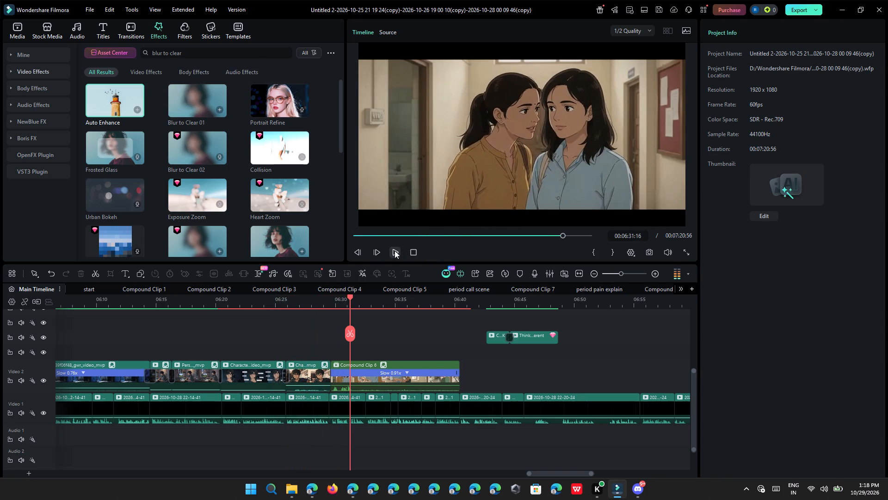
pyautogui.scroll(1, 395, 250)
pyautogui.click(396, 301)
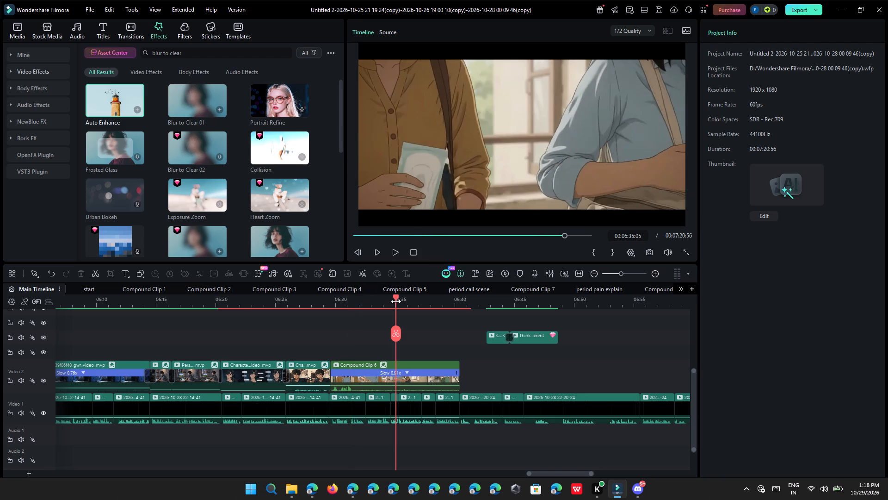
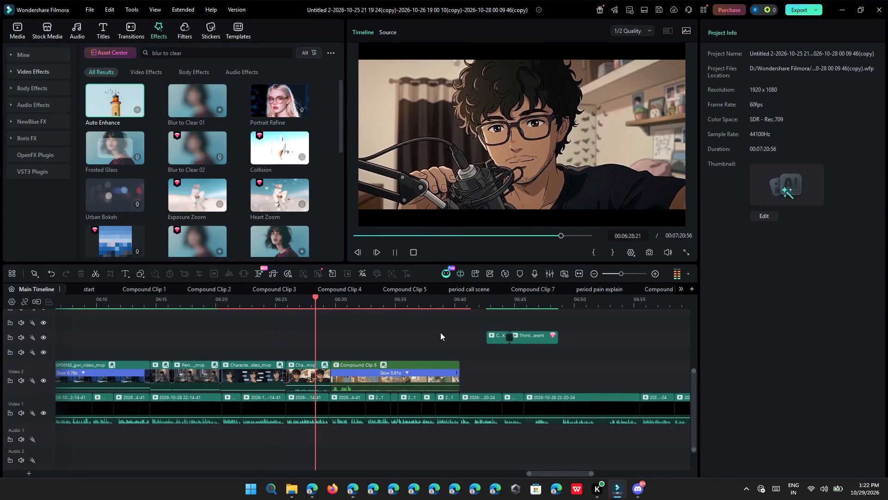
# Set the audio volume of the Character_adjusts_microphone clip on the Video 2 track to -18.40 dB.
pyautogui.click(298, 363)
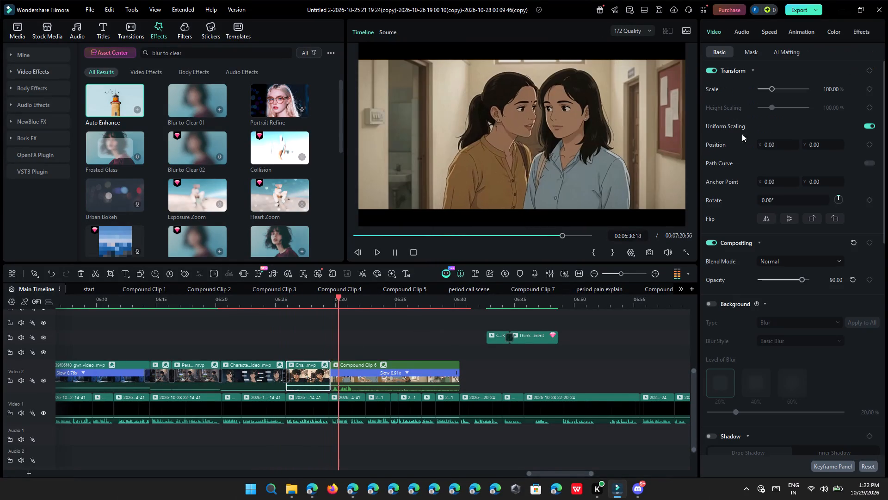
pyautogui.click(743, 26)
pyautogui.click(792, 144)
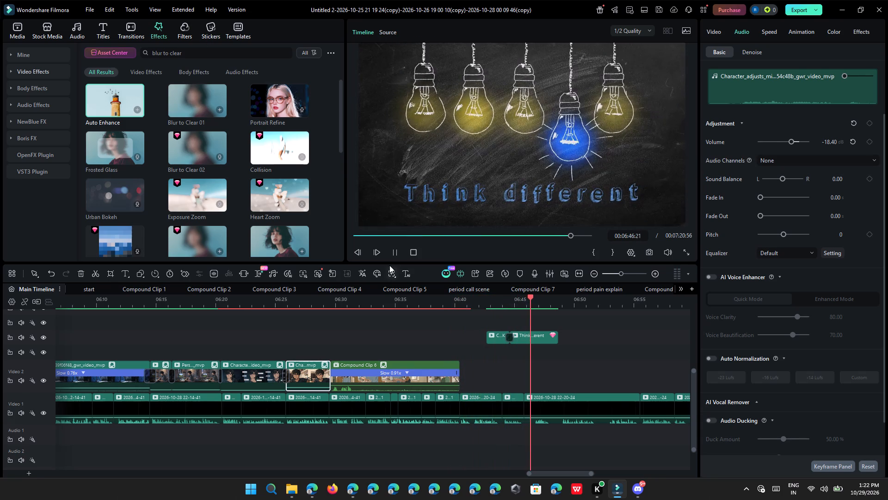
pyautogui.click(396, 255)
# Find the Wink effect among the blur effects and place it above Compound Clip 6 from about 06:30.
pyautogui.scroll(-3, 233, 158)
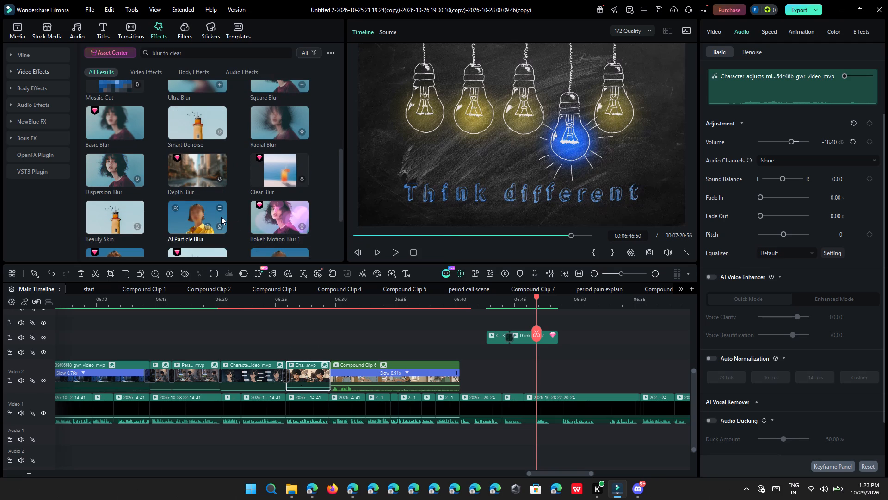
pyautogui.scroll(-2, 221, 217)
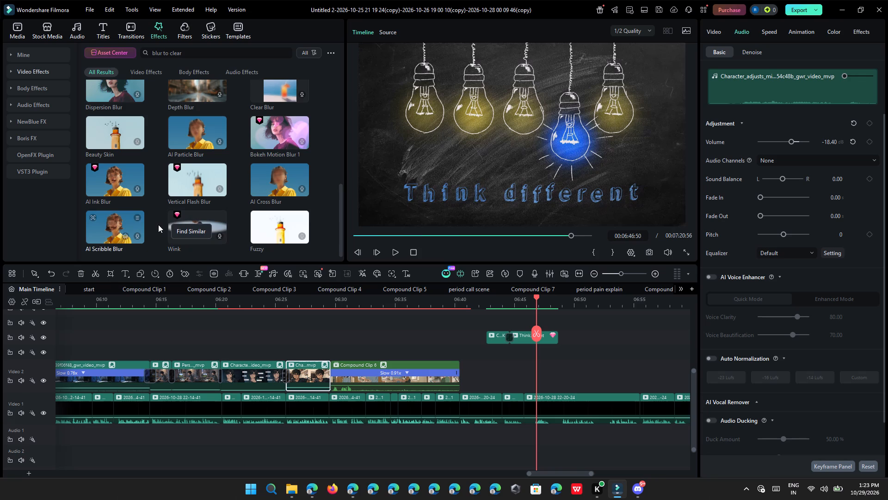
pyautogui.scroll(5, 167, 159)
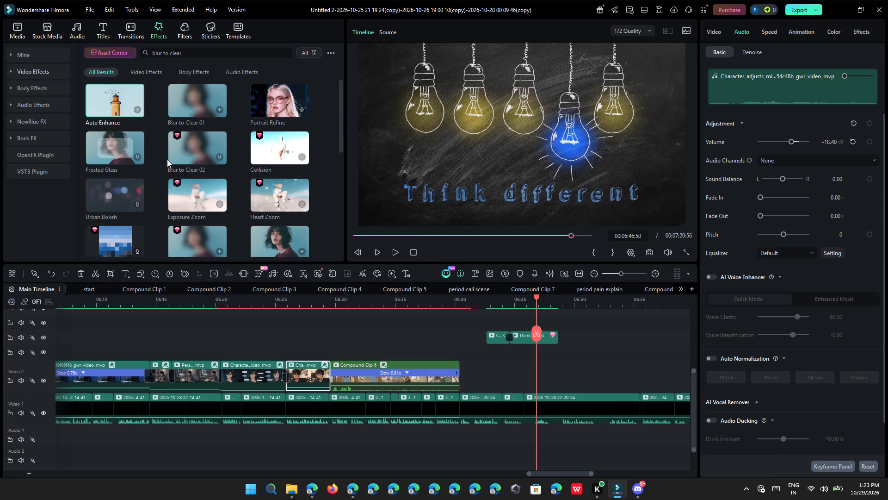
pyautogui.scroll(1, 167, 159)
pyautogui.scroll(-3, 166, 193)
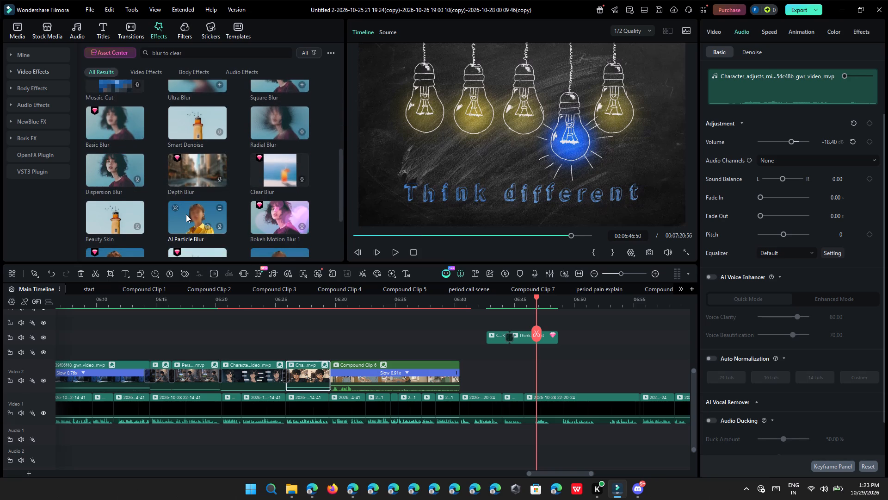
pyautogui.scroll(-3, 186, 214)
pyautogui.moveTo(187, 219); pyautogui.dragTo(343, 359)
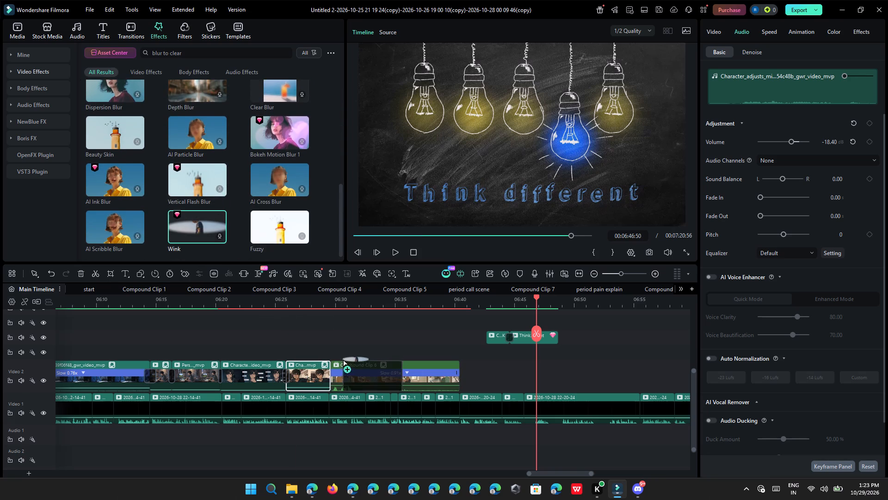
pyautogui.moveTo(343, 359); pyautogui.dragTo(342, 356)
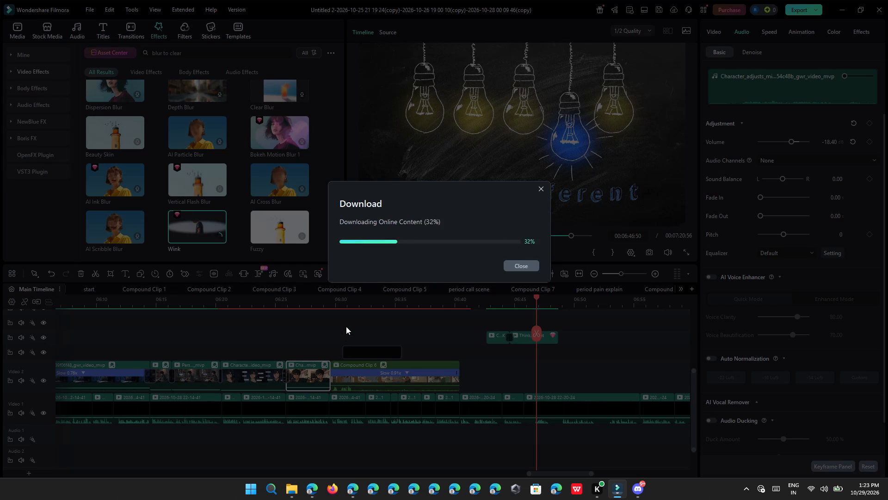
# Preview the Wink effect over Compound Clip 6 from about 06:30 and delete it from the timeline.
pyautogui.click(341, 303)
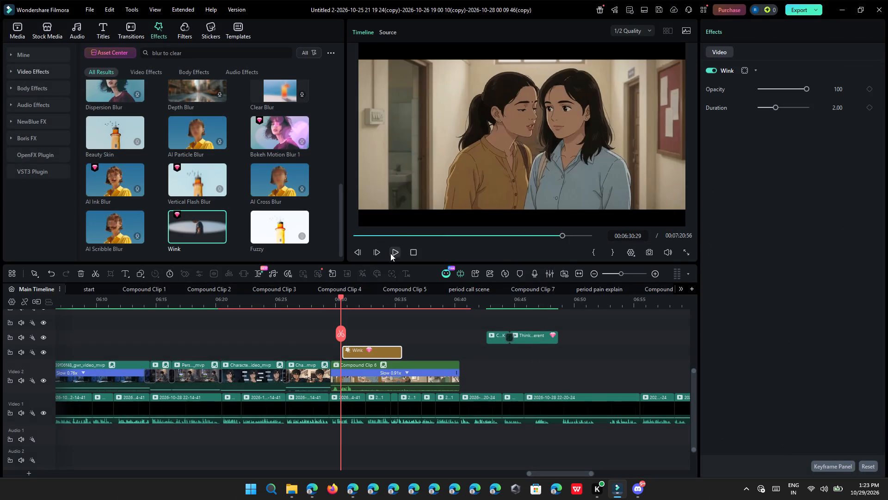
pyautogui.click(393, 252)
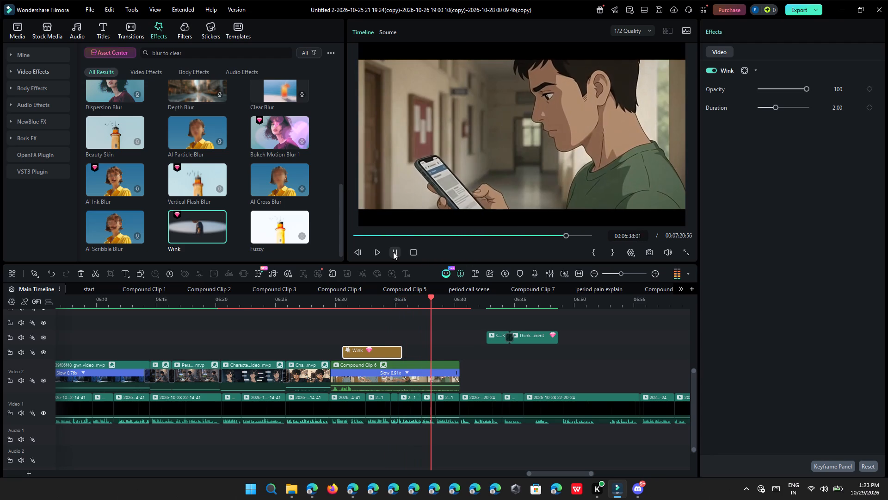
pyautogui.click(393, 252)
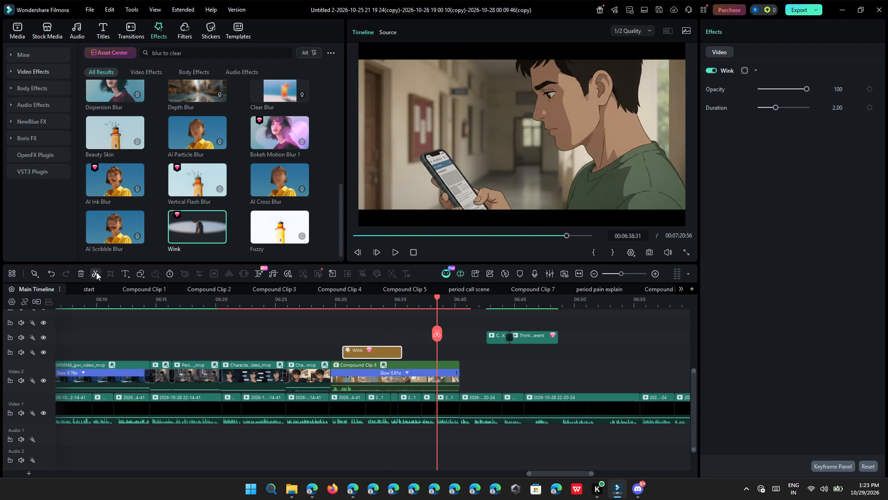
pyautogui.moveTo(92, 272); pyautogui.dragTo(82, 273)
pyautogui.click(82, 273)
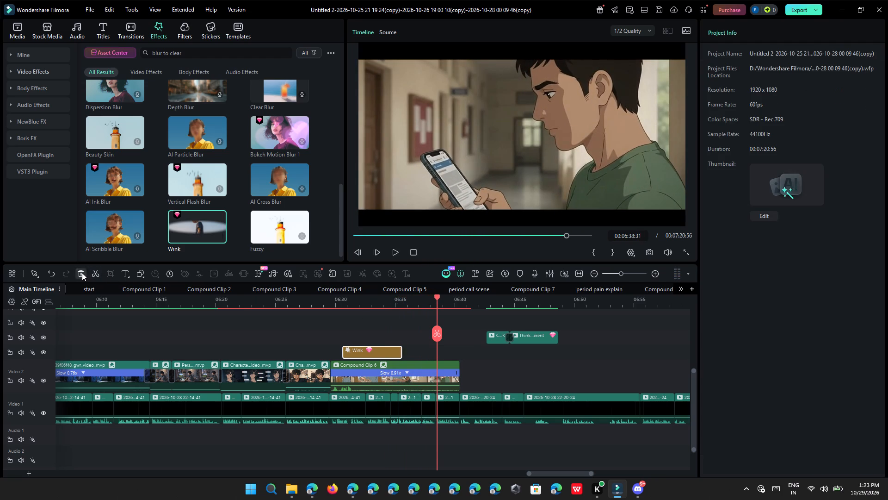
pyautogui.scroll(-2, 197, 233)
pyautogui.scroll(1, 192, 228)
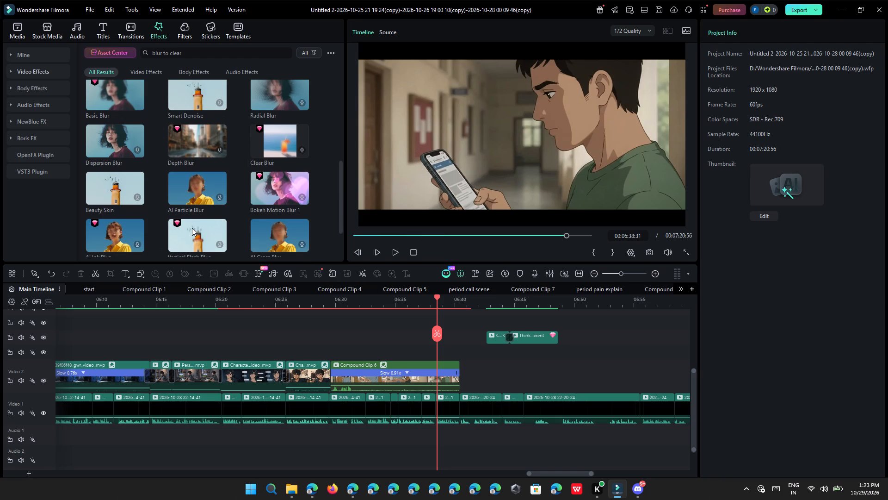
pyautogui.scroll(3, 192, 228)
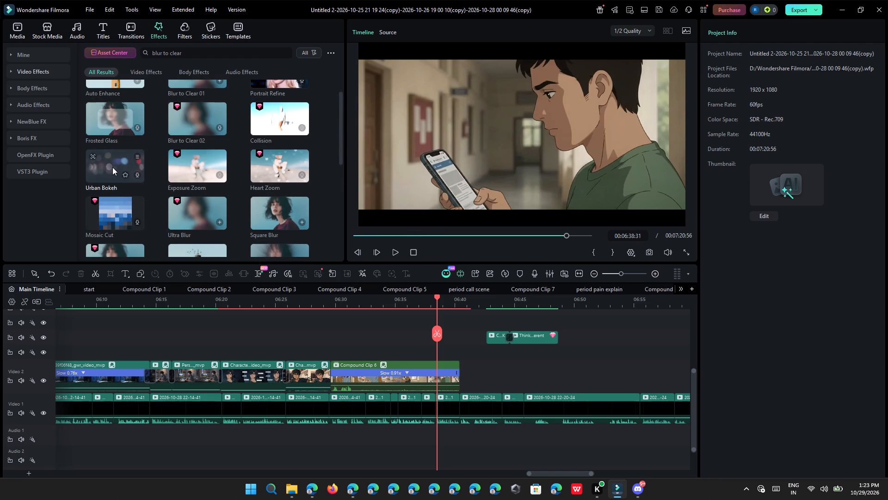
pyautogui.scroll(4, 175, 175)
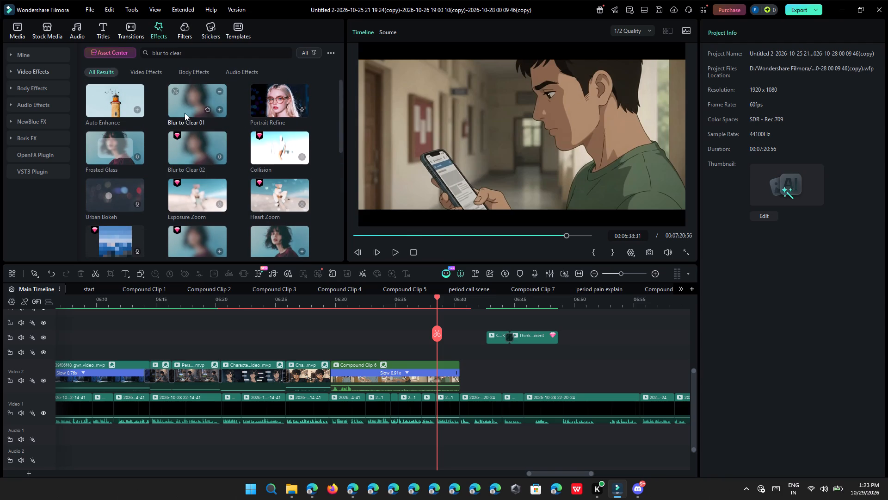
# Add the Fade transition to the start of Compound Clip 6 on the Video 2 track and preview it from about 06:29.
pyautogui.click(133, 26)
pyautogui.click(25, 96)
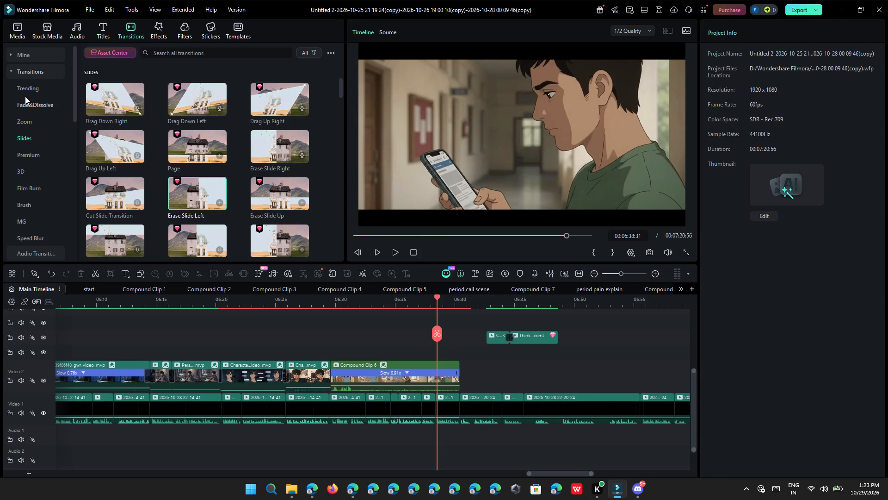
pyautogui.moveTo(190, 103); pyautogui.dragTo(344, 381)
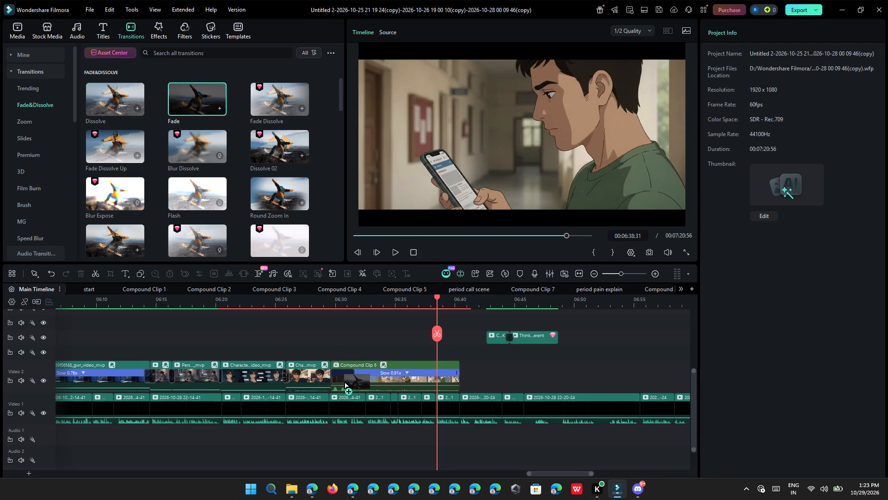
pyautogui.moveTo(344, 381); pyautogui.dragTo(344, 381)
pyautogui.click(327, 310)
pyautogui.click(328, 302)
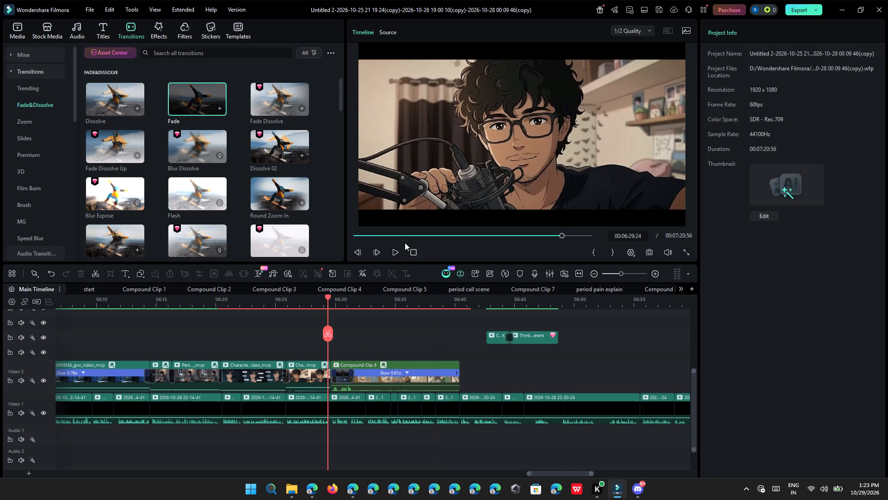
pyautogui.click(392, 261)
pyautogui.click(391, 253)
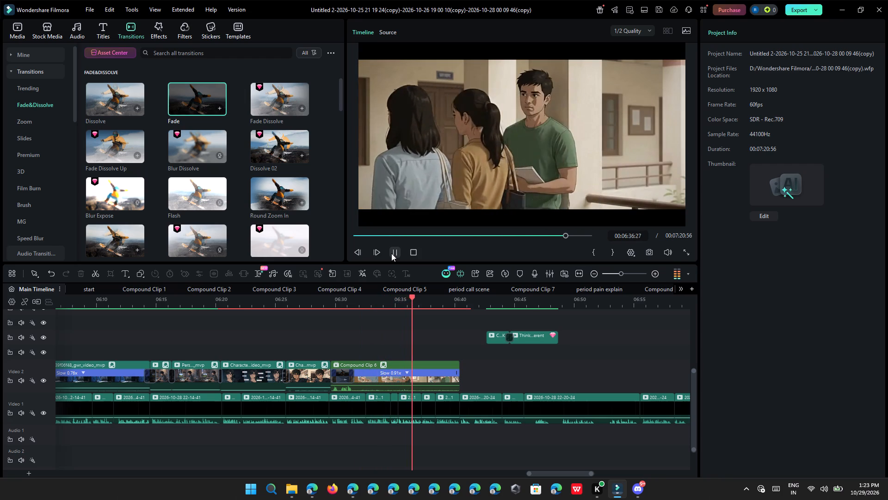
pyautogui.click(391, 253)
# Set the audio volume of Compound Clip 6 to -60.40 dB and resume playback from about 06:37.
pyautogui.click(399, 362)
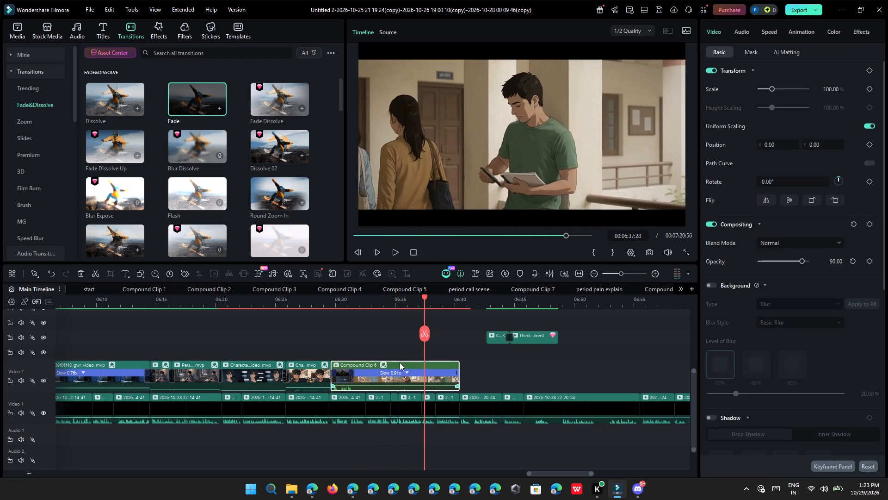
pyautogui.click(746, 39)
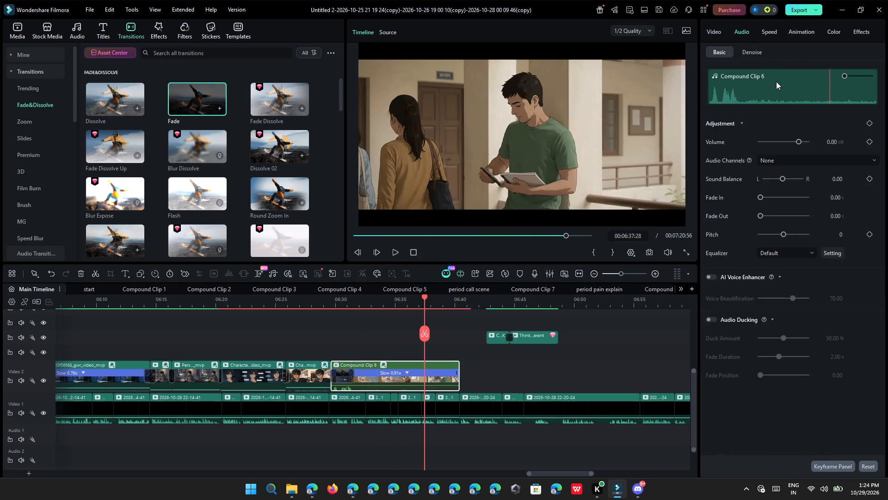
pyautogui.click(778, 146)
pyautogui.click(777, 139)
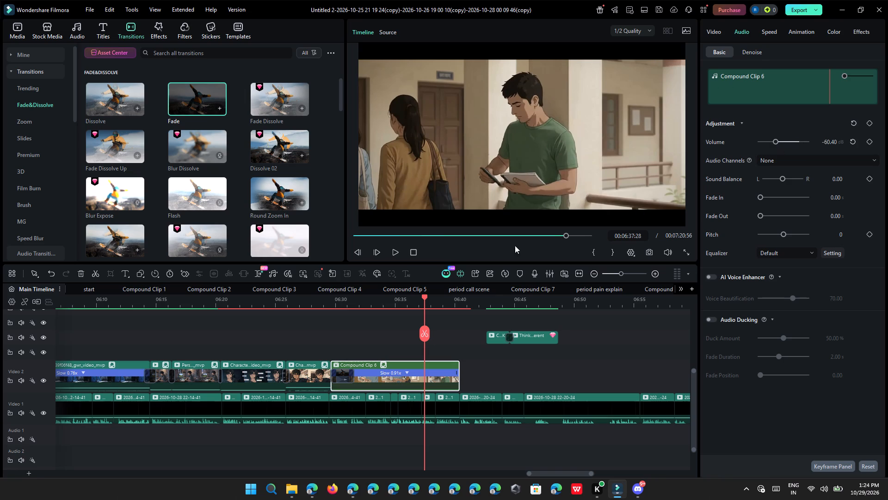
pyautogui.click(390, 260)
pyautogui.click(398, 248)
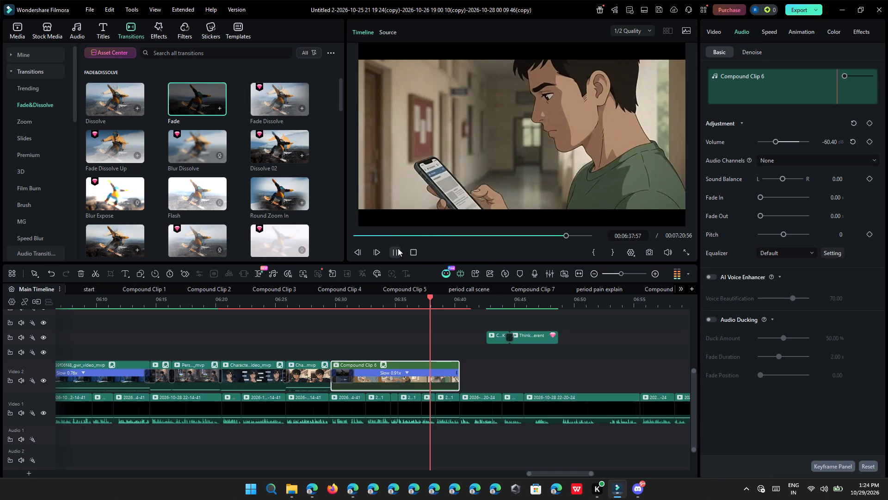
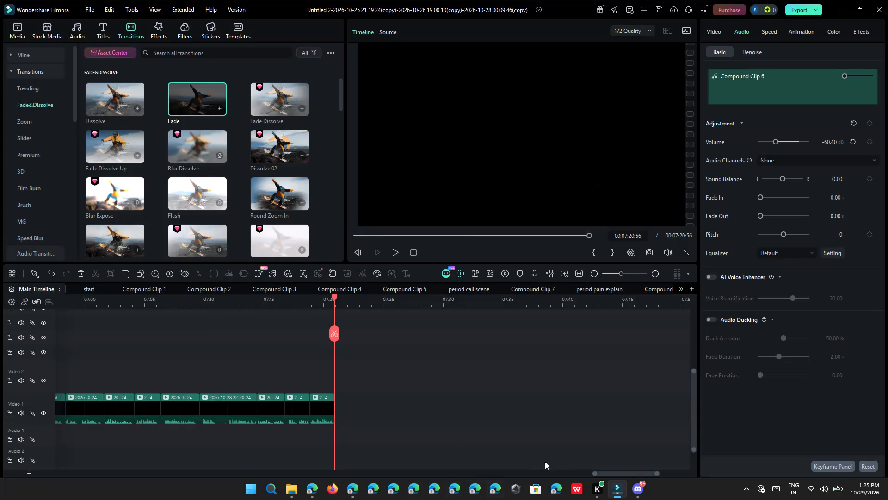
# Play back the main timeline from about 05:59, near the end of the slowed clip before the Thank You screen.
pyautogui.moveTo(598, 473); pyautogui.dragTo(531, 471)
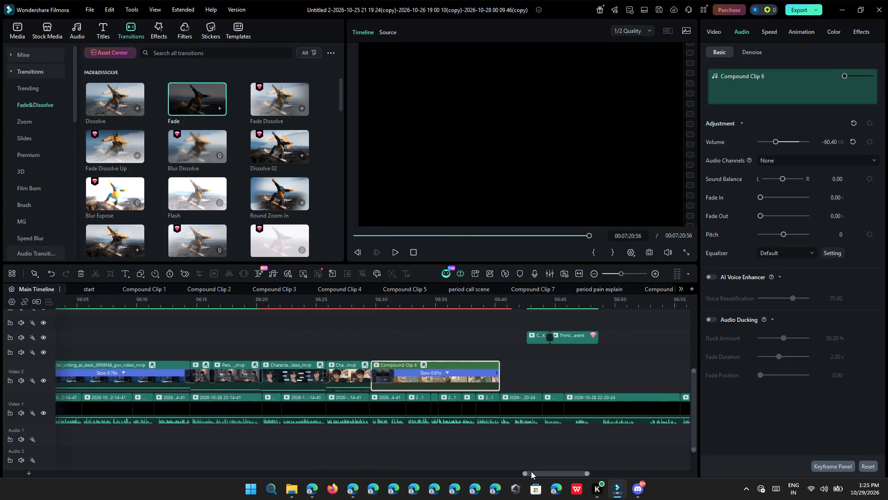
pyautogui.moveTo(531, 471); pyautogui.dragTo(484, 465)
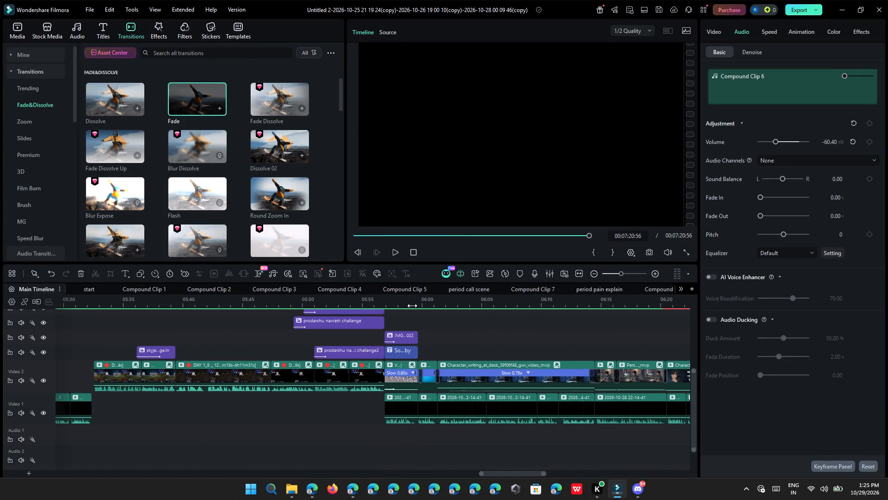
pyautogui.click(412, 306)
pyautogui.click(395, 247)
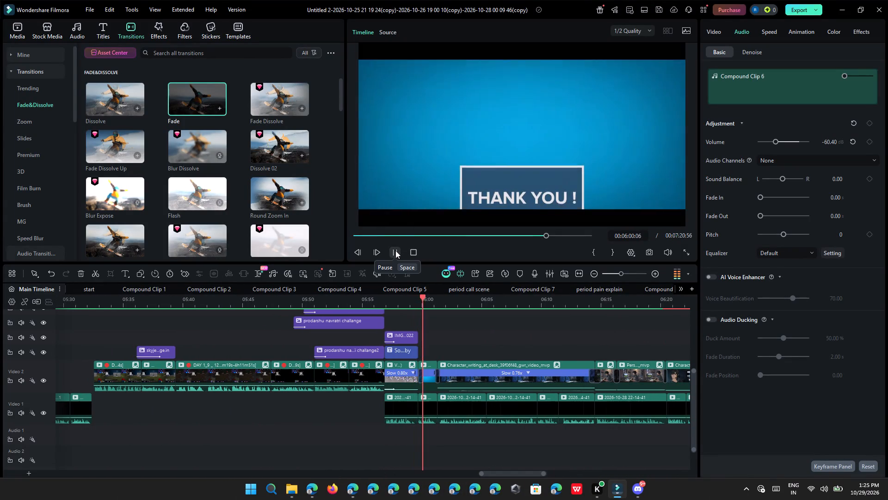
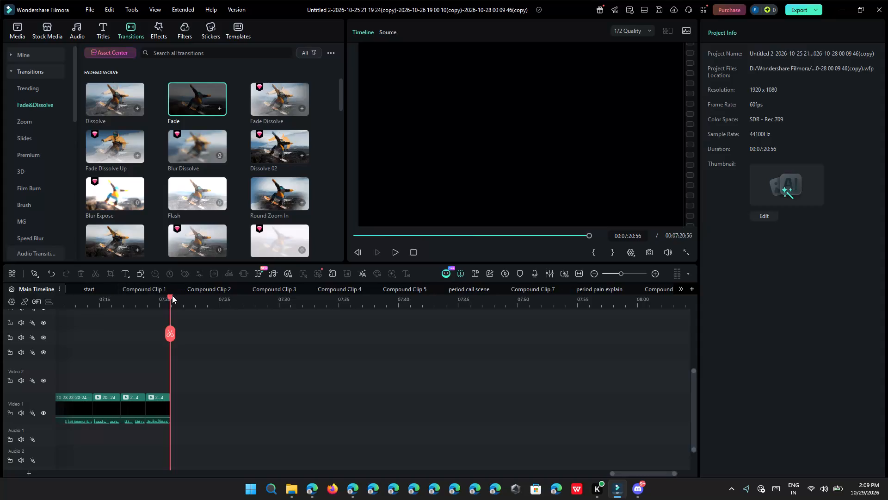
# Scrub the main timeline back from its end and examine the frames of Compound Clip 8 and the character clips before it, stopping at about 06:22.
pyautogui.moveTo(171, 295); pyautogui.dragTo(0, 370)
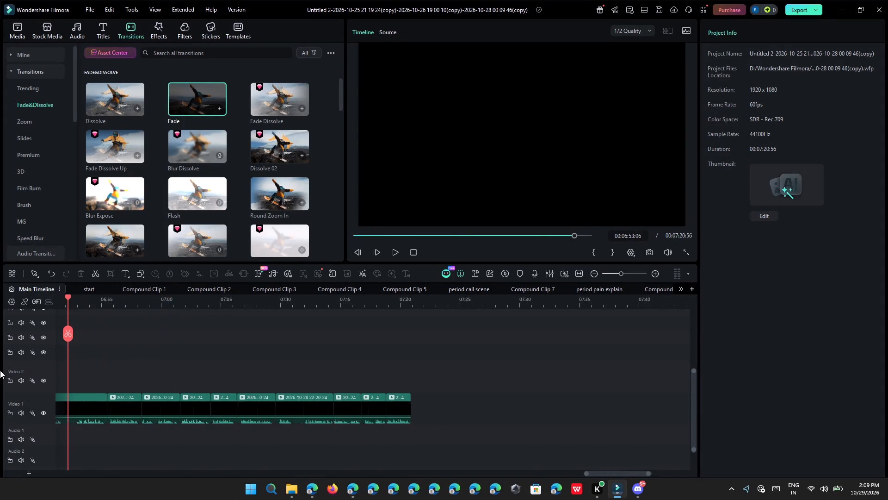
pyautogui.moveTo(0, 370); pyautogui.dragTo(333, 366)
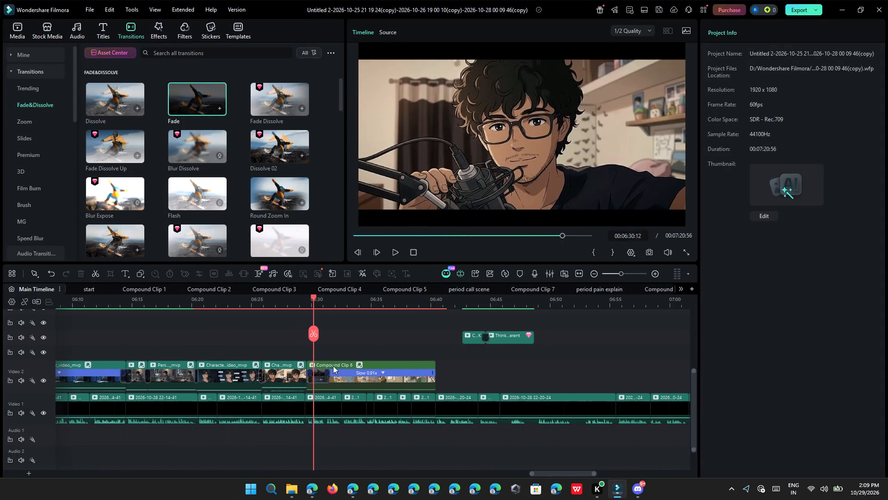
pyautogui.moveTo(333, 366); pyautogui.dragTo(400, 365)
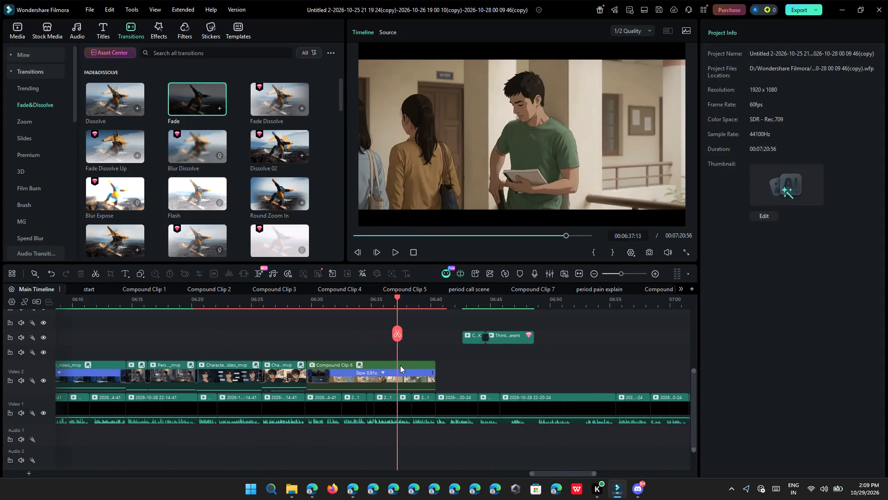
pyautogui.moveTo(400, 365); pyautogui.dragTo(429, 365)
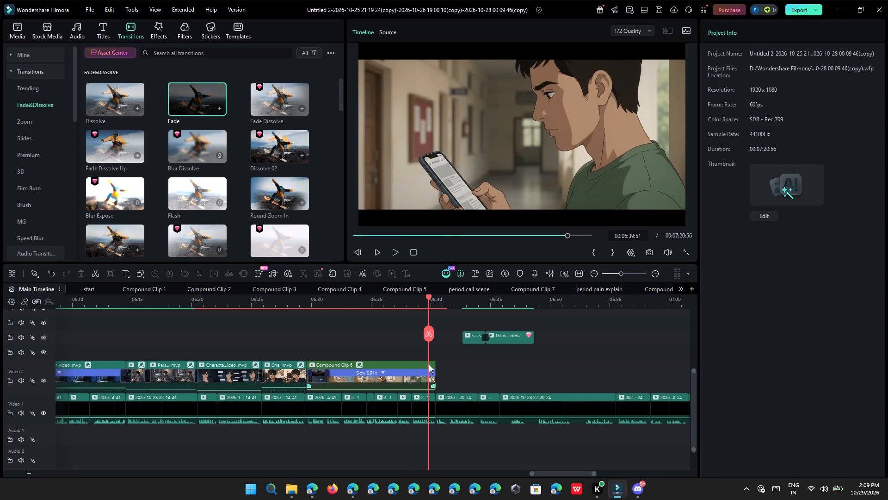
pyautogui.click(288, 305)
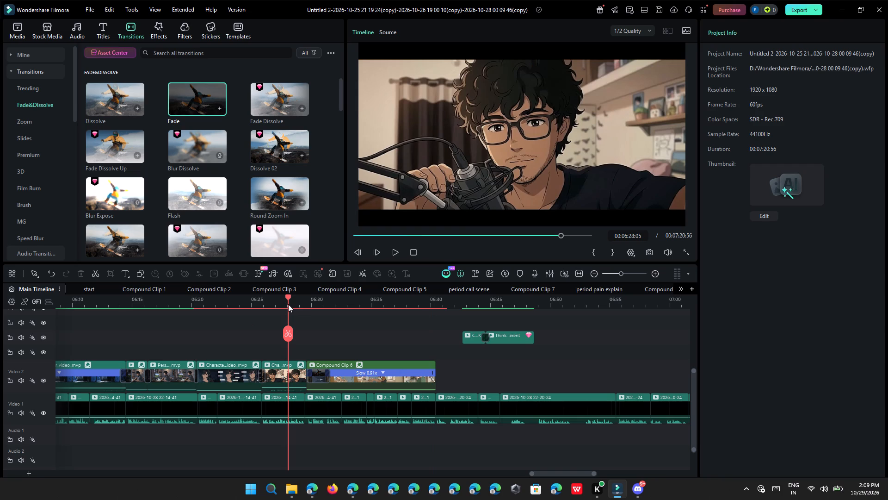
pyautogui.click(227, 301)
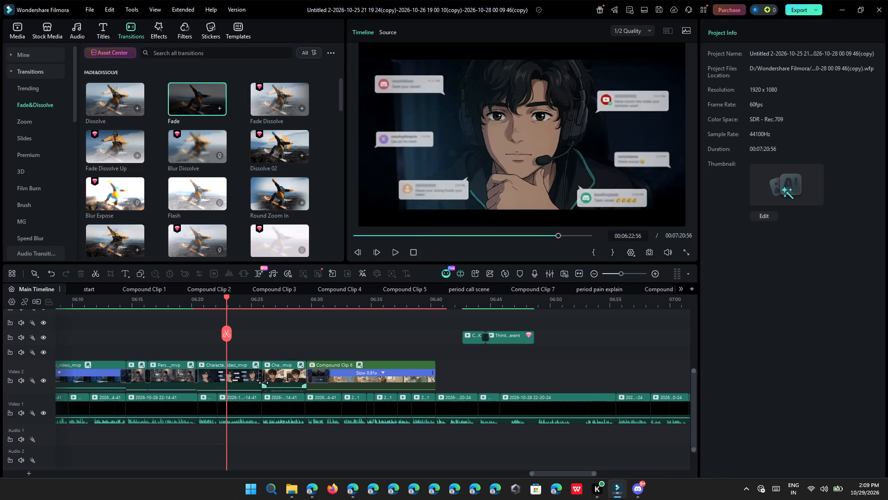
# Capture a screenshot of the whole editor window, excluding the taskbar, with a wider span of the main timeline in view.
pyautogui.keyDown('ctrl'); pyautogui.scroll(-14, 264, 383); pyautogui.keyUp('ctrl')
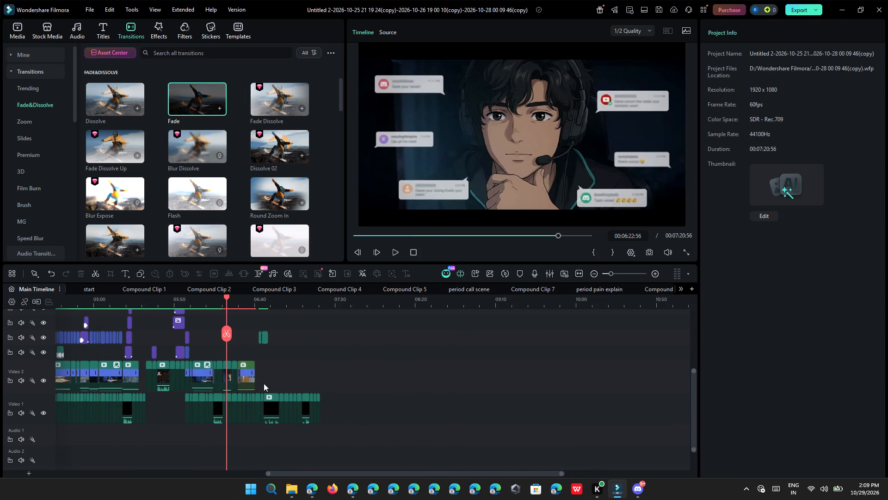
pyautogui.press('shift+super+s')
pyautogui.moveTo(0, 0); pyautogui.dragTo(887, 474)
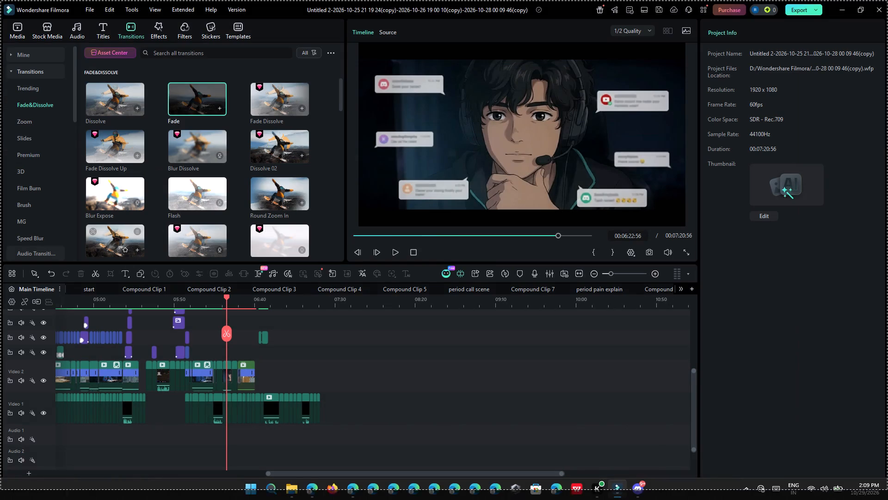
pyautogui.moveTo(887, 474); pyautogui.dragTo(887, 469)
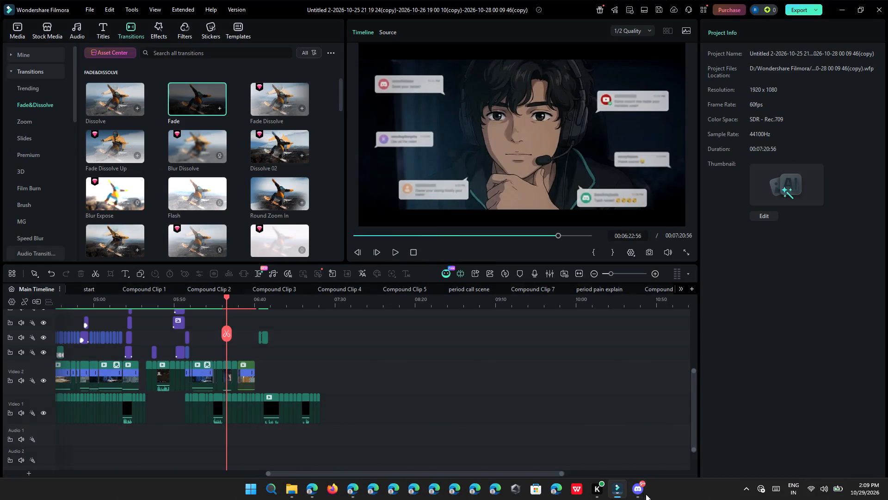
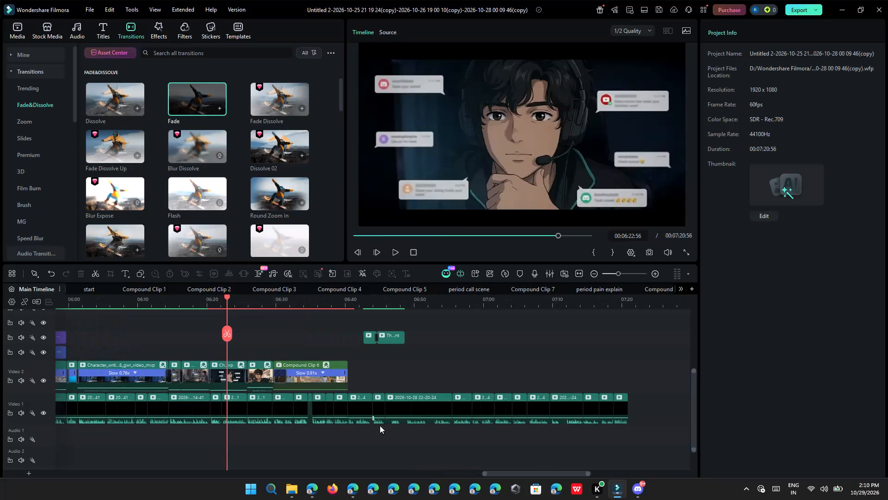
# Play back the main timeline from about 06:22 into Compound Clip 8, stopping at about 06:33.
pyautogui.click(512, 479)
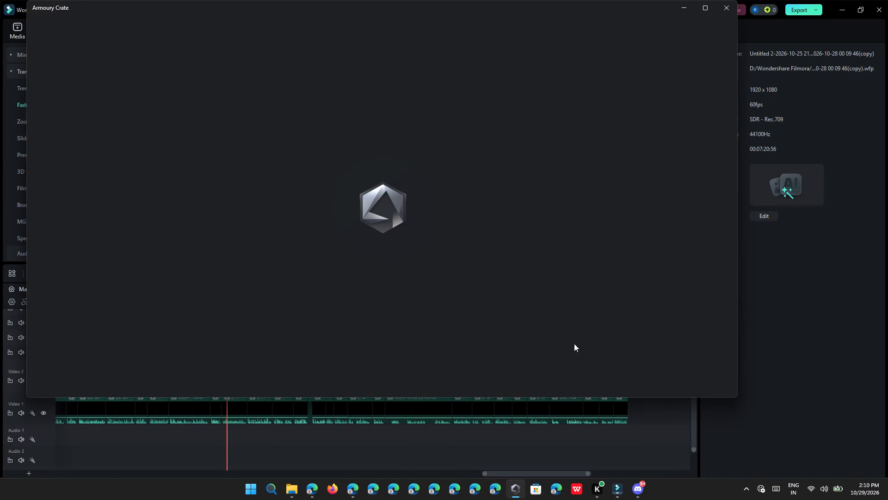
pyautogui.click(733, 9)
pyautogui.moveTo(555, 474); pyautogui.dragTo(207, 473)
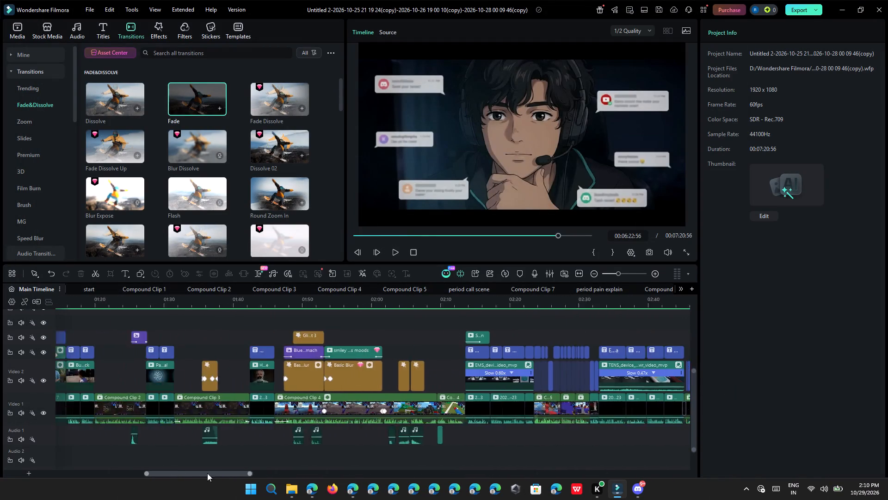
pyautogui.moveTo(207, 473); pyautogui.dragTo(403, 472)
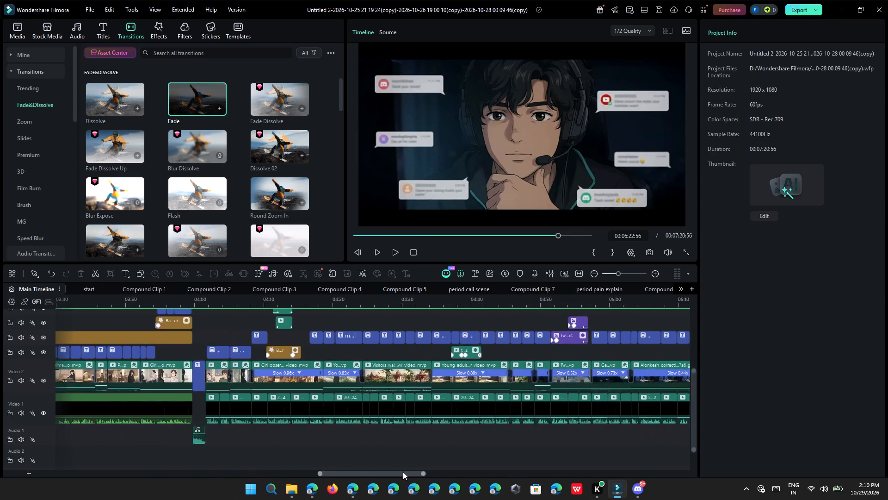
pyautogui.moveTo(403, 472); pyautogui.dragTo(567, 464)
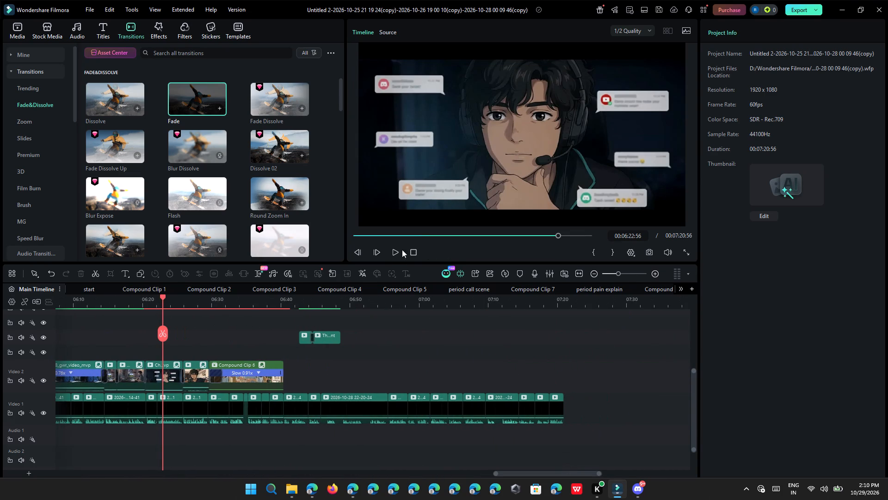
pyautogui.click(390, 253)
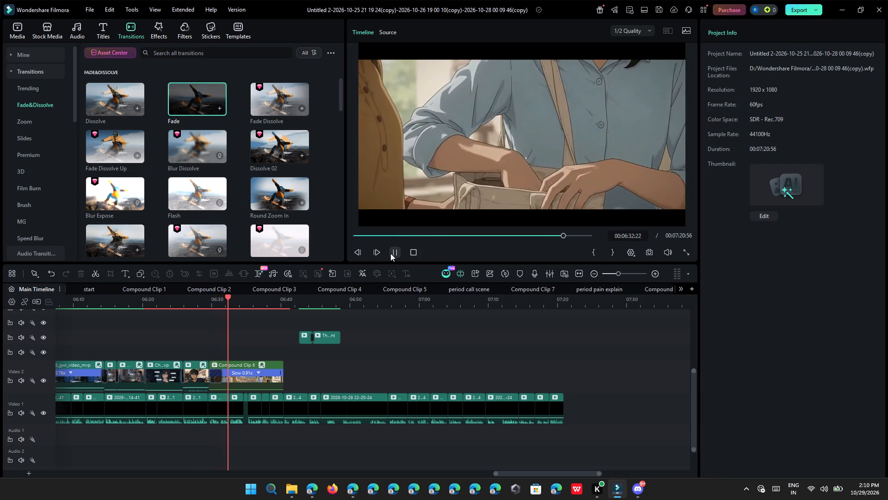
pyautogui.click(390, 253)
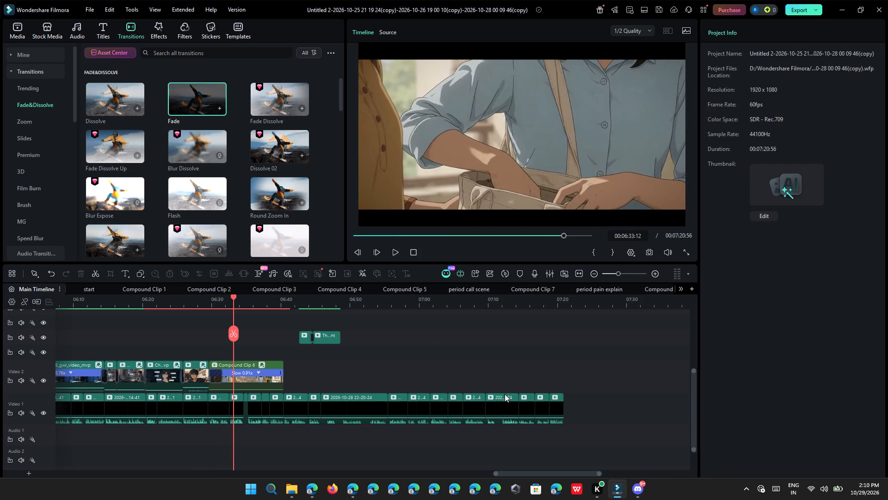
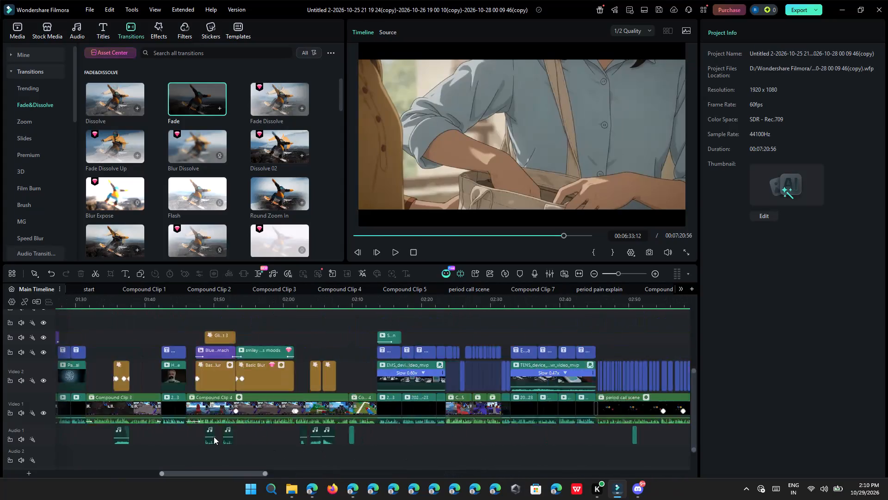
# Scrub the main timeline through the compound clip between about 06:32 and 06:34, leaving the playhead at 06:34:38.
pyautogui.keyDown('ctrl'); pyautogui.scroll(-8, 317, 376); pyautogui.keyUp('ctrl')
pyautogui.keyDown('ctrl'); pyautogui.scroll(-1, 441, 397); pyautogui.keyUp('ctrl')
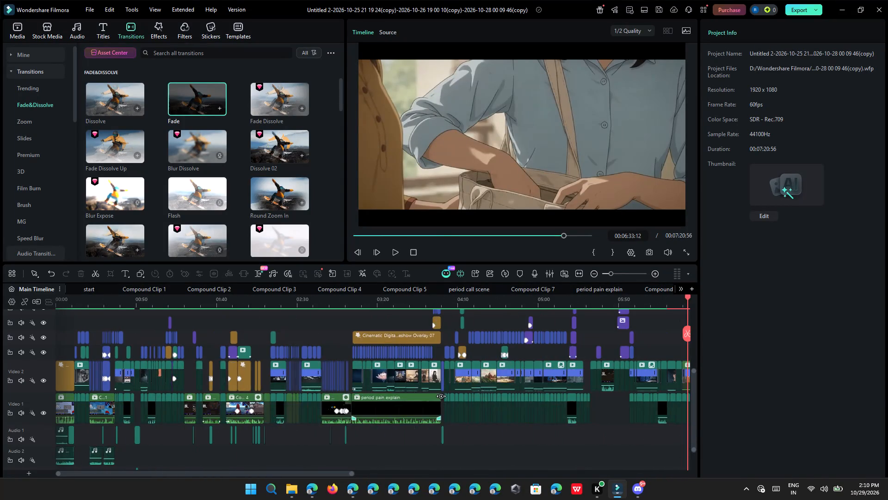
pyautogui.keyDown('ctrl'); pyautogui.scroll(-6, 441, 397); pyautogui.keyUp('ctrl')
pyautogui.scroll(1, 441, 397)
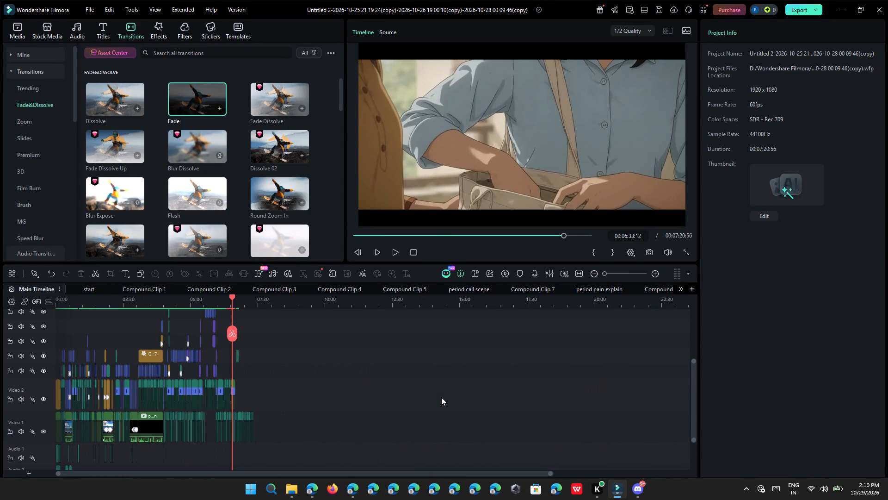
pyautogui.keyDown('ctrl'); pyautogui.scroll(4, 441, 397); pyautogui.keyUp('ctrl')
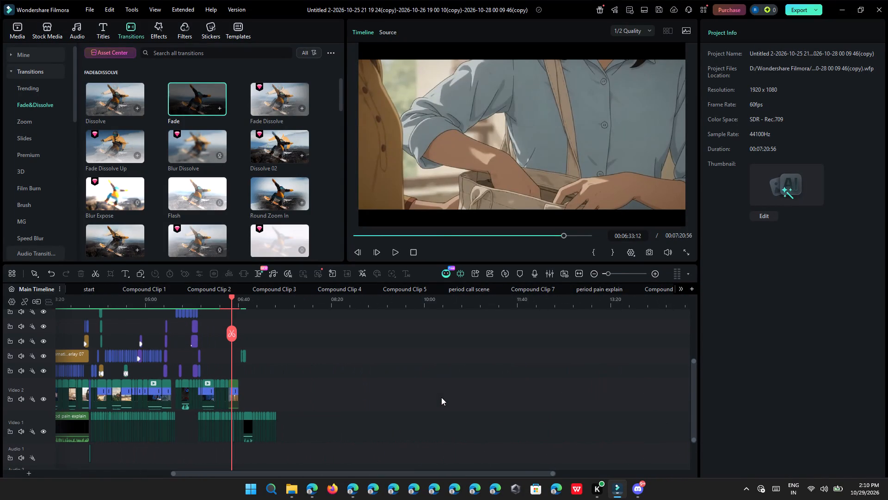
pyautogui.keyDown('ctrl'); pyautogui.scroll(5, 239, 356); pyautogui.keyUp('ctrl')
pyautogui.click(231, 299)
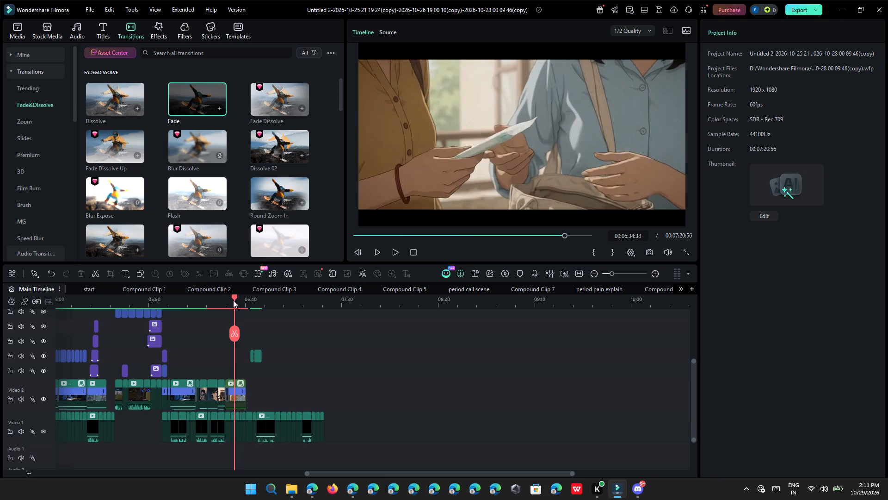
pyautogui.keyDown('ctrl'); pyautogui.scroll(10, 231, 300); pyautogui.keyUp('ctrl')
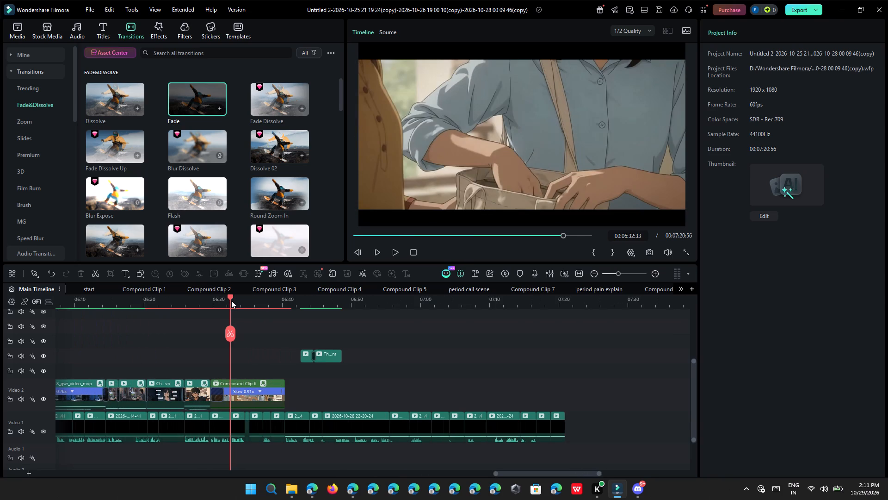
pyautogui.moveTo(231, 300); pyautogui.dragTo(237, 305)
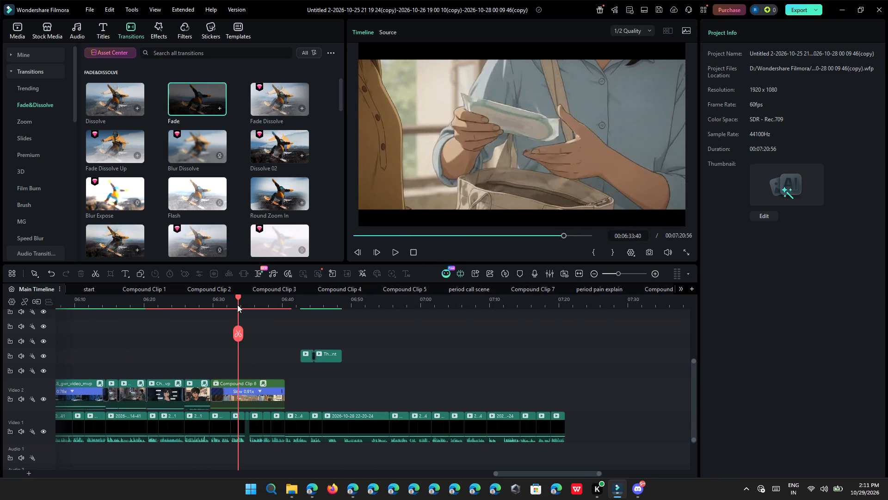
pyautogui.moveTo(237, 305); pyautogui.dragTo(242, 306)
# Enlarge the timeline area by shrinking the preview and media area, fitting the whole edit and its stacked tracks in view.
pyautogui.keyDown('ctrl'); pyautogui.scroll(-15, 298, 367); pyautogui.keyUp('ctrl')
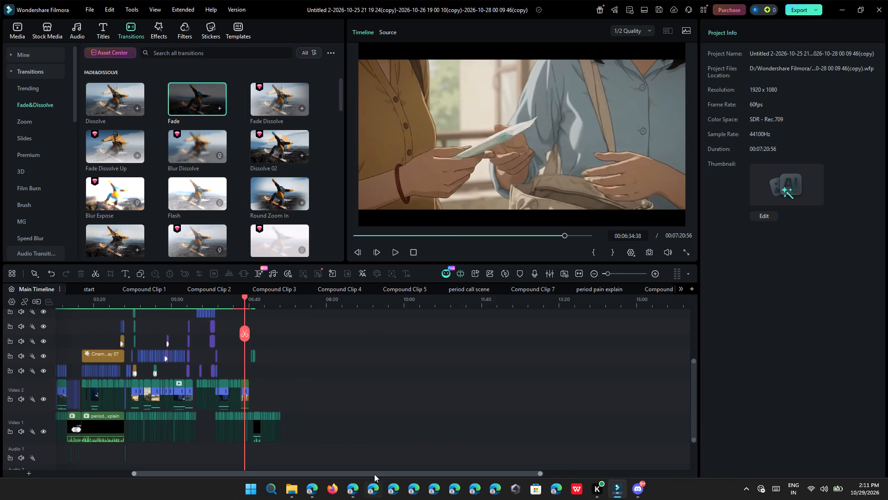
pyautogui.moveTo(375, 472); pyautogui.dragTo(124, 470)
pyautogui.scroll(-1, 187, 421)
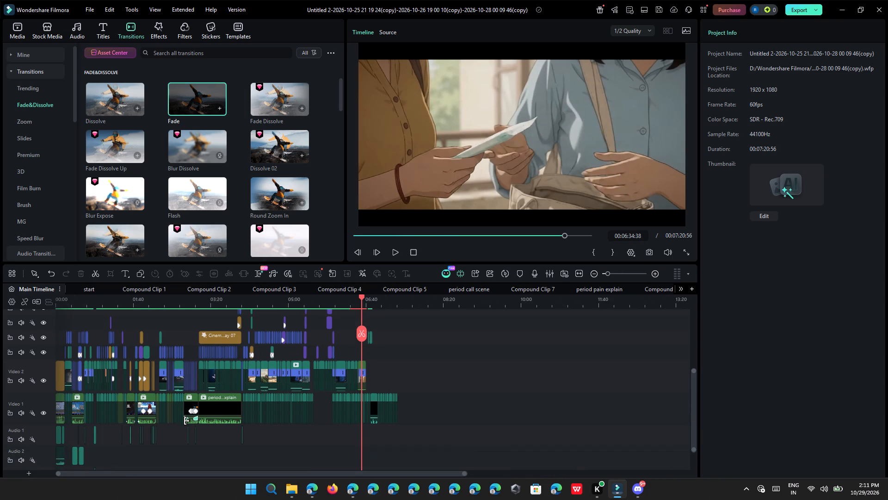
pyautogui.keyDown('ctrl'); pyautogui.scroll(-1, 187, 421); pyautogui.keyUp('ctrl')
pyautogui.scroll(1, 187, 421)
pyautogui.scroll(-1, 187, 421)
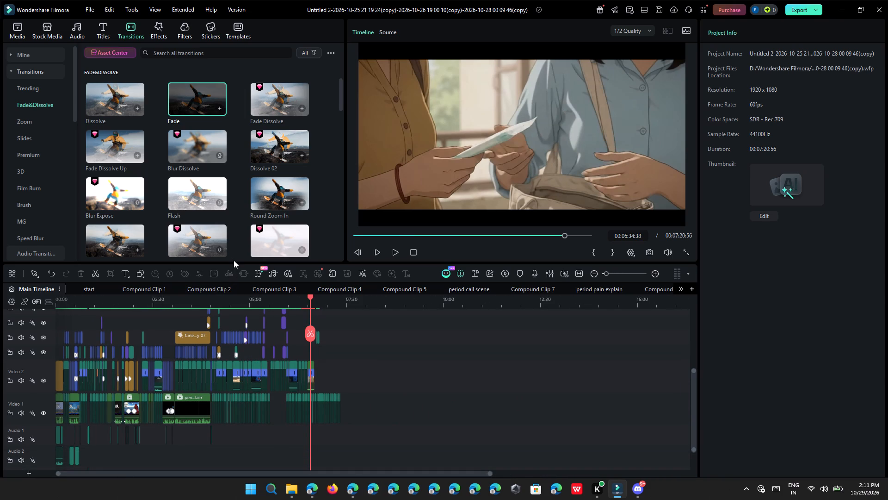
pyautogui.moveTo(239, 263); pyautogui.dragTo(249, 204)
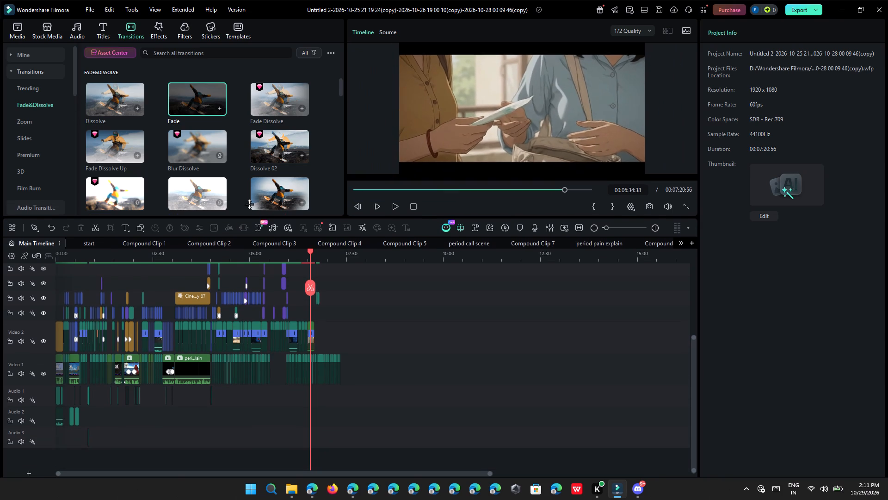
pyautogui.moveTo(249, 204); pyautogui.dragTo(260, 150)
pyautogui.click(259, 154)
pyautogui.scroll(2, 287, 241)
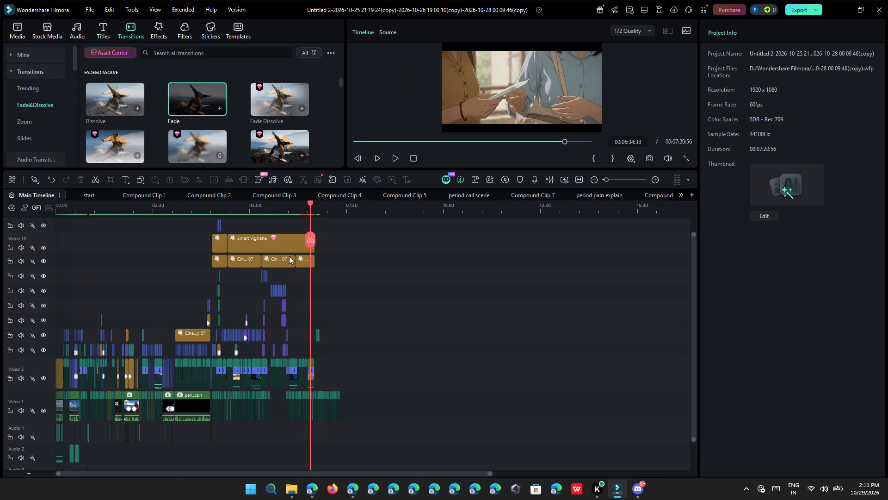
# Capture a screenshot of the whole editor window with the enlarged main timeline, leaving out the taskbar.
pyautogui.press('shift+super+s')
pyautogui.moveTo(0, 0); pyautogui.dragTo(887, 467)
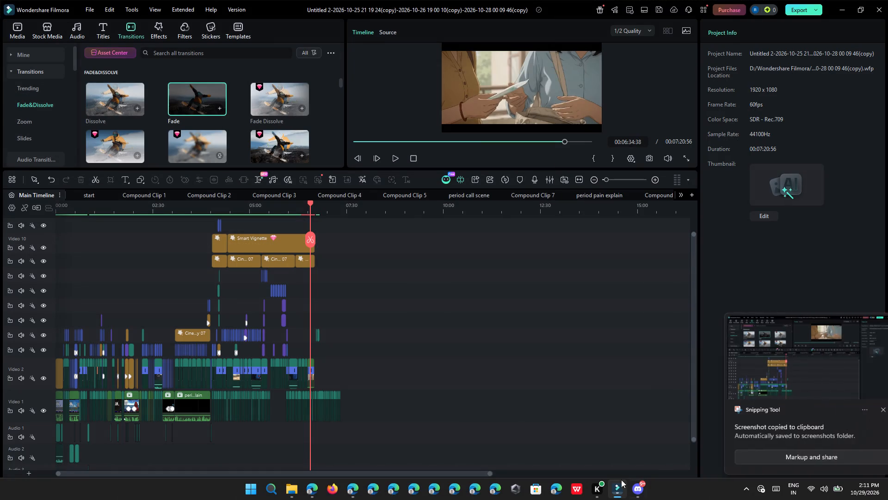
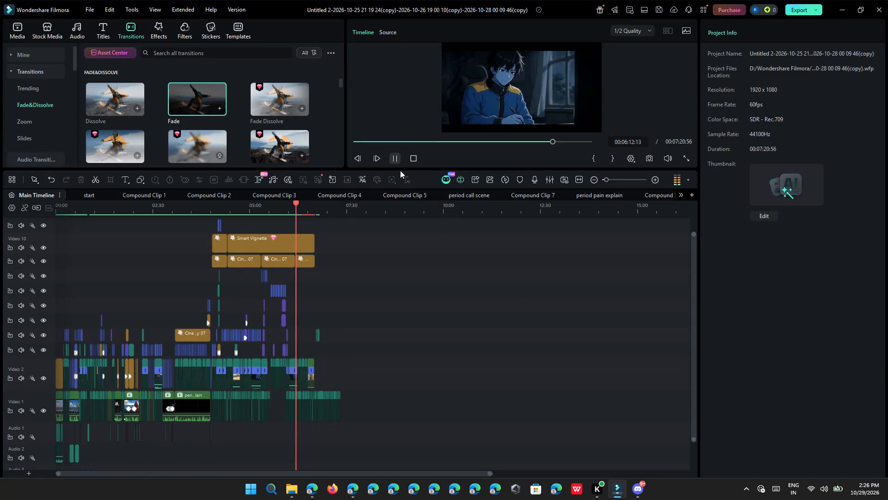
# Enlarge the preview and media area again by reducing the timeline area to a bit under half the window height.
pyautogui.keyDown('ctrl'); pyautogui.scroll(10, 509, 299); pyautogui.keyUp('ctrl')
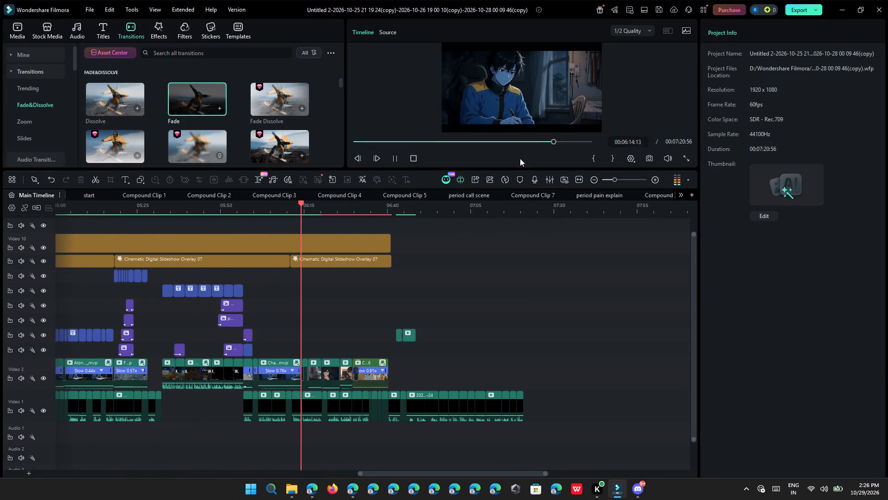
pyautogui.moveTo(511, 168); pyautogui.dragTo(530, 302)
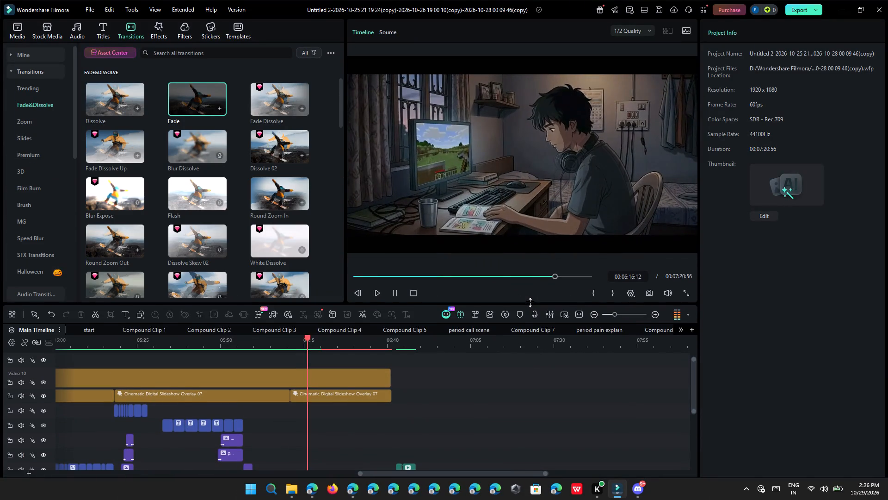
pyautogui.moveTo(530, 302); pyautogui.dragTo(531, 266)
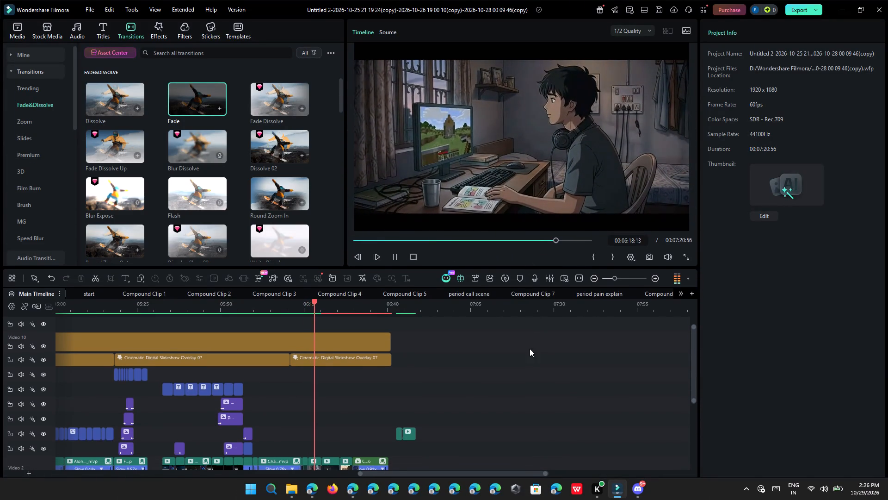
# Review playback of the main timeline up to the end of the last slideshow overlay and pause at about 06:41.
pyautogui.scroll(-2, 527, 364)
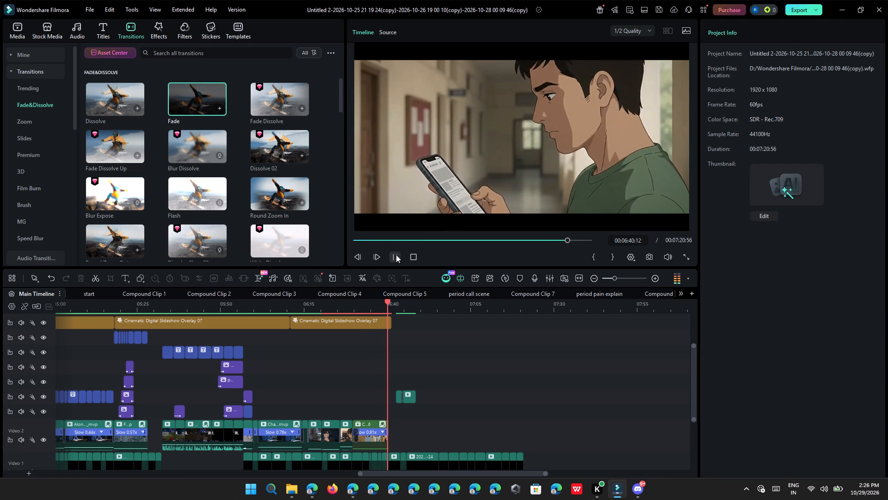
pyautogui.click(396, 255)
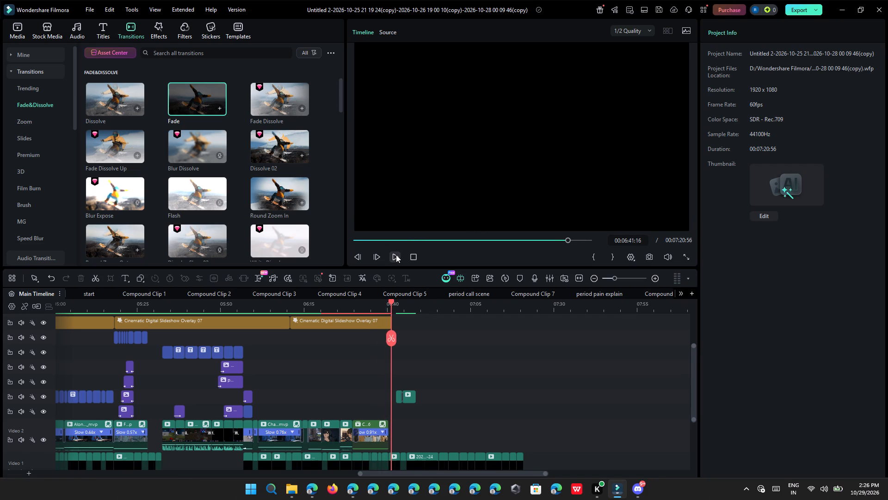
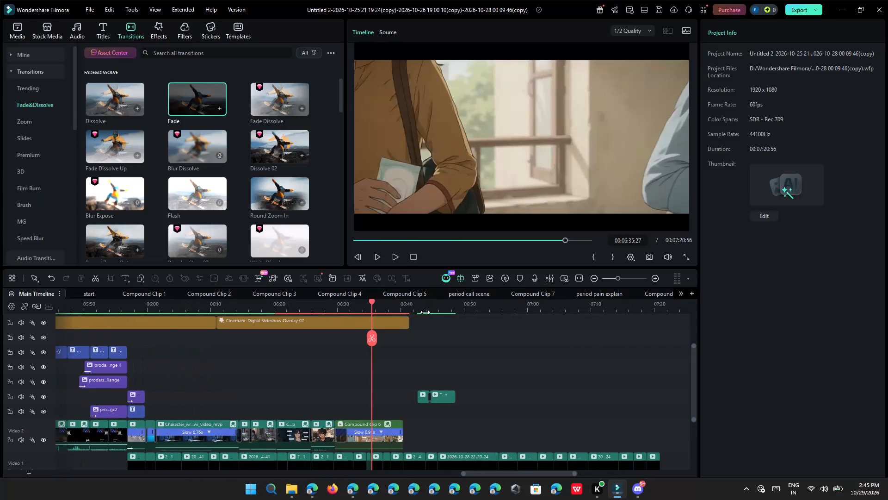
# Scrub the main timeline past the last slideshow overlay to about 07:12, and return the playhead to about 06:49.
pyautogui.moveTo(372, 304); pyautogui.dragTo(430, 312)
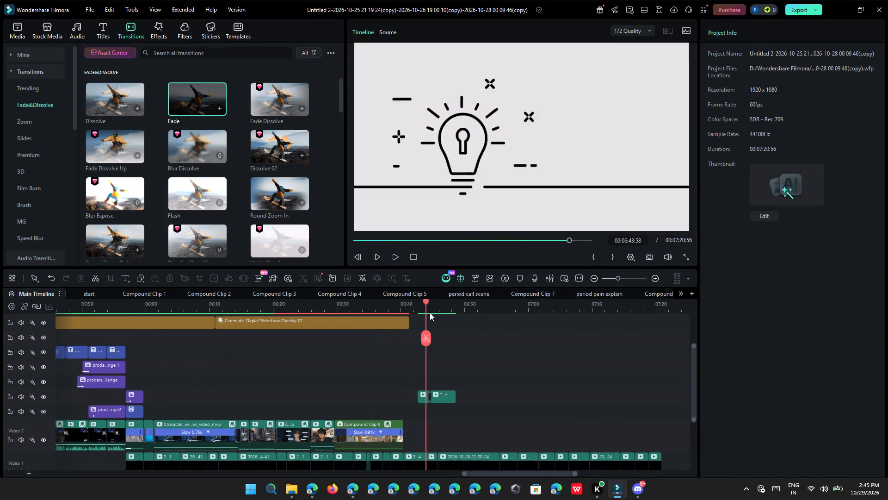
pyautogui.moveTo(430, 312); pyautogui.dragTo(616, 331)
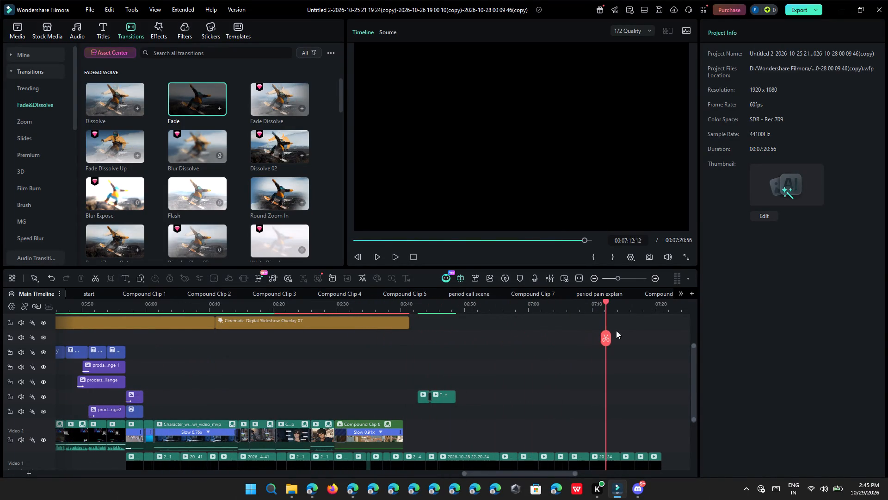
pyautogui.moveTo(616, 331); pyautogui.dragTo(463, 362)
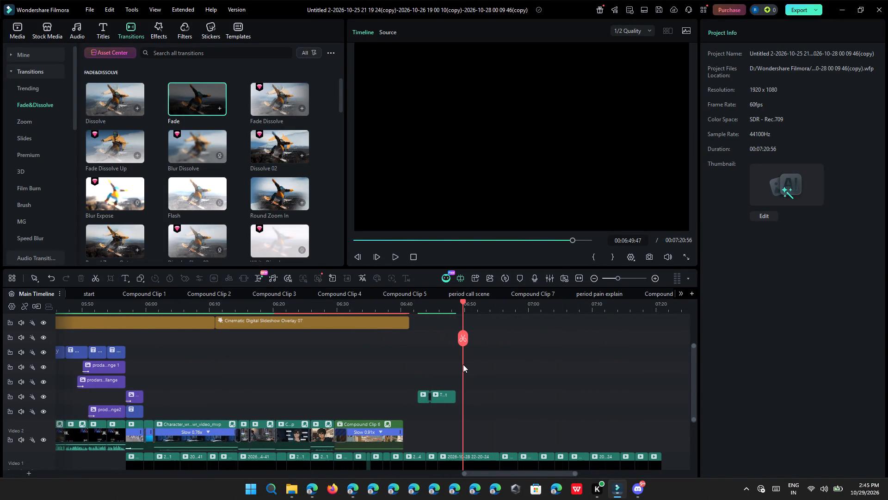
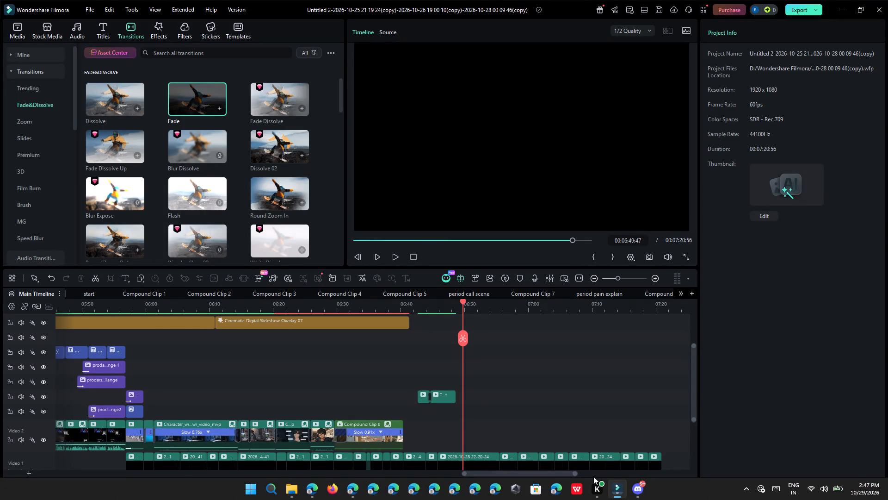
# Switch to Edge and start the music video Warriors (ft. Imagine Dragons) by League of Legends on YouTube in a new tab.
pyautogui.click(351, 498)
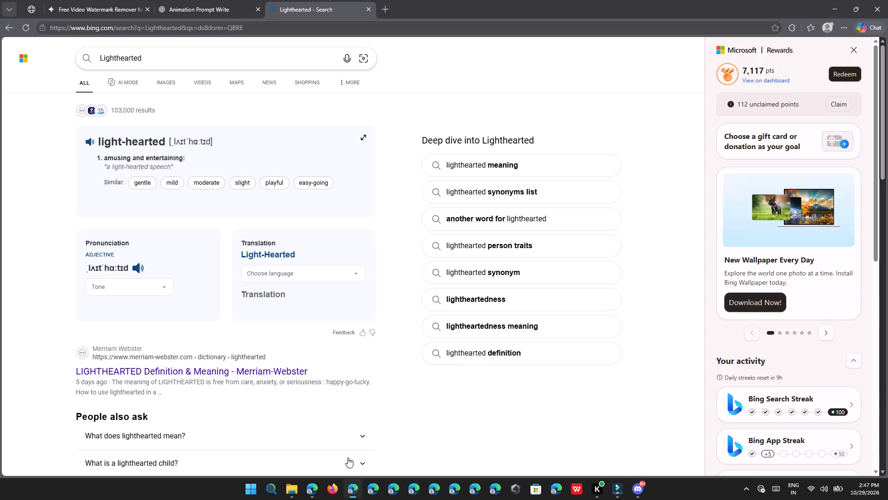
pyautogui.click(239, 0)
pyautogui.click(388, 2)
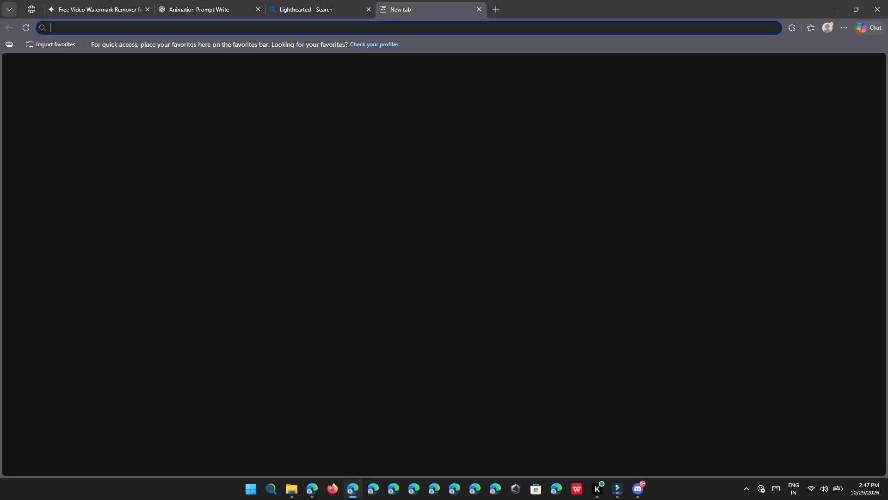
pyautogui.press('y')
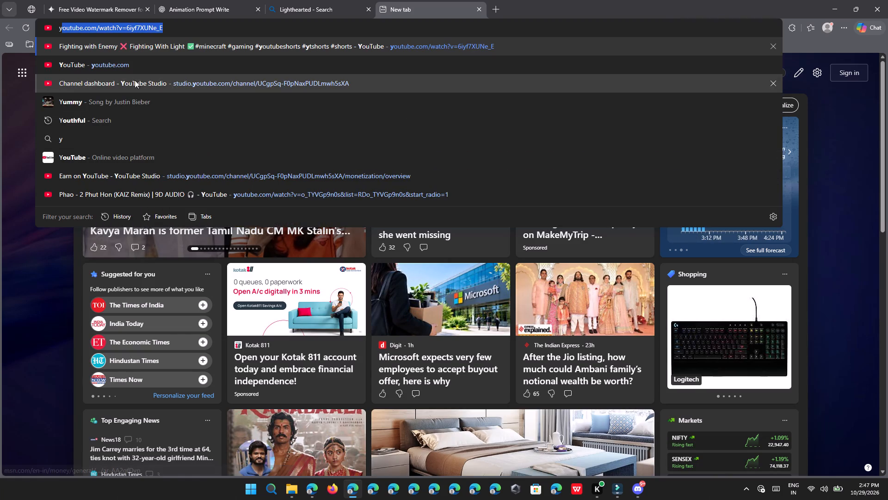
pyautogui.click(150, 69)
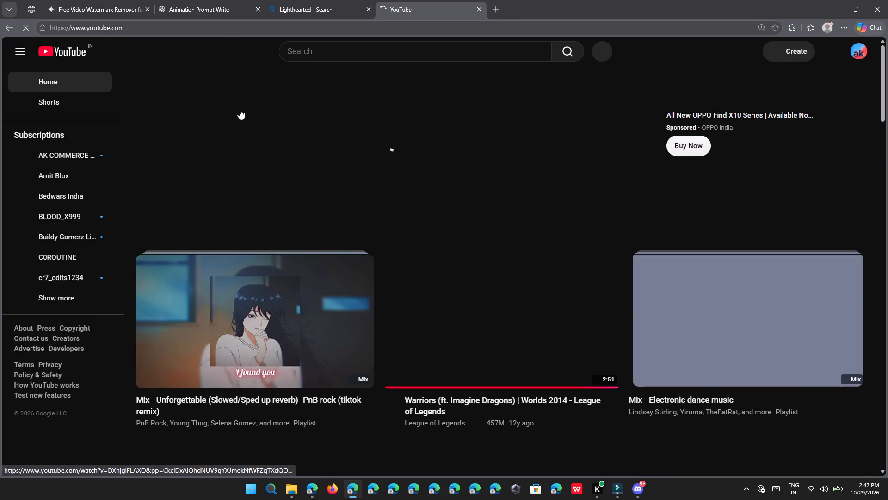
pyautogui.scroll(-4, 300, 203)
pyautogui.click(457, 170)
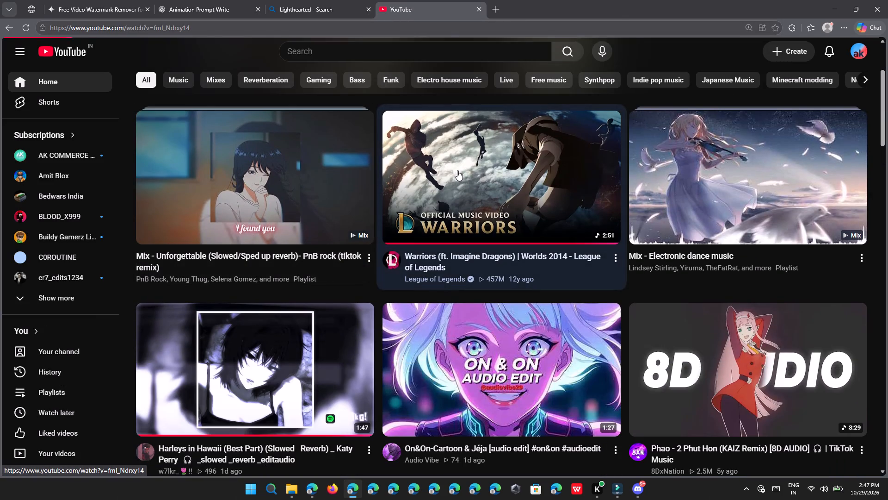
pyautogui.click(63, 276)
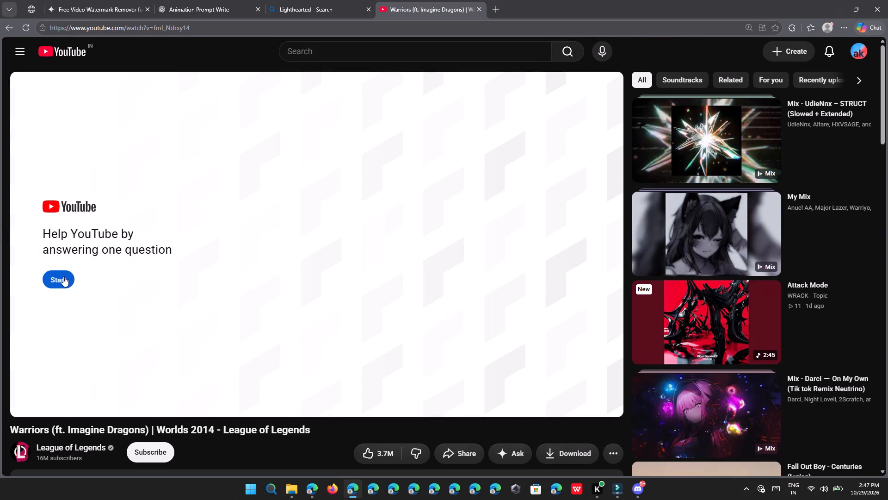
pyautogui.click(571, 393)
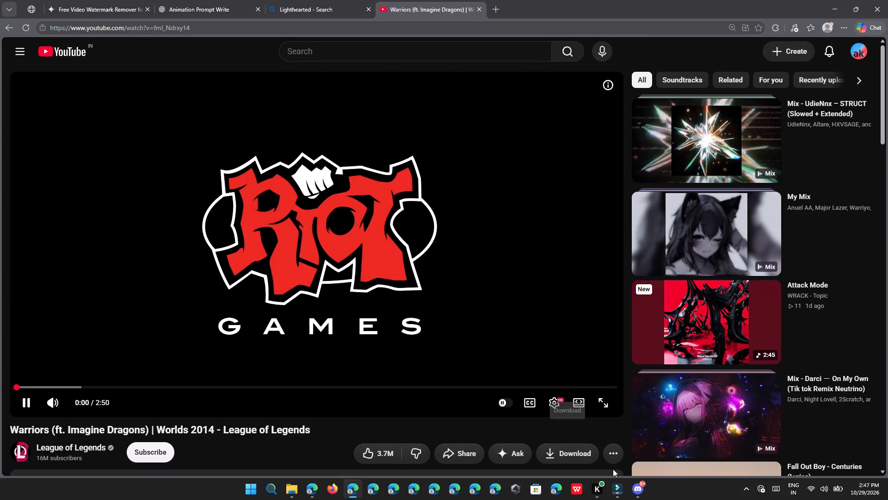
# Switch back to Filmora and play the main timeline from about 06:34 into the Think different clip, pausing at about 06:46.
pyautogui.click(624, 485)
pyautogui.click(358, 314)
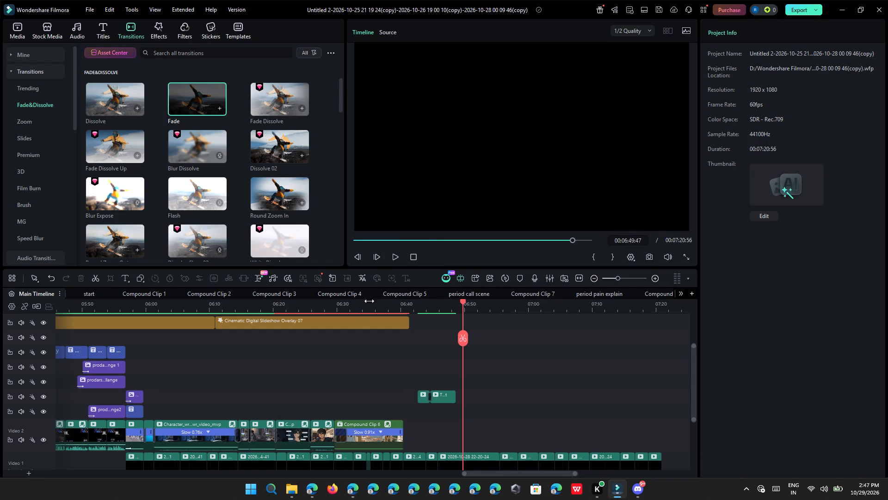
pyautogui.click(370, 311)
pyautogui.click(397, 258)
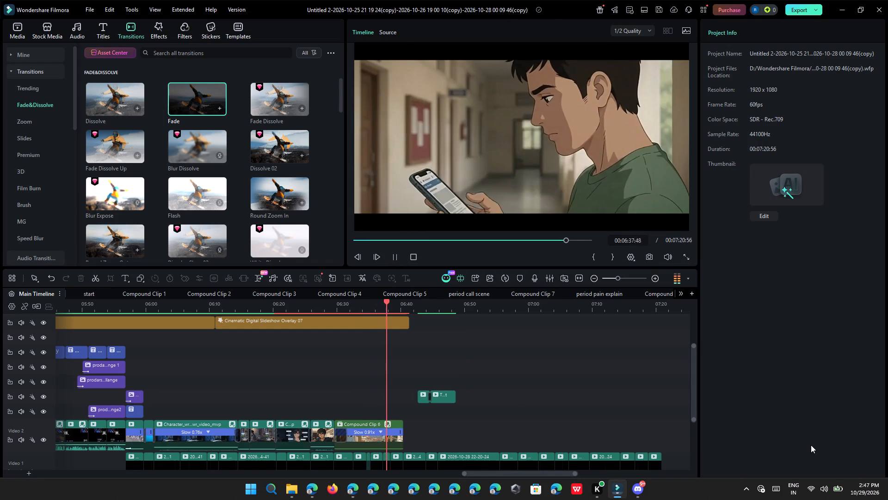
pyautogui.keyDown('ctrl'); pyautogui.scroll(8, 594, 378); pyautogui.keyUp('ctrl')
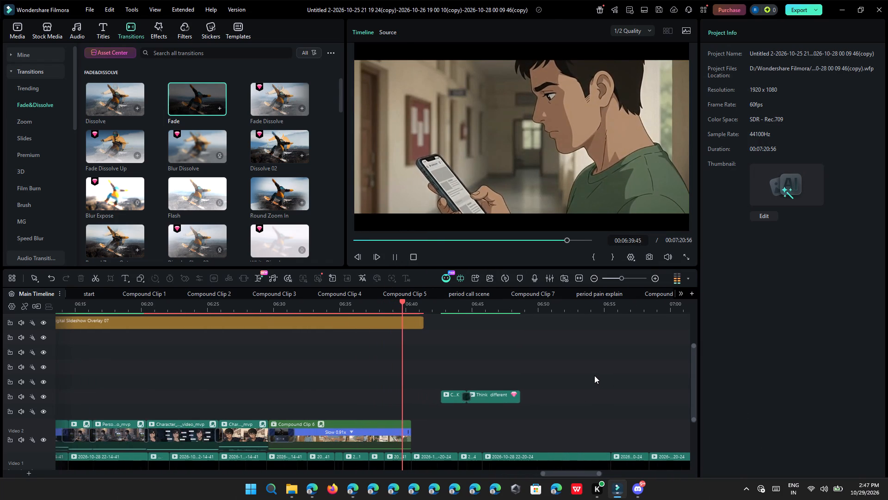
pyautogui.keyDown('ctrl'); pyautogui.scroll(2, 594, 375); pyautogui.keyUp('ctrl')
pyautogui.scroll(-5, 594, 375)
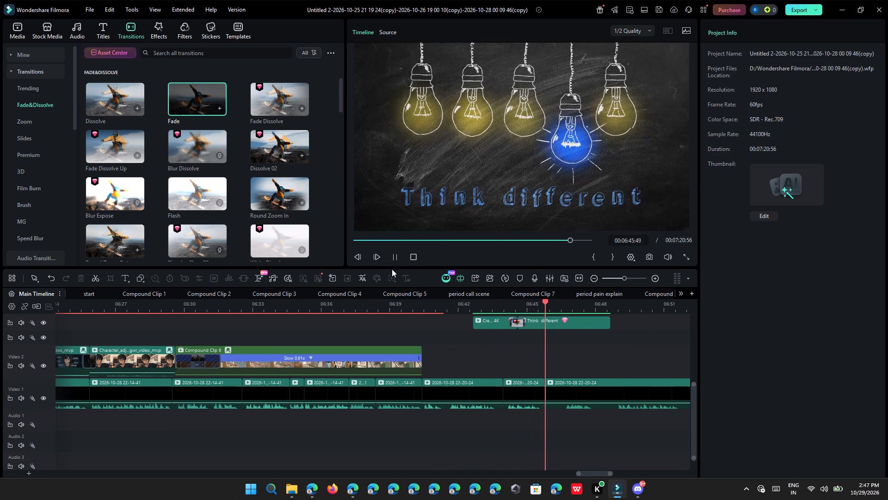
pyautogui.click(395, 260)
# Play the main timeline from about 03:34 in the period pain explain section, and again from about 05:22, pausing at about 05:32.
pyautogui.keyDown('ctrl'); pyautogui.scroll(-12, 405, 351); pyautogui.keyUp('ctrl')
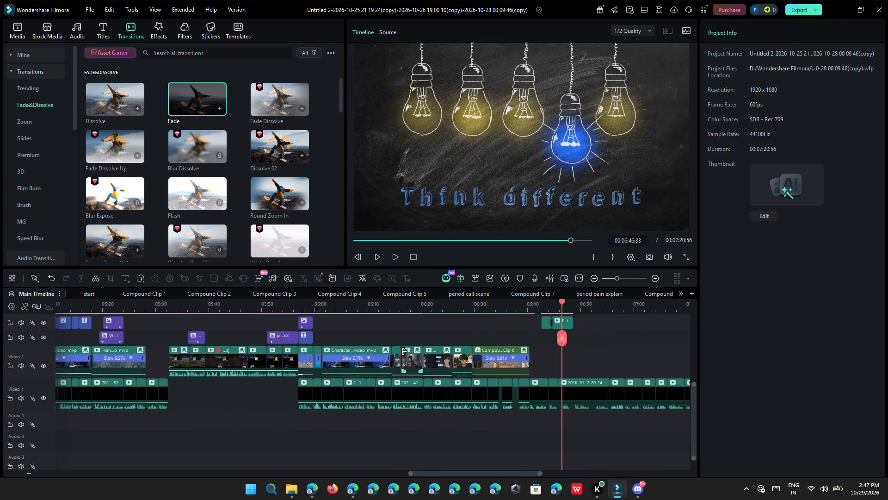
pyautogui.keyDown('ctrl'); pyautogui.scroll(-6, 405, 351); pyautogui.keyUp('ctrl')
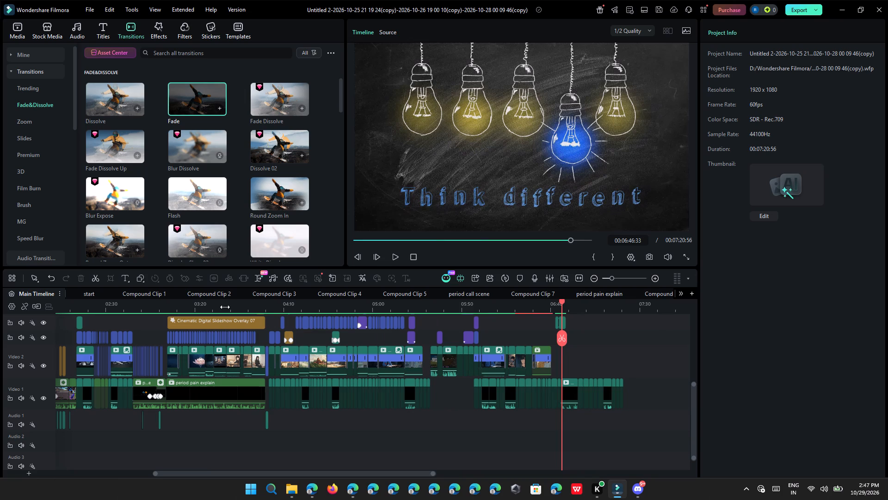
pyautogui.click(225, 307)
pyautogui.click(394, 256)
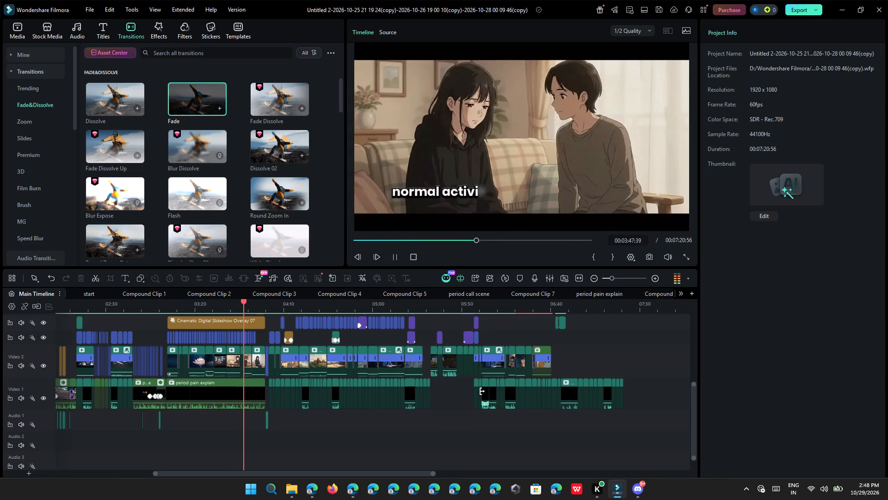
pyautogui.click(417, 310)
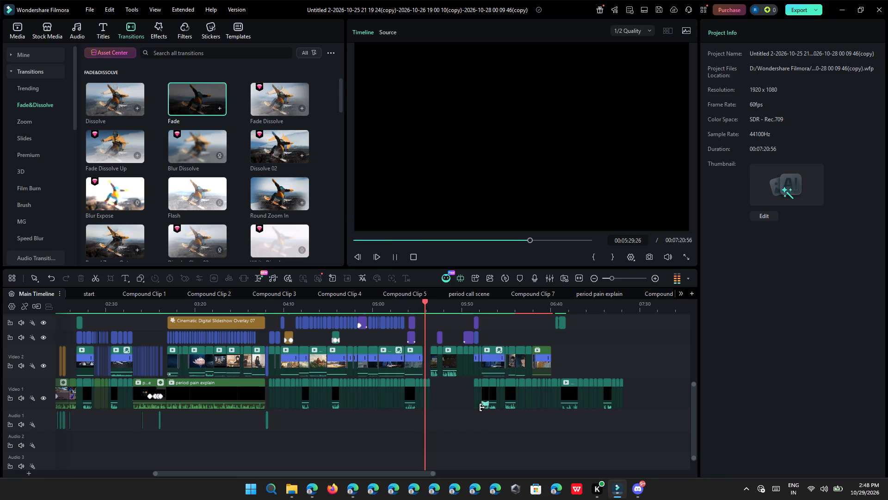
pyautogui.click(394, 253)
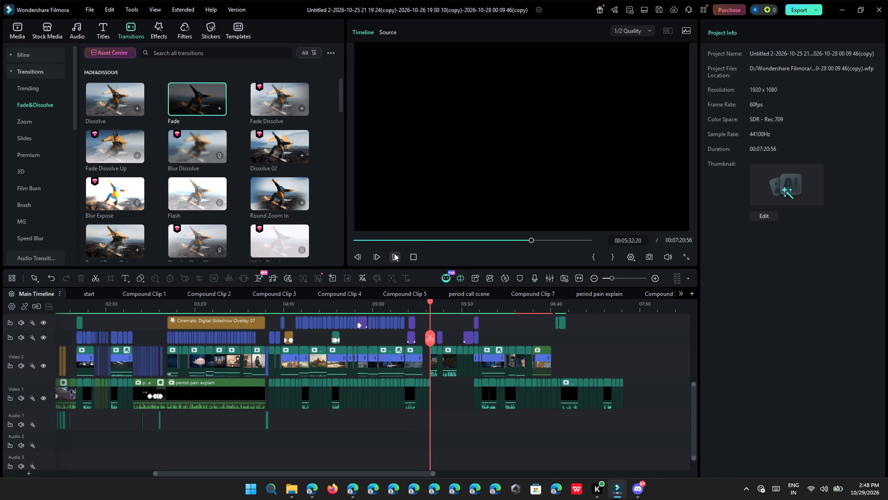
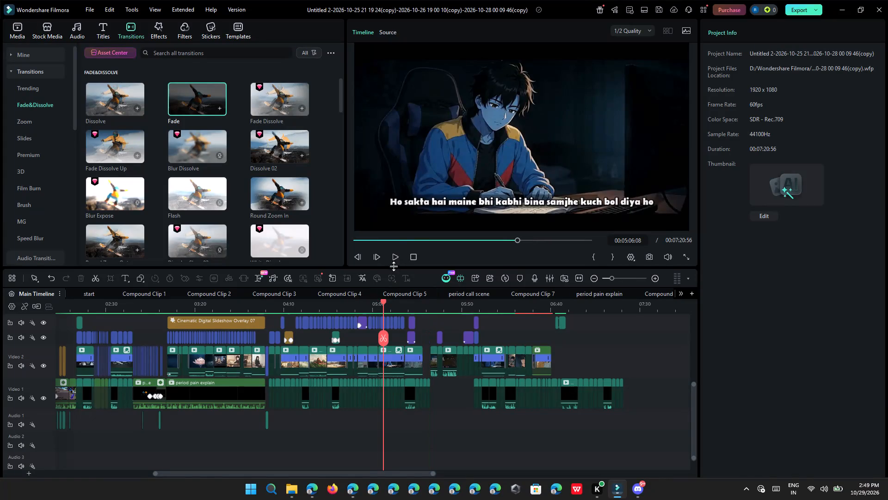
# Play the main timeline from about 05:06, pausing at about 05:31 near the end of this Video 1 section.
pyautogui.click(394, 261)
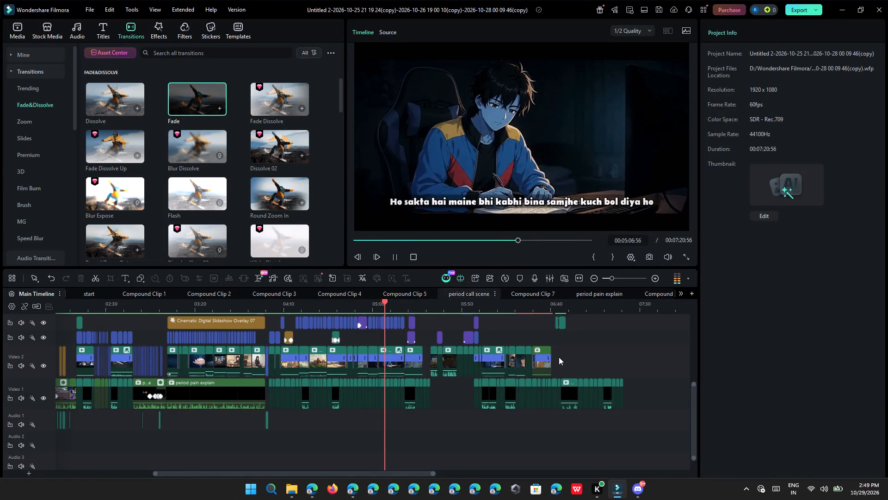
pyautogui.keyDown('ctrl'); pyautogui.scroll(12, 561, 358); pyautogui.keyUp('ctrl')
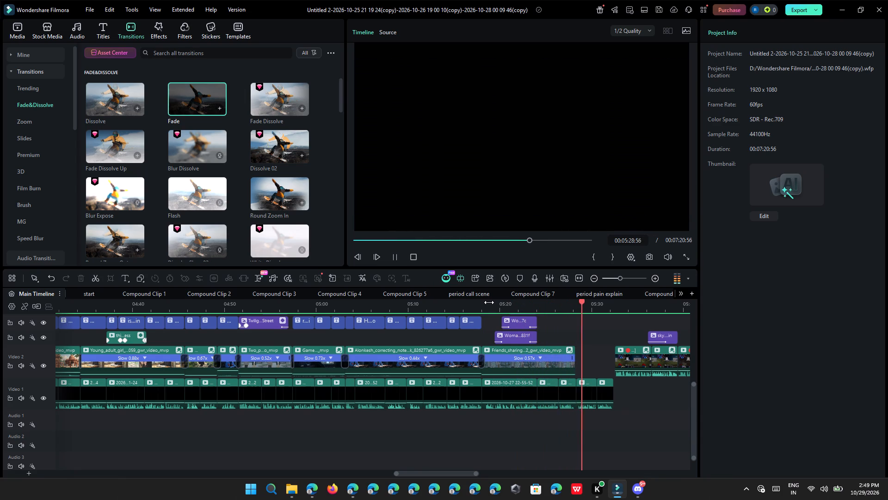
pyautogui.click(394, 255)
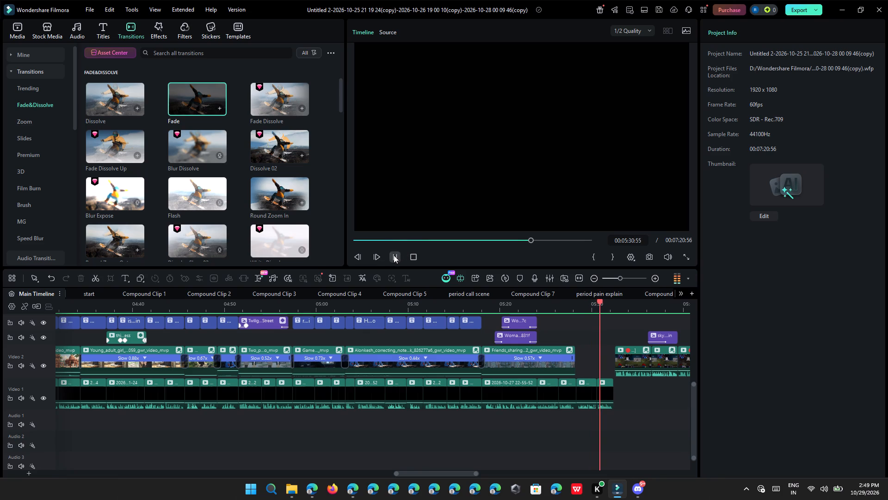
# Set the volume of the two Video 1 clips just before the gap at about 05:32 to 3.95 dB.
pyautogui.moveTo(582, 417); pyautogui.dragTo(625, 388)
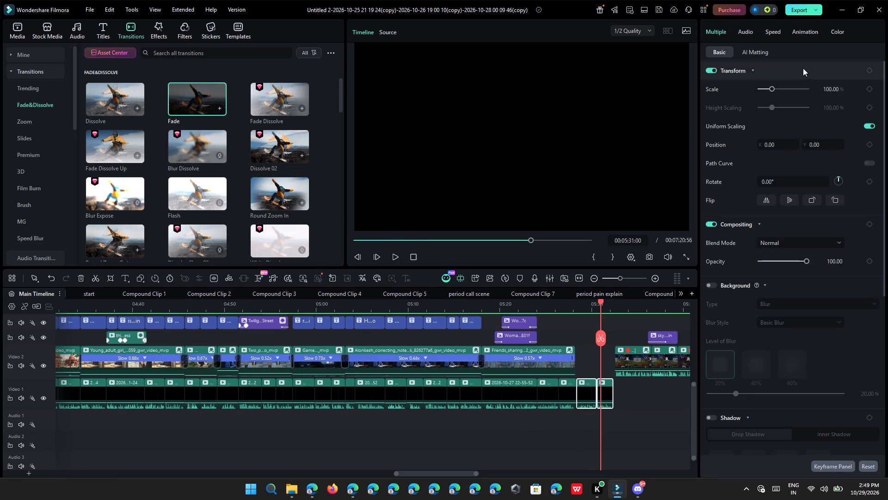
pyautogui.click(742, 37)
pyautogui.click(832, 139)
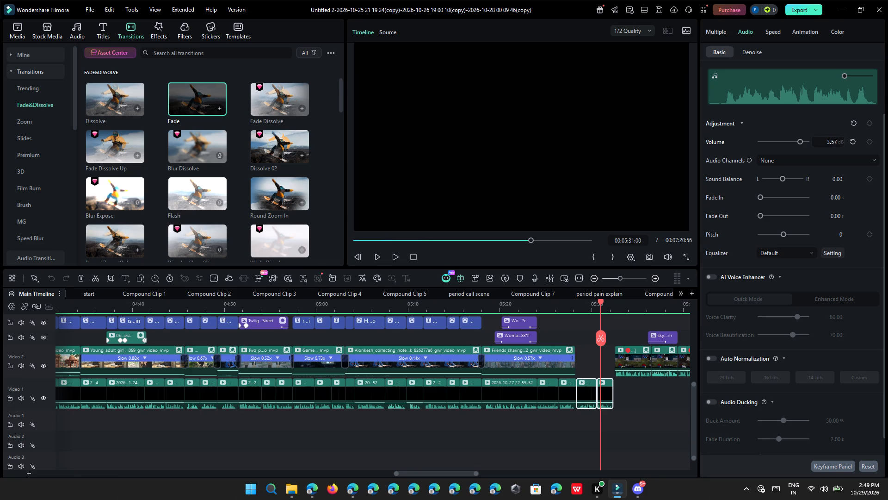
# Play the main timeline from about 05:27 through the two volume-adjusted clips, pausing at about 05:32.
pyautogui.click(561, 311)
pyautogui.click(395, 261)
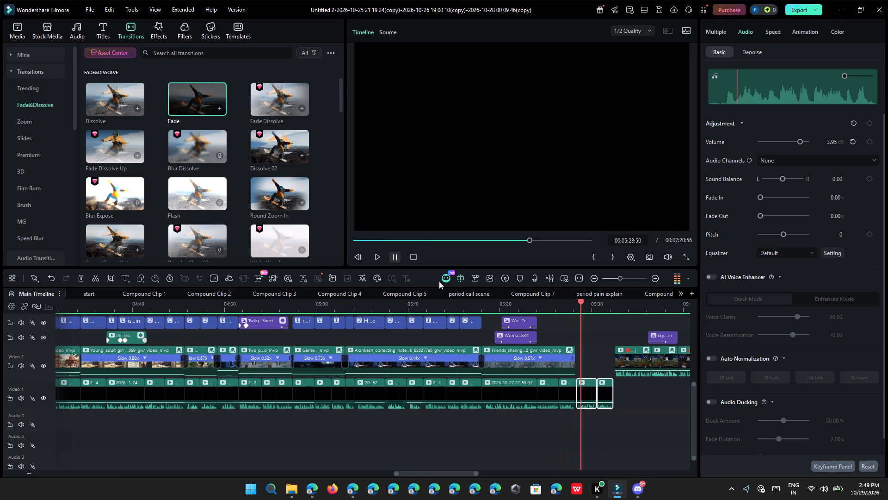
pyautogui.click(569, 424)
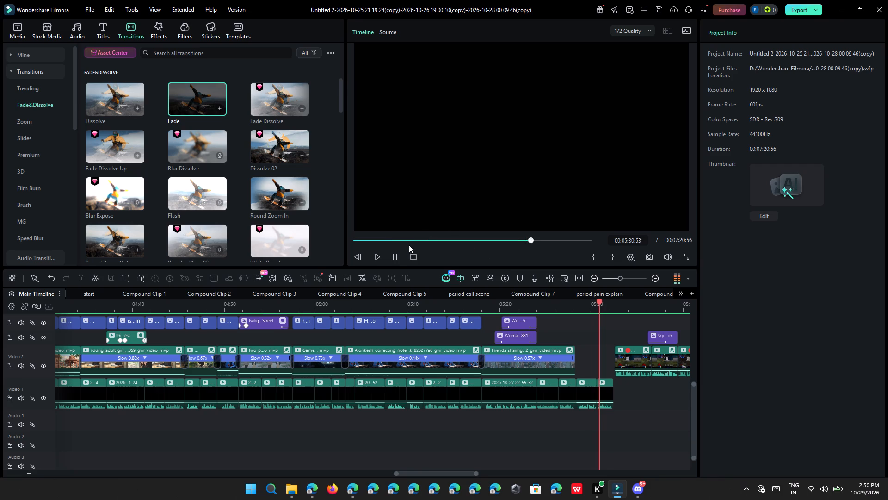
pyautogui.click(389, 259)
pyautogui.click(400, 258)
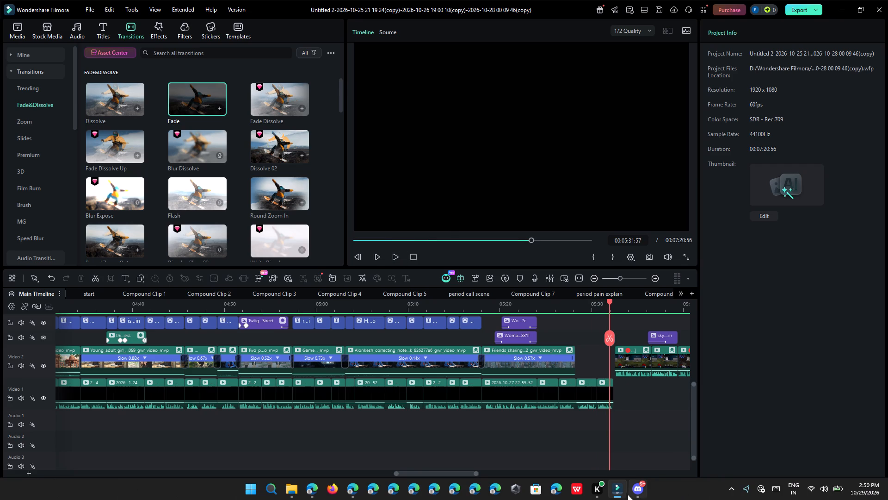
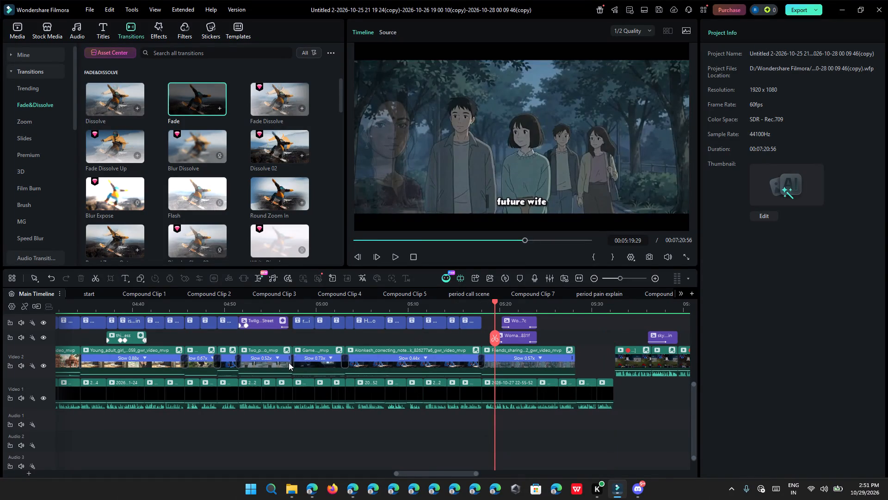
# Play the main timeline from about 05:19, pausing at about 05:31 near the end of the Video 1 section.
pyautogui.click(393, 256)
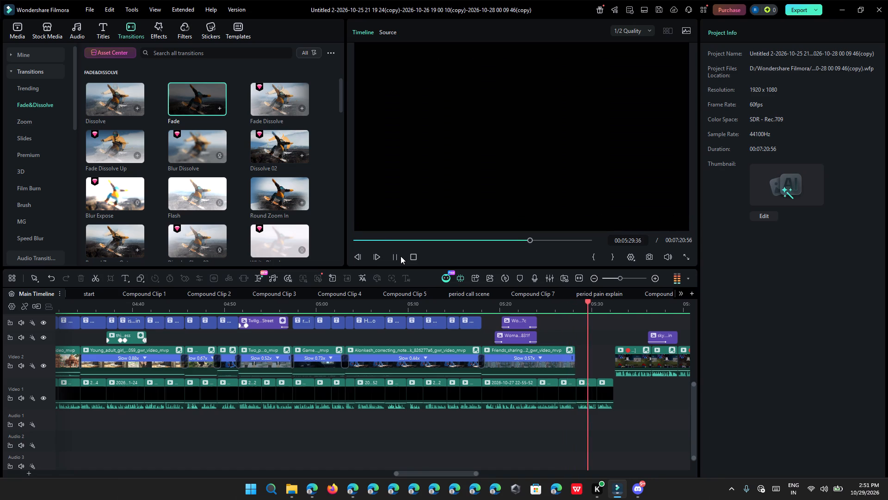
pyautogui.click(396, 256)
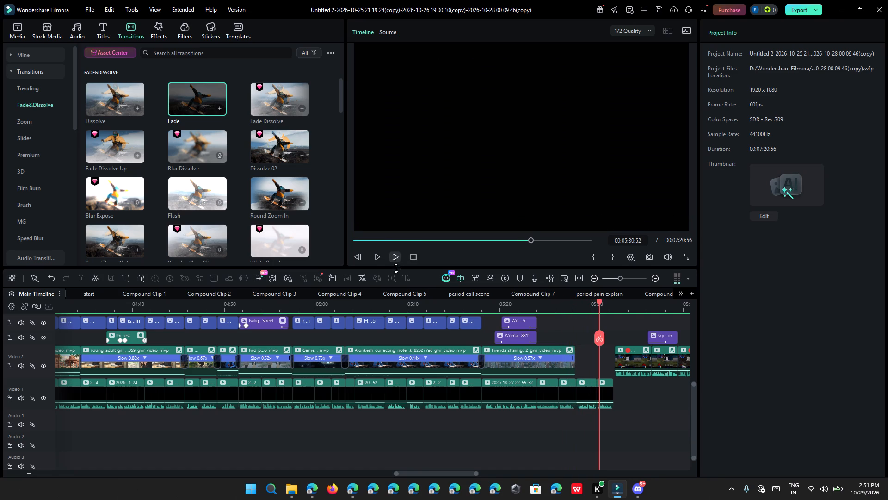
# Switch to File Explorer and look through the Downloads folder, the New Volume (D:) drive and the Crucial X9 (E:) drive.
pyautogui.click(294, 494)
pyautogui.click(206, 450)
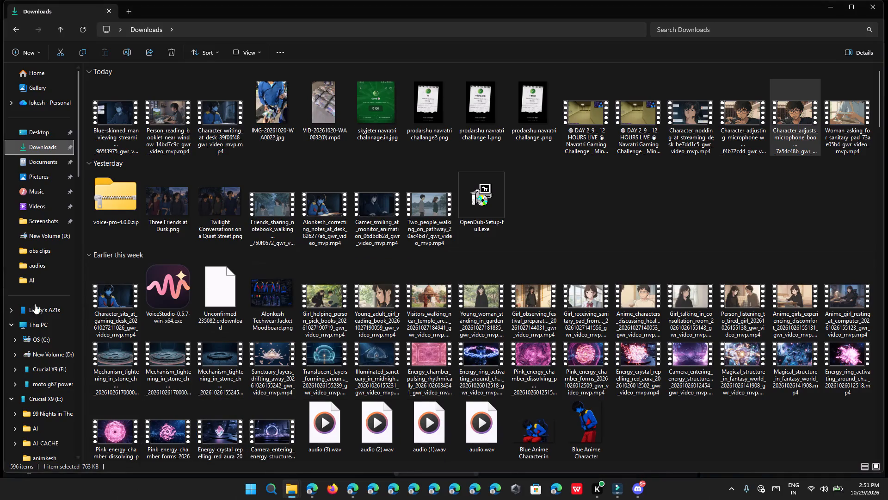
pyautogui.scroll(-2, 280, 319)
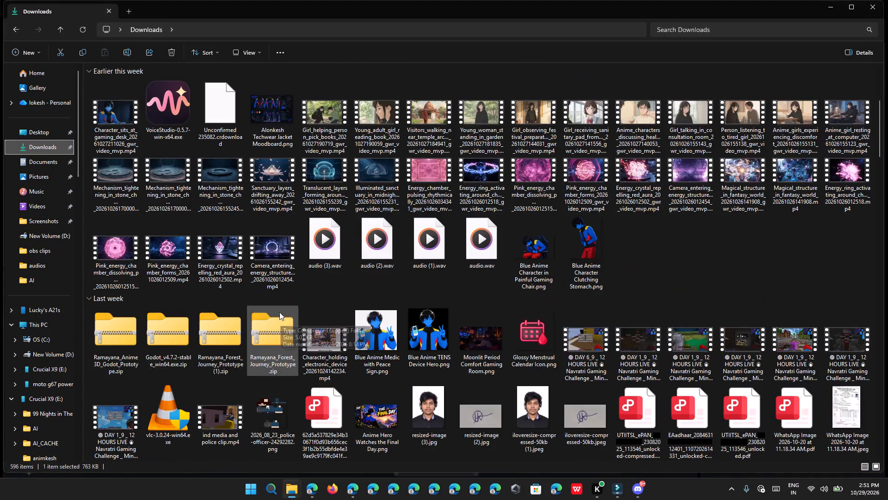
pyautogui.scroll(3, 277, 309)
pyautogui.click(70, 350)
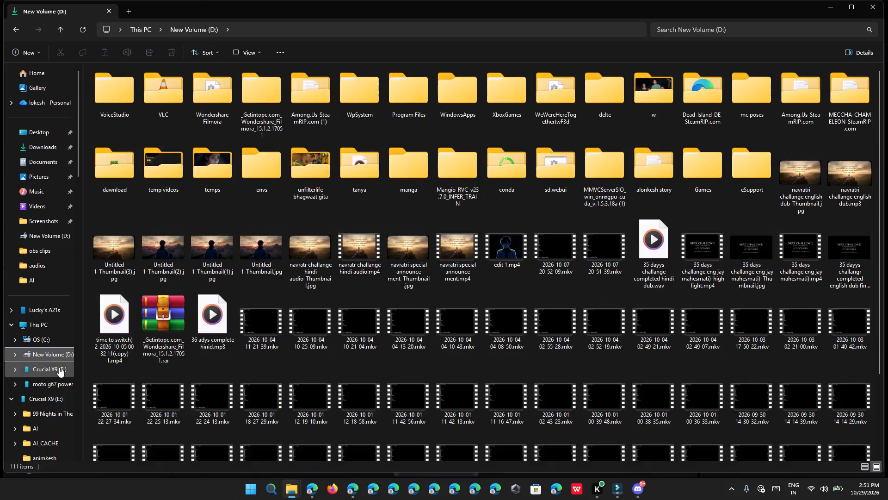
pyautogui.click(59, 367)
pyautogui.scroll(-3, 475, 286)
pyautogui.scroll(-2, 428, 297)
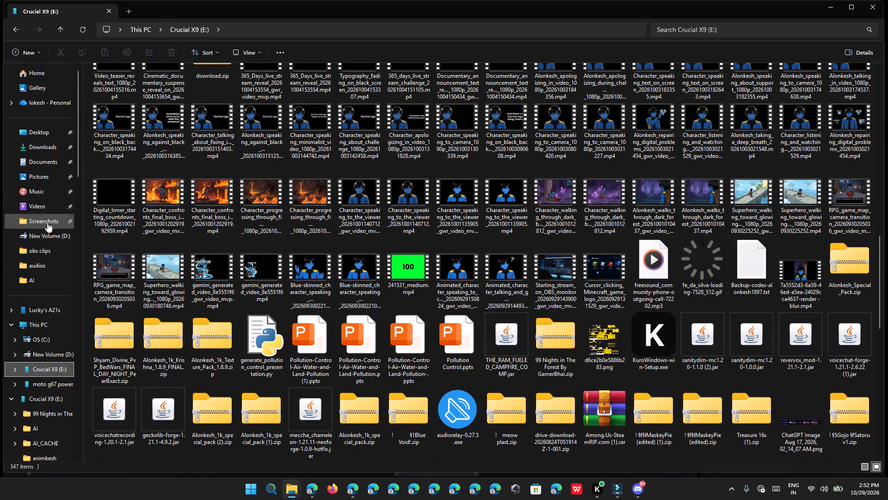
# Browse the Screenshots folder's thumbnails from the October 2026 captures back to those of late September 2026.
pyautogui.click(48, 219)
pyautogui.scroll(-5, 295, 219)
pyautogui.scroll(4, 295, 220)
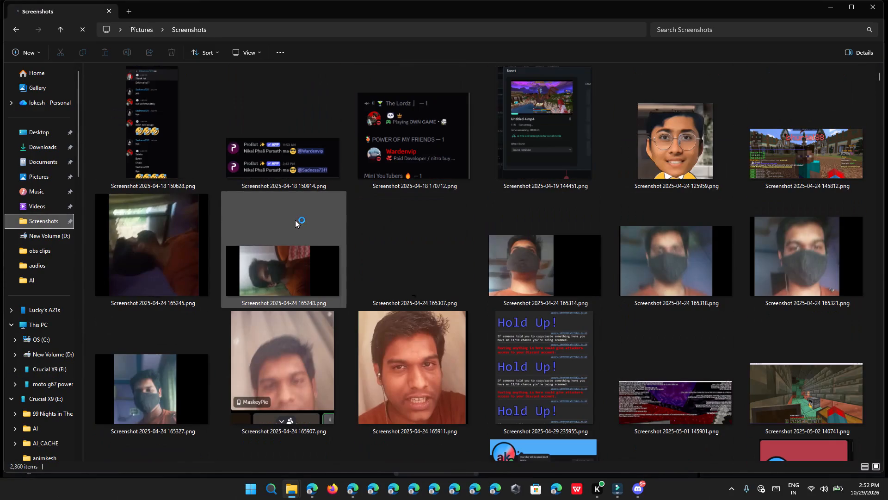
pyautogui.scroll(-6, 295, 220)
pyautogui.scroll(6, 296, 221)
pyautogui.scroll(-10, 296, 221)
pyautogui.scroll(4, 296, 221)
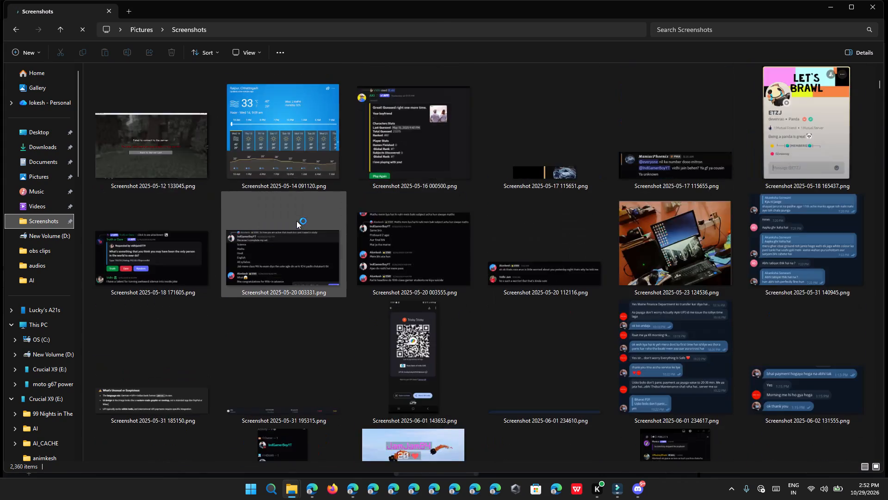
pyautogui.scroll(15, 296, 221)
pyautogui.scroll(-7, 296, 221)
pyautogui.scroll(4, 298, 221)
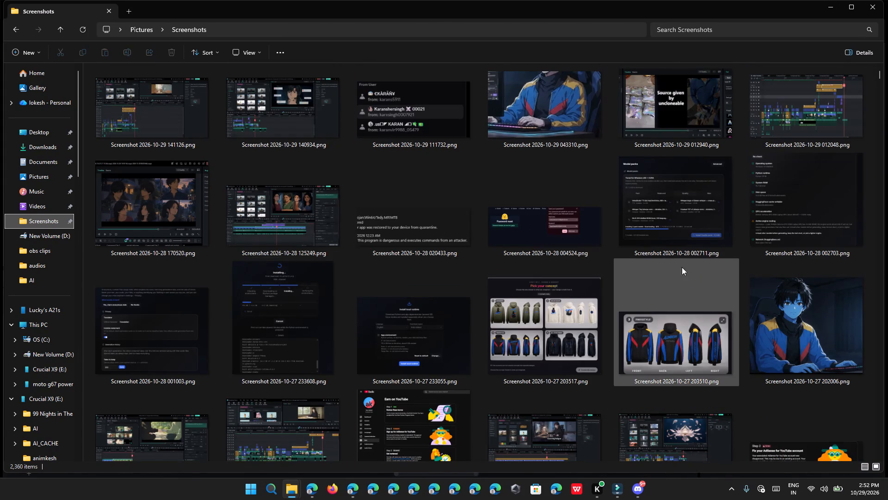
pyautogui.scroll(-7, 713, 282)
pyautogui.scroll(4, 714, 283)
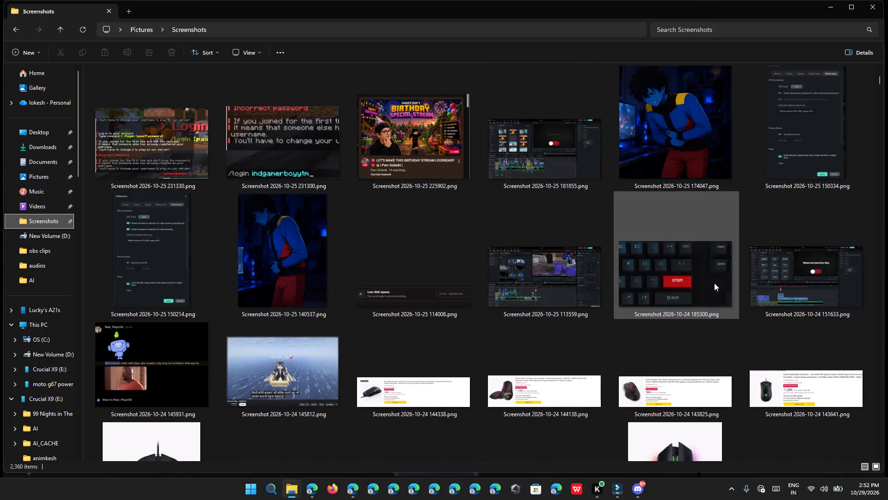
pyautogui.scroll(-9, 714, 283)
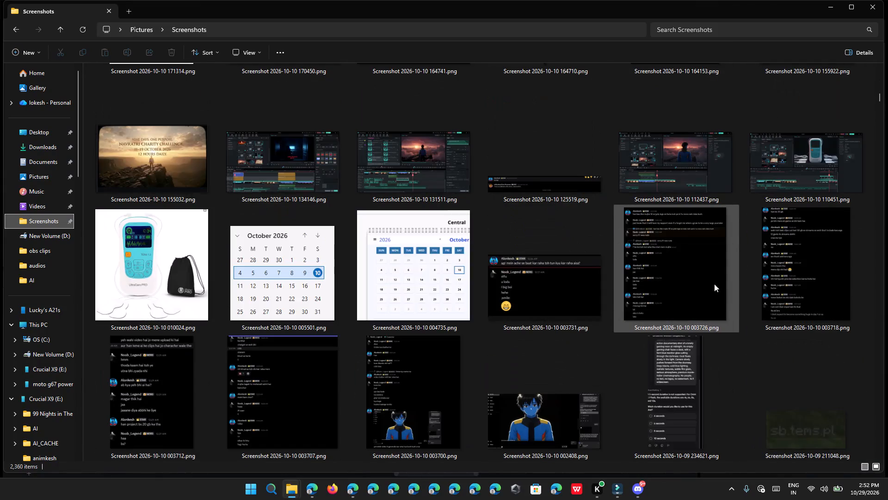
pyautogui.scroll(-5, 714, 284)
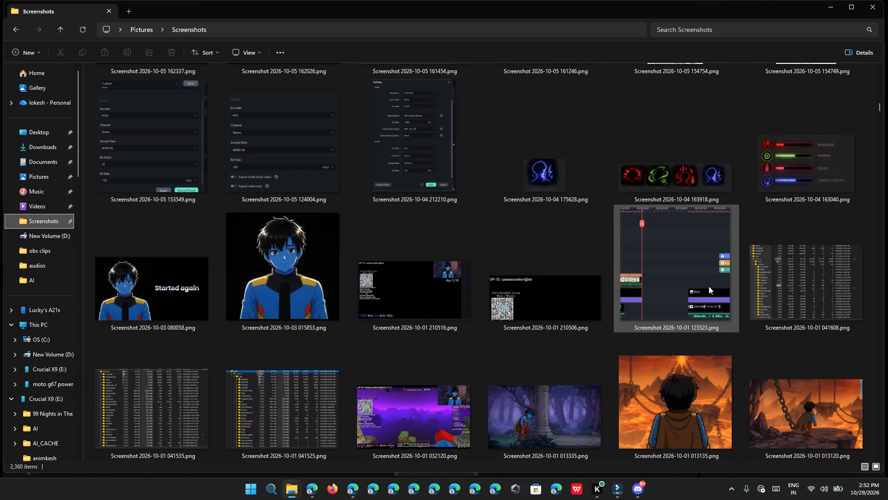
pyautogui.scroll(-4, 709, 286)
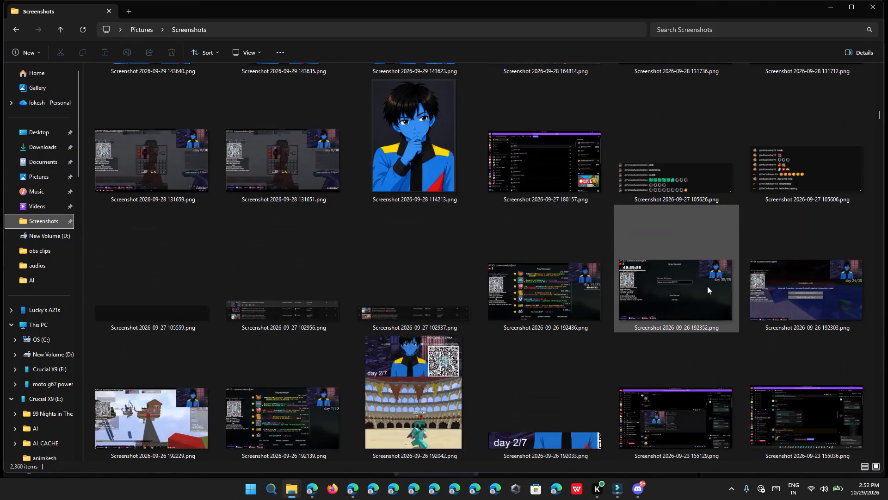
pyautogui.scroll(-2, 707, 286)
pyautogui.scroll(1, 707, 286)
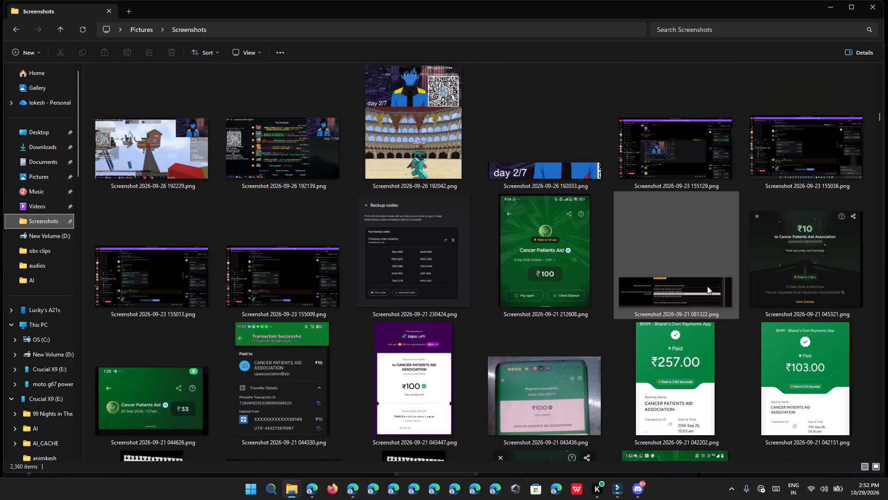
# View Screenshot 2026-09-23 155129.png at full size and close the viewer.
pyautogui.doubleClick(673, 174)
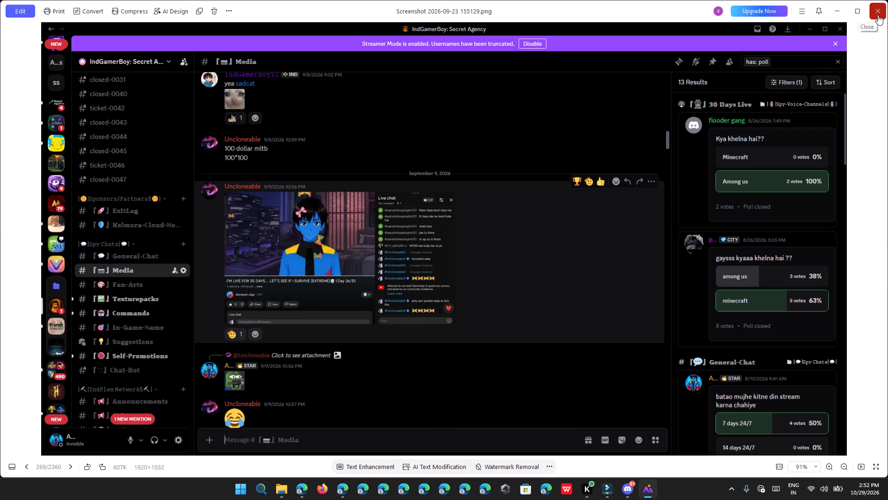
pyautogui.click(878, 15)
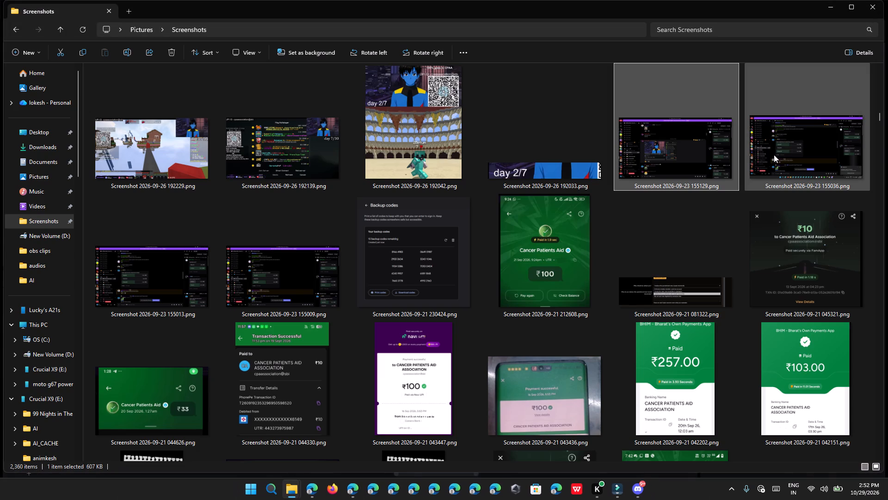
# Find Screenshot 2026-09-12 223510.png among the older captures, view it enlarged to 125%, and close the viewer.
pyautogui.scroll(1, 679, 189)
pyautogui.scroll(-2, 679, 189)
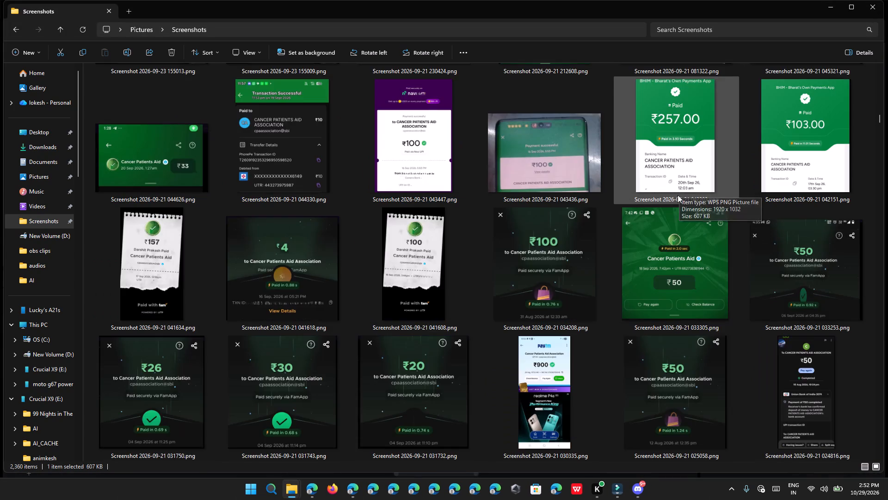
pyautogui.scroll(-5, 677, 197)
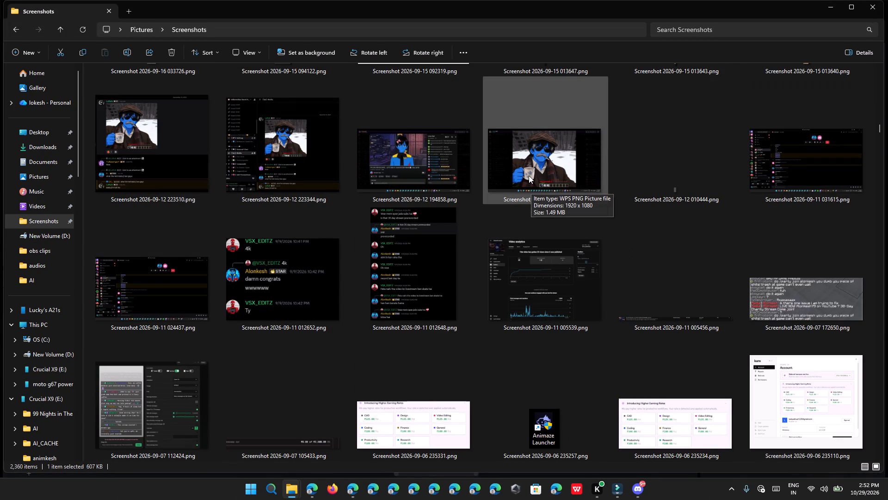
pyautogui.doubleClick(163, 170)
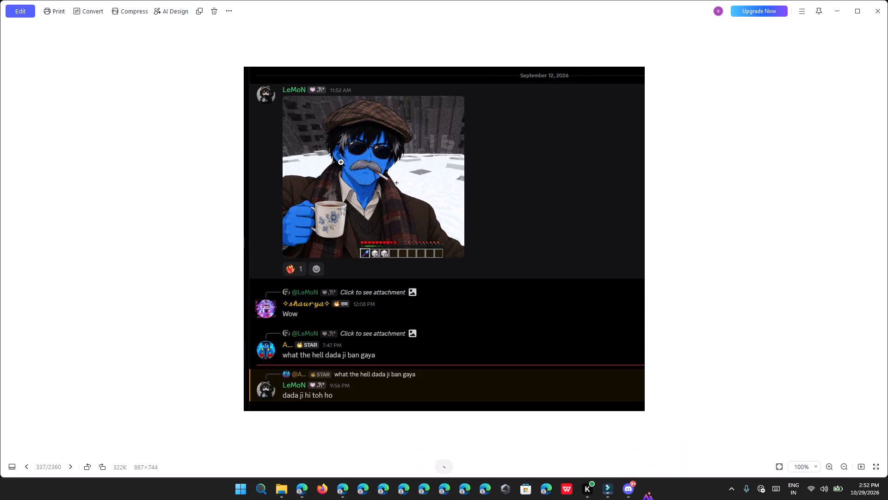
pyautogui.scroll(1, 351, 161)
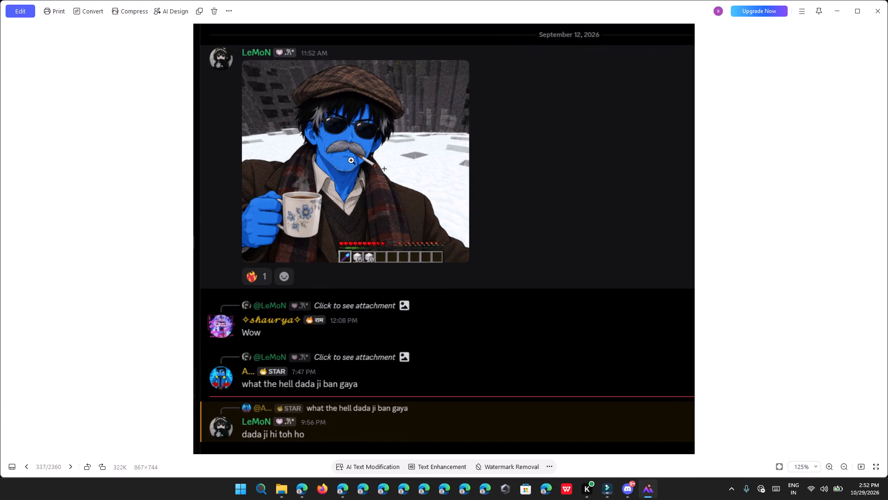
pyautogui.click(875, 11)
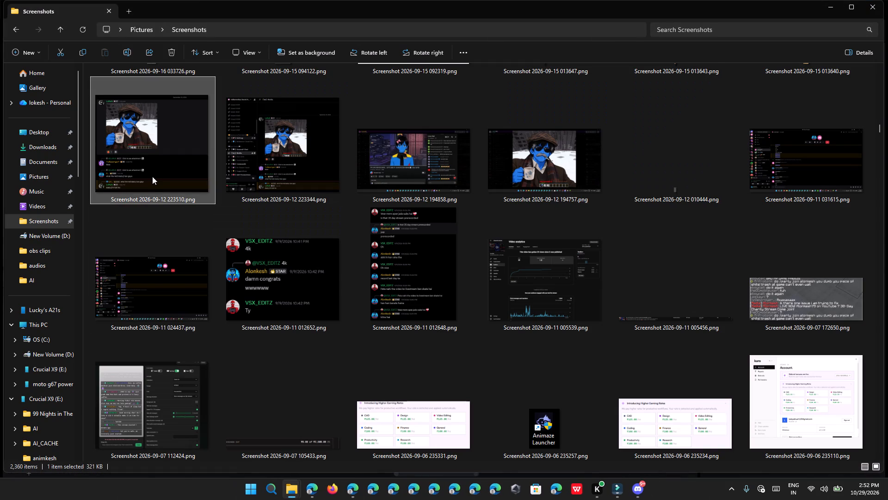
# Select Screenshot 2026-09-12 223510.png in the Screenshots folder.
pyautogui.click(152, 176)
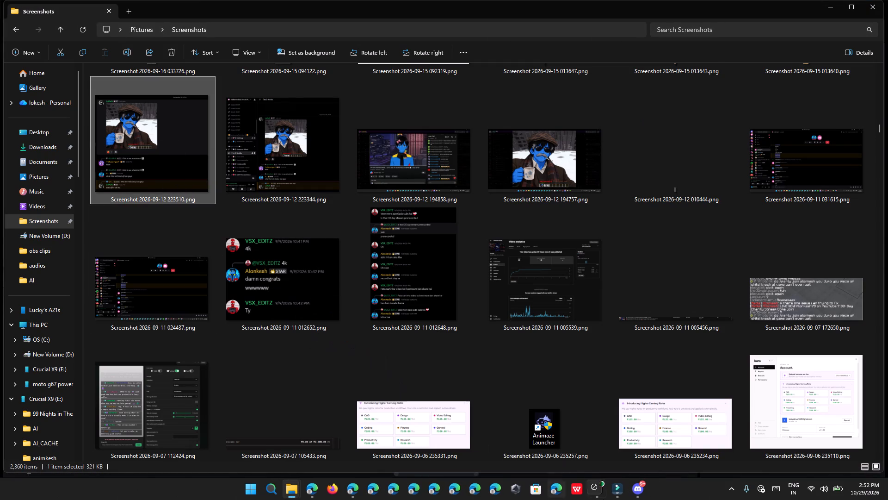
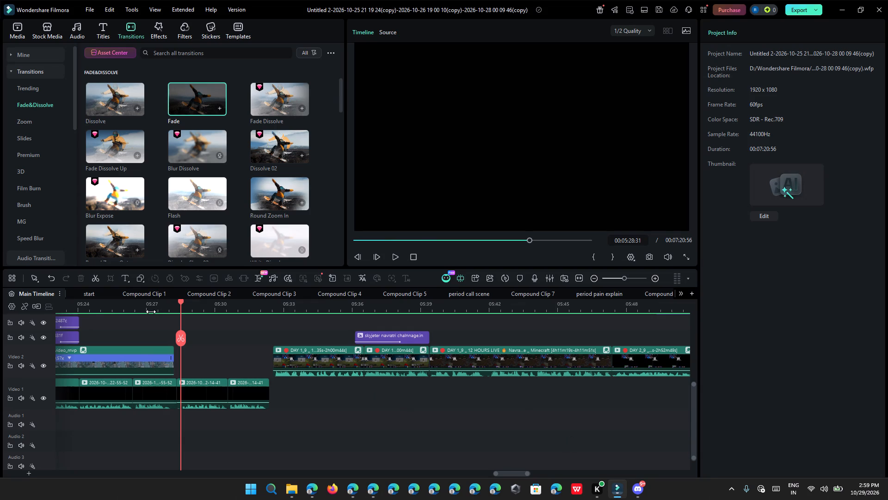
pyautogui.click(171, 305)
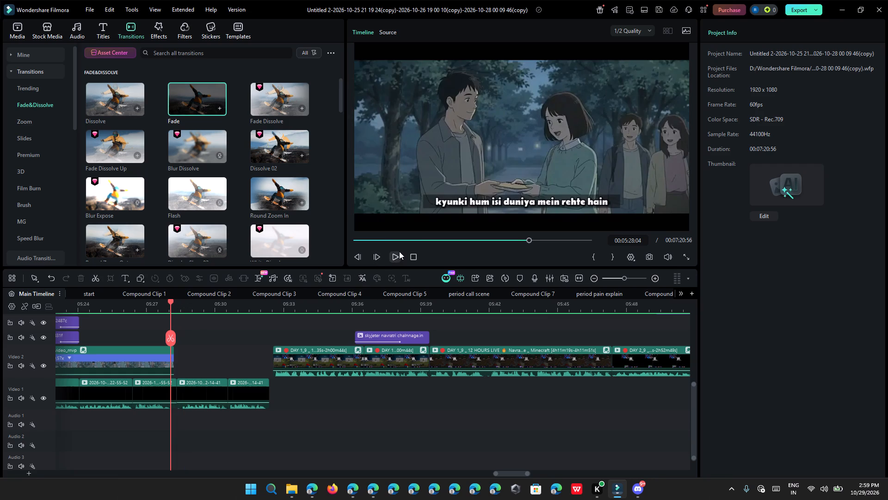
pyautogui.click(399, 251)
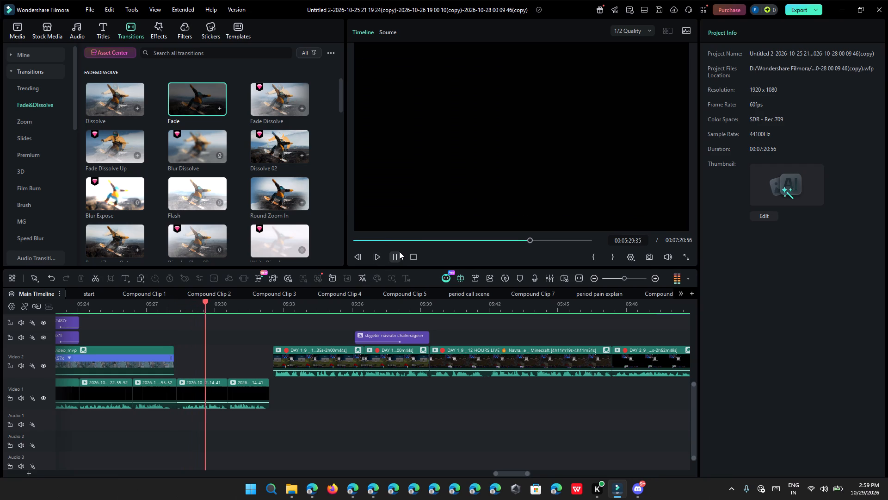
pyautogui.click(399, 251)
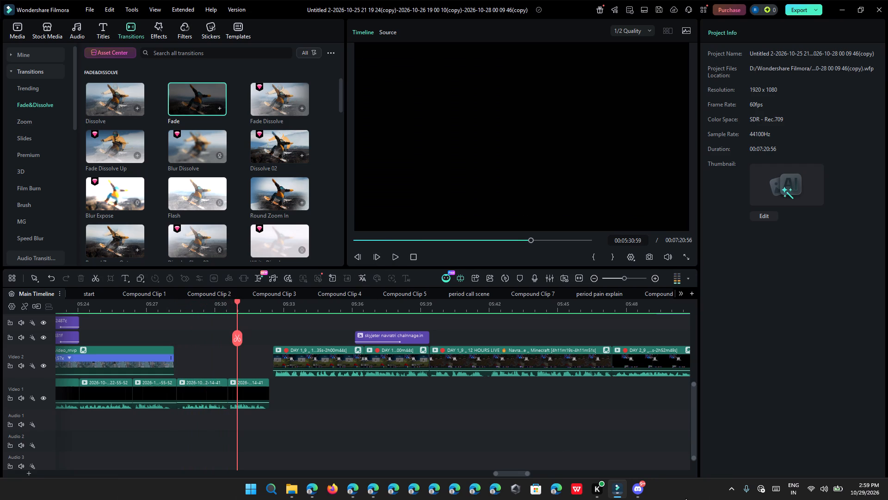
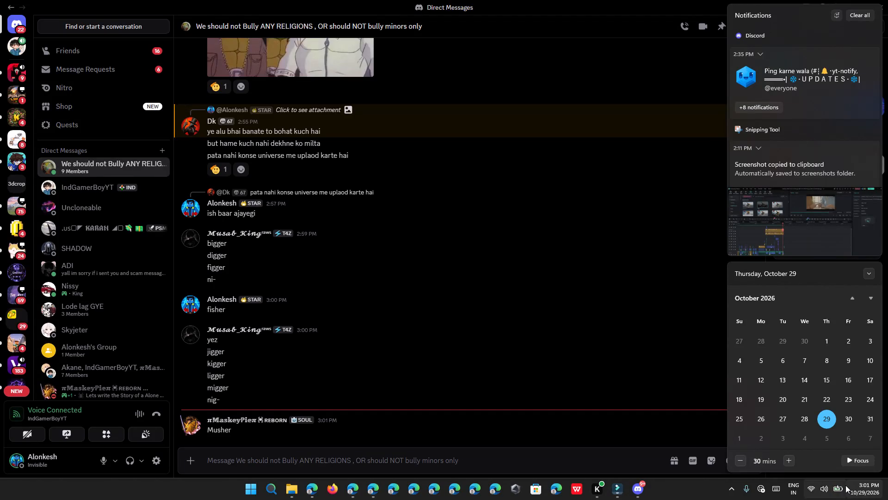
# Dismiss the notifications and calendar flyout covering the Discord group chat.
pyautogui.click(855, 487)
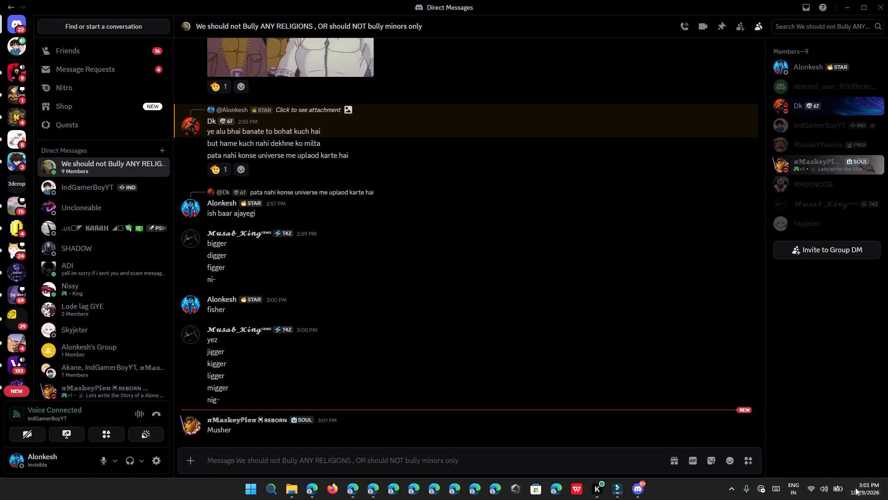
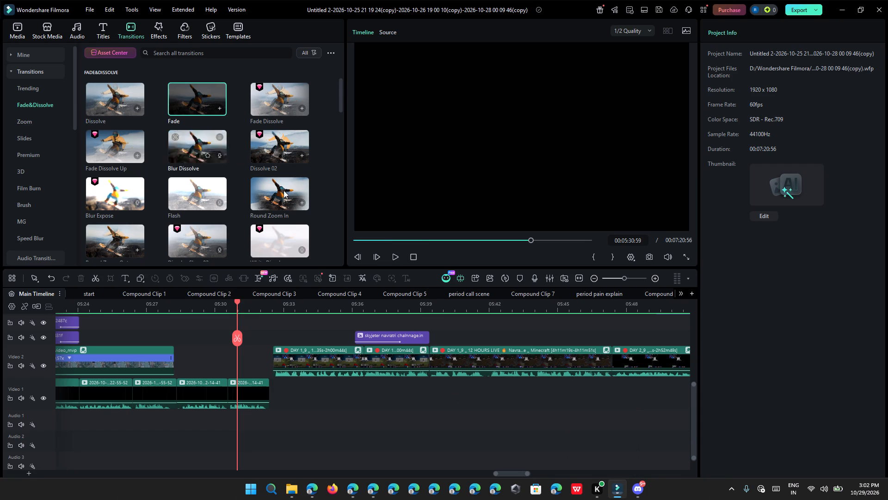
# Play back the main timeline across the black gap before the DAY 1_9 clips, replaying it from about 05:28:50.
pyautogui.click(392, 256)
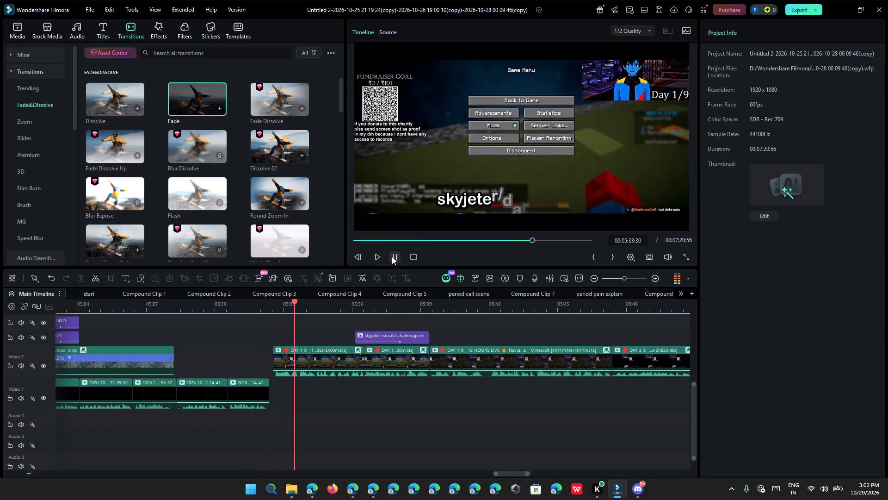
pyautogui.click(392, 256)
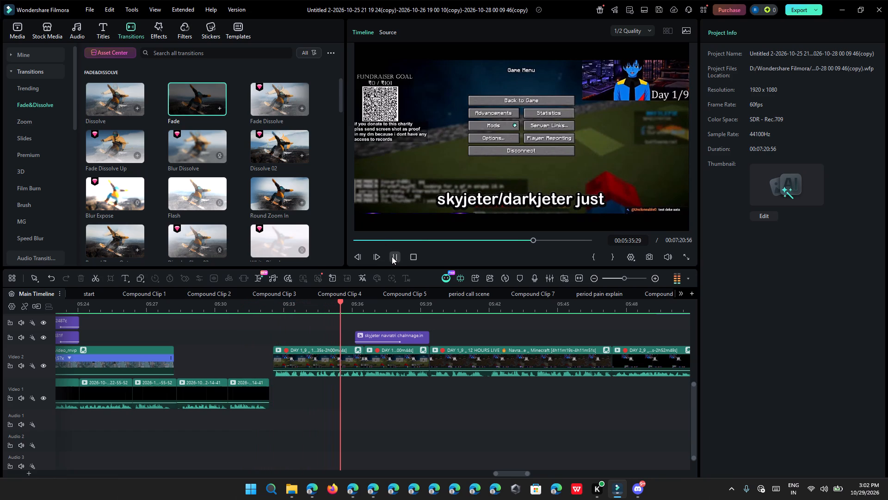
pyautogui.click(188, 304)
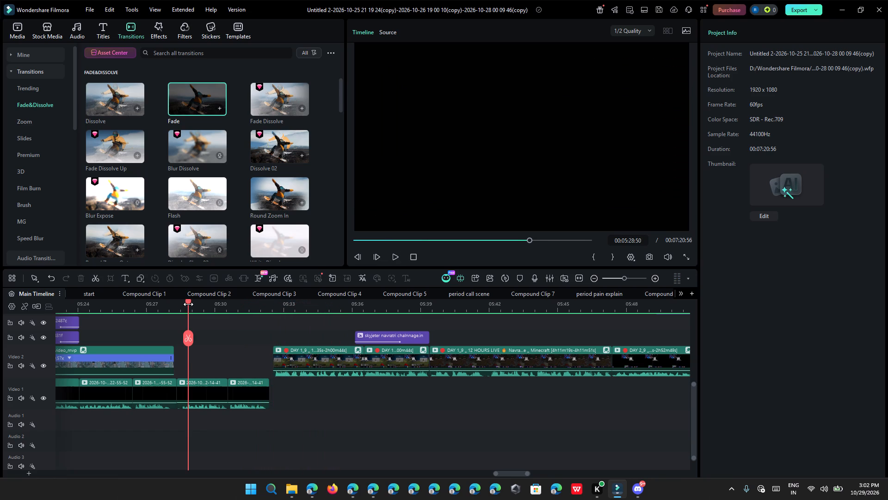
pyautogui.click(398, 253)
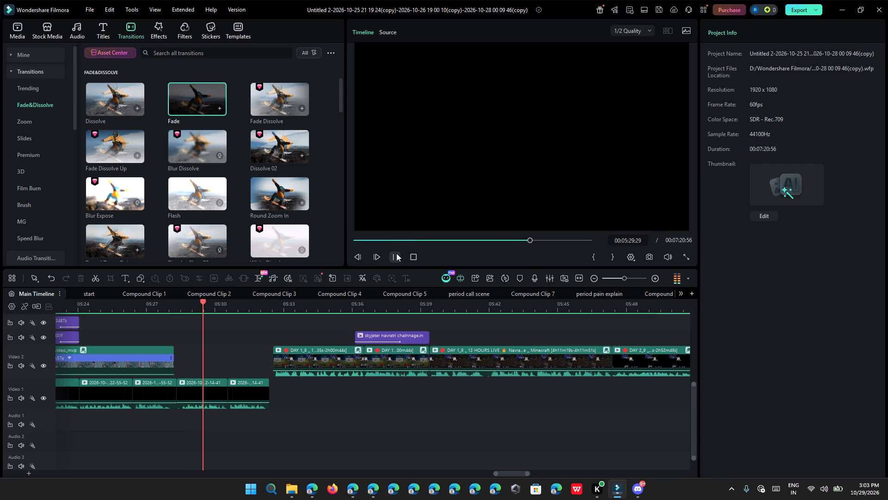
pyautogui.click(396, 253)
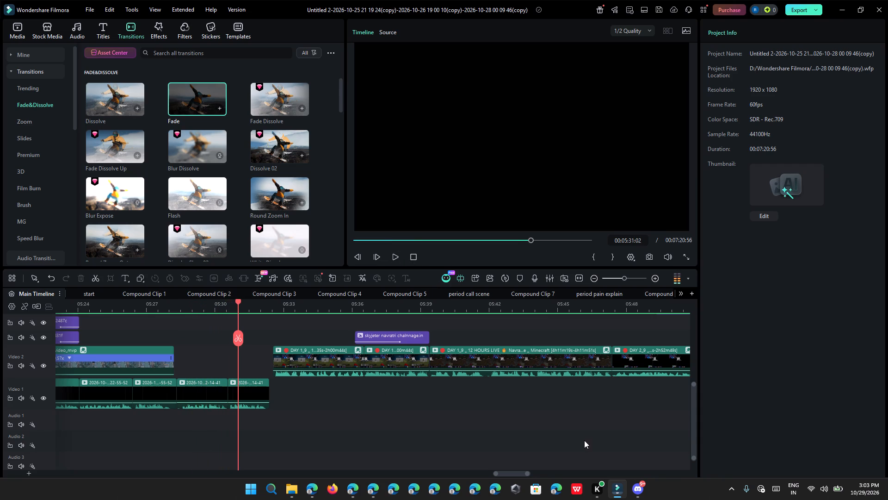
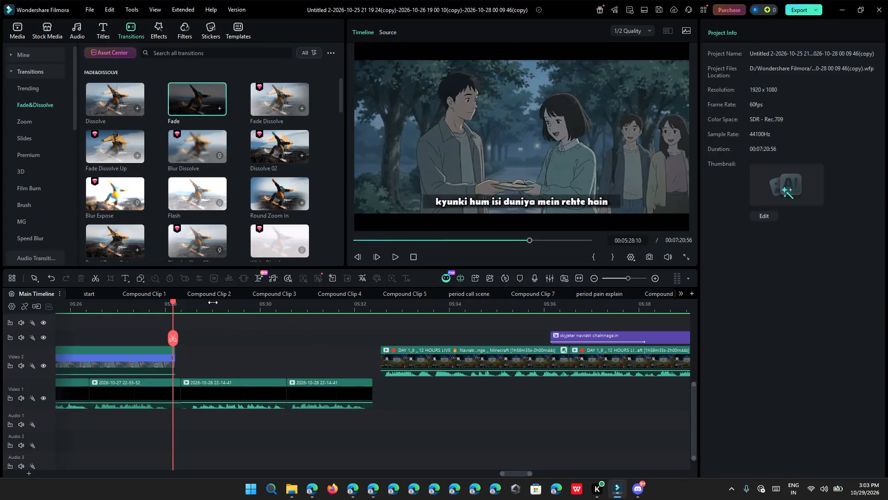
# Preview the trending title effects Tech Products Art 01, Razor 3D Text and Typing Title 09 for the black gap after 05:28.
pyautogui.click(191, 316)
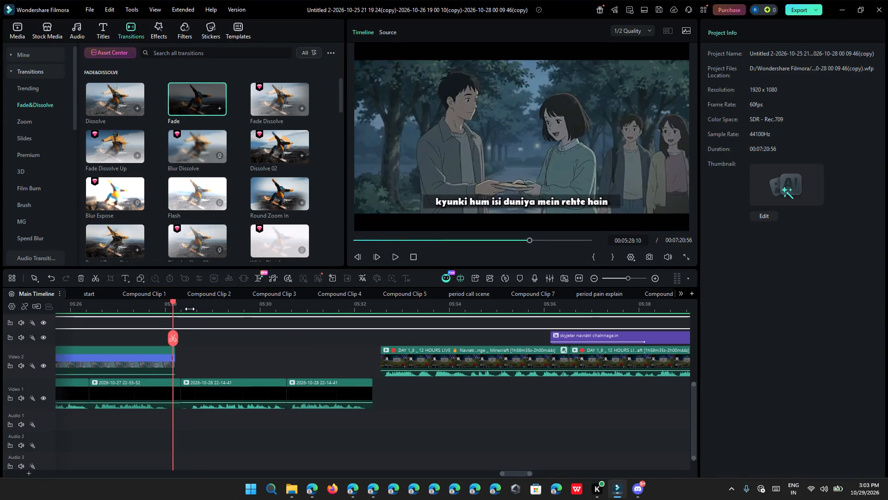
pyautogui.click(190, 309)
pyautogui.click(97, 31)
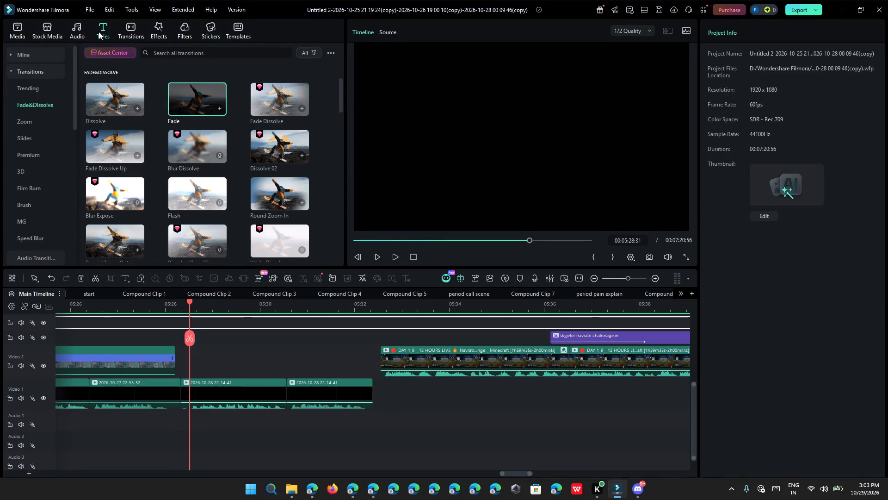
pyautogui.scroll(3, 240, 335)
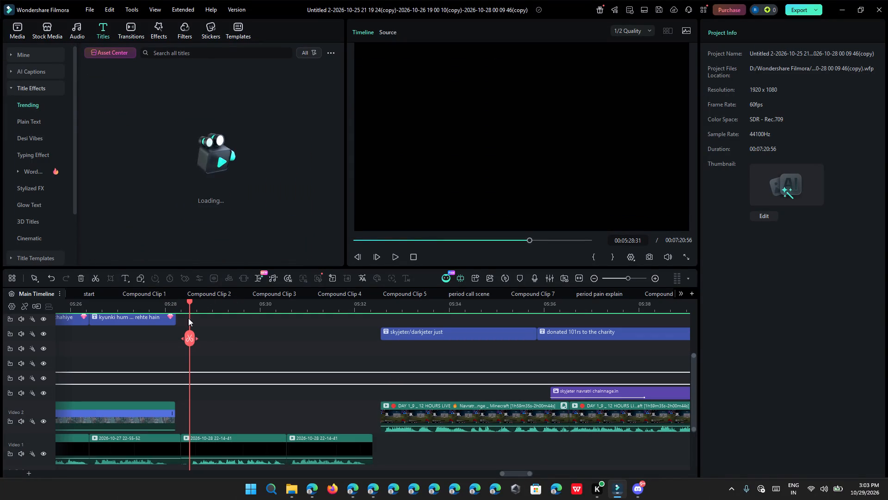
pyautogui.click(122, 282)
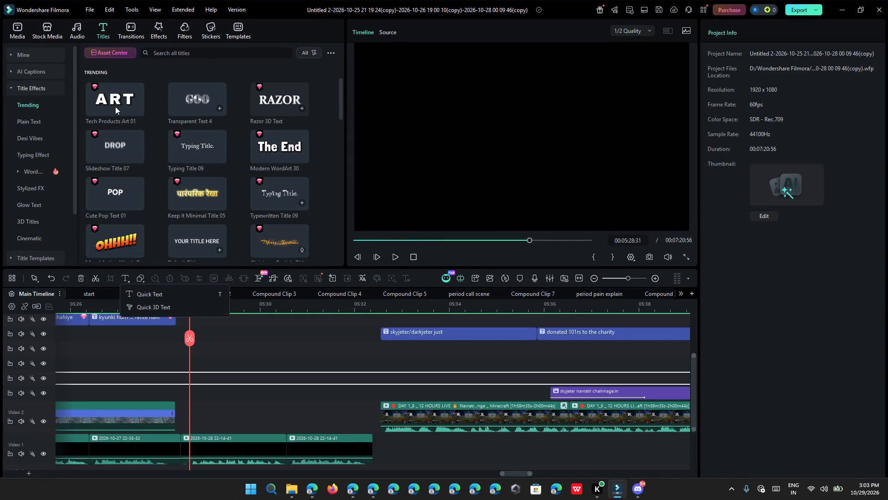
pyautogui.click(110, 97)
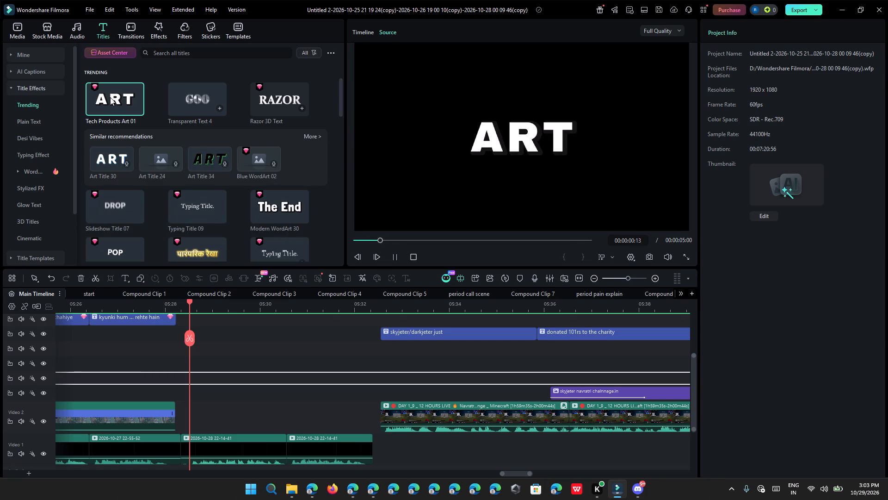
pyautogui.click(274, 106)
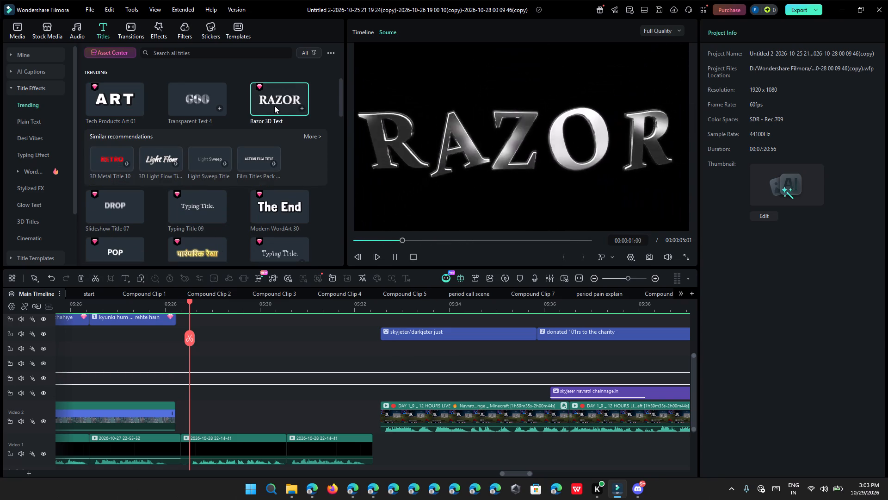
pyautogui.click(193, 212)
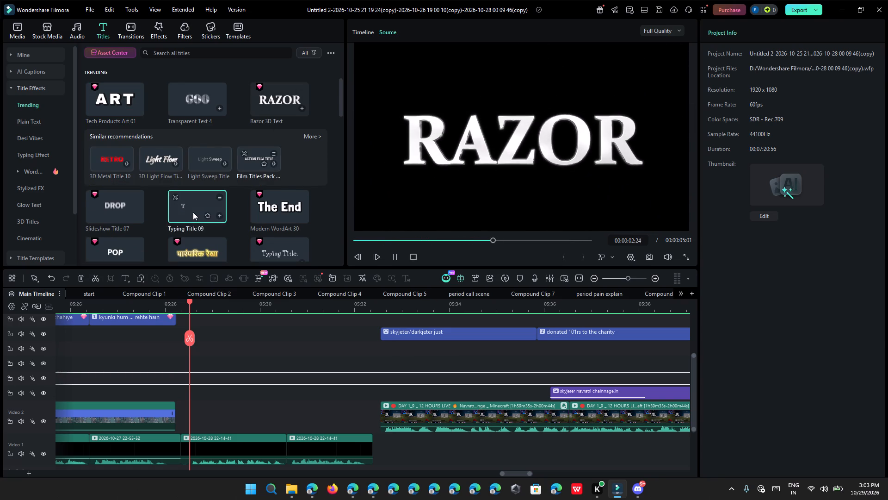
pyautogui.click(401, 258)
pyautogui.click(397, 258)
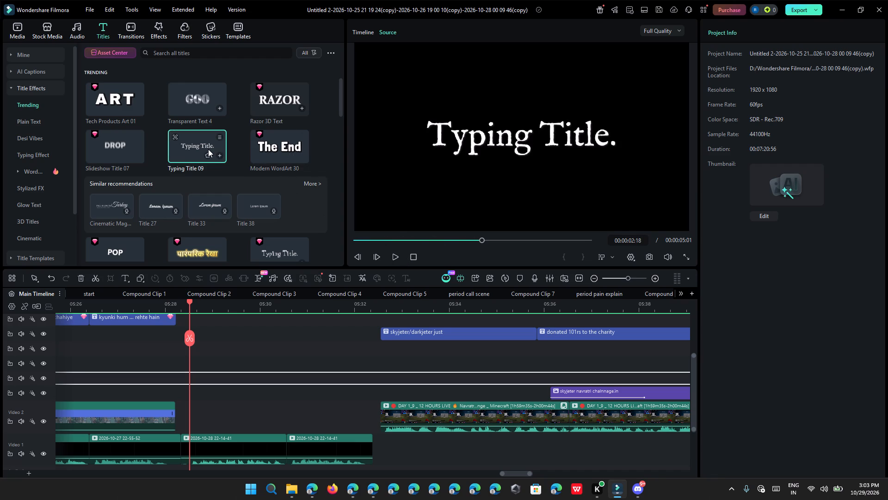
# Add the Slideshow Title 07 effect above Video 2, starting where the previous clip ends near 05:28, and play it back.
pyautogui.click(111, 142)
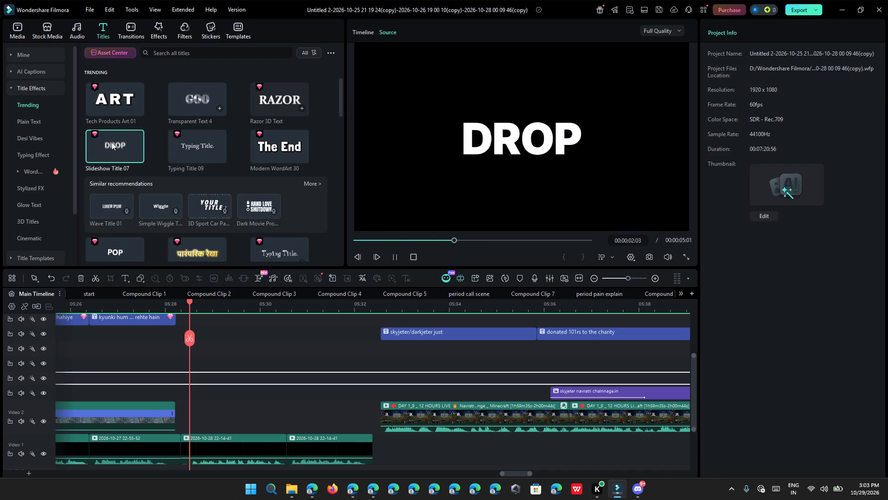
pyautogui.moveTo(111, 142); pyautogui.dragTo(183, 377)
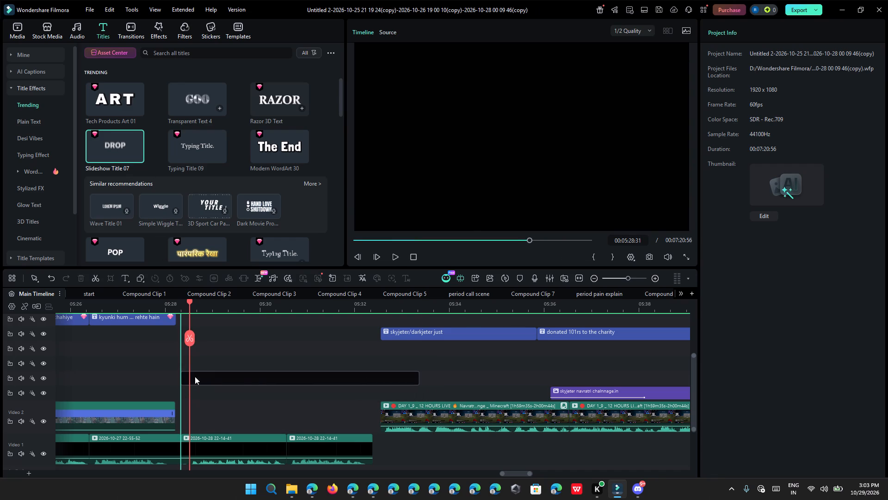
pyautogui.moveTo(267, 380); pyautogui.dragTo(264, 387)
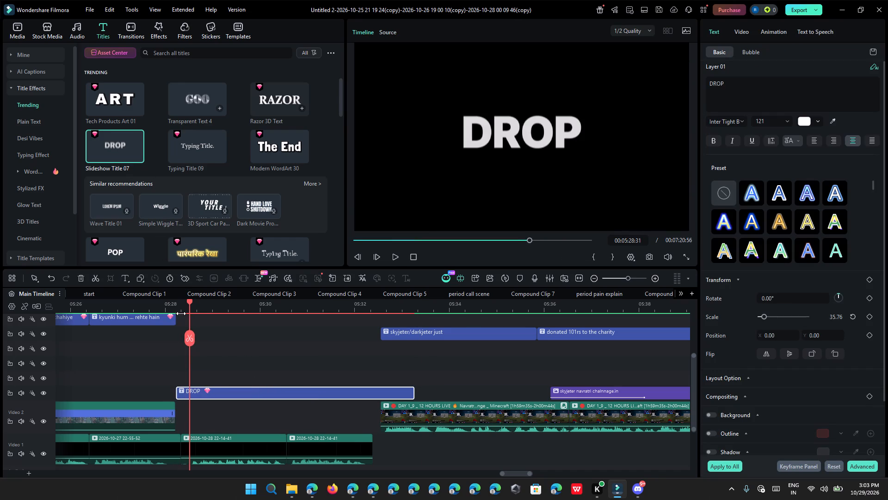
pyautogui.click(181, 312)
pyautogui.click(390, 265)
pyautogui.click(395, 261)
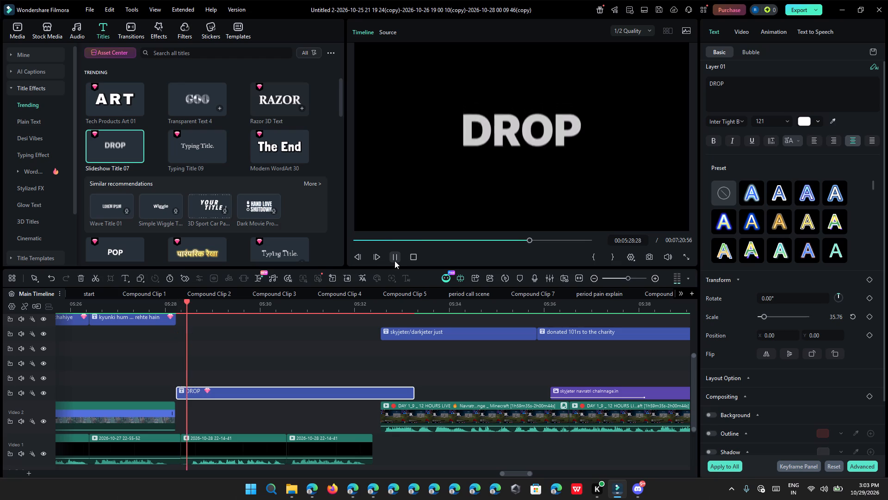
pyautogui.click(395, 261)
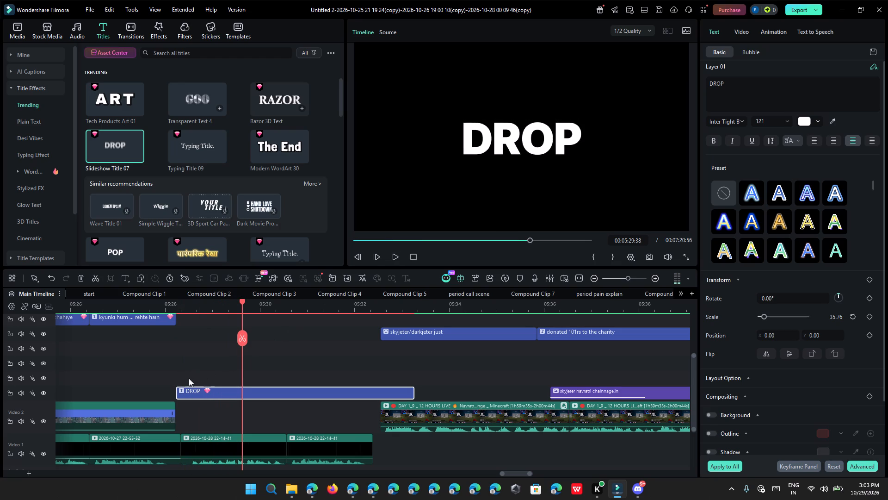
pyautogui.moveTo(178, 387); pyautogui.dragTo(184, 387)
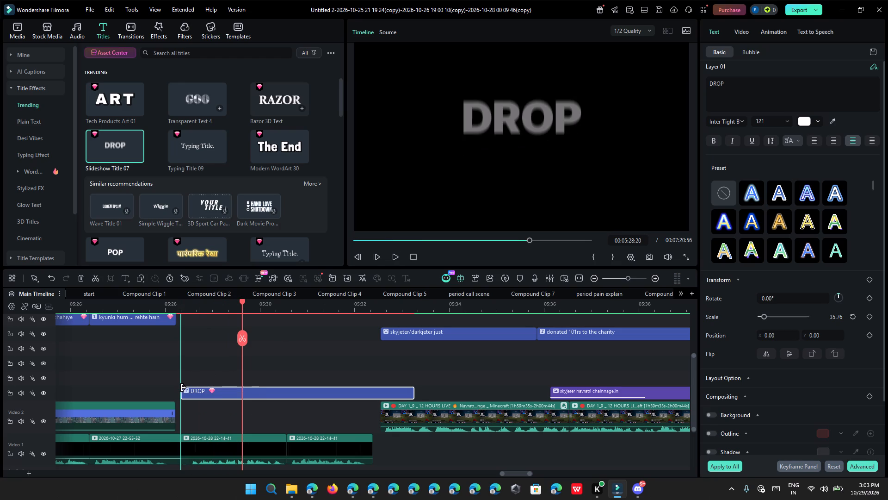
pyautogui.click(411, 396)
pyautogui.click(411, 396)
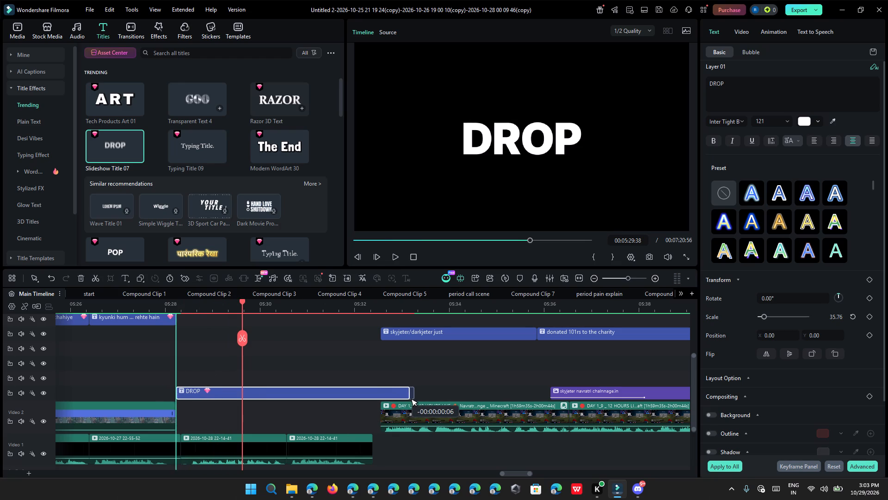
pyautogui.moveTo(412, 395); pyautogui.dragTo(384, 398)
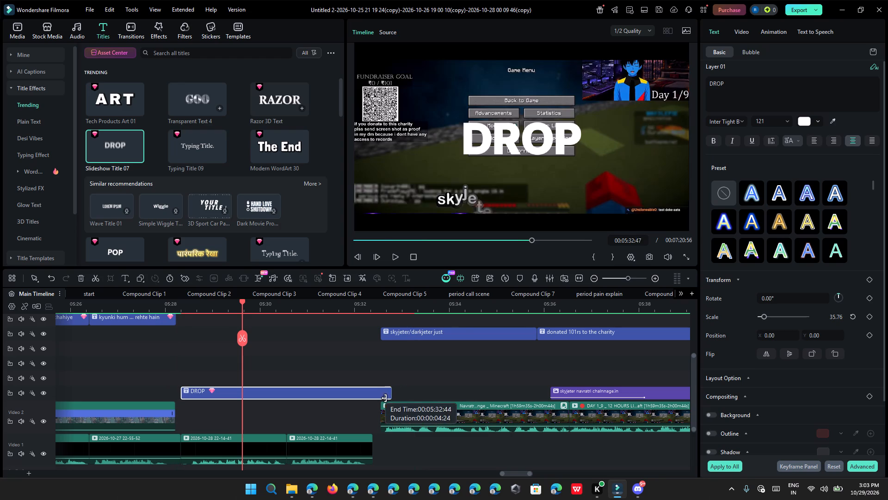
pyautogui.moveTo(384, 398); pyautogui.dragTo(370, 400)
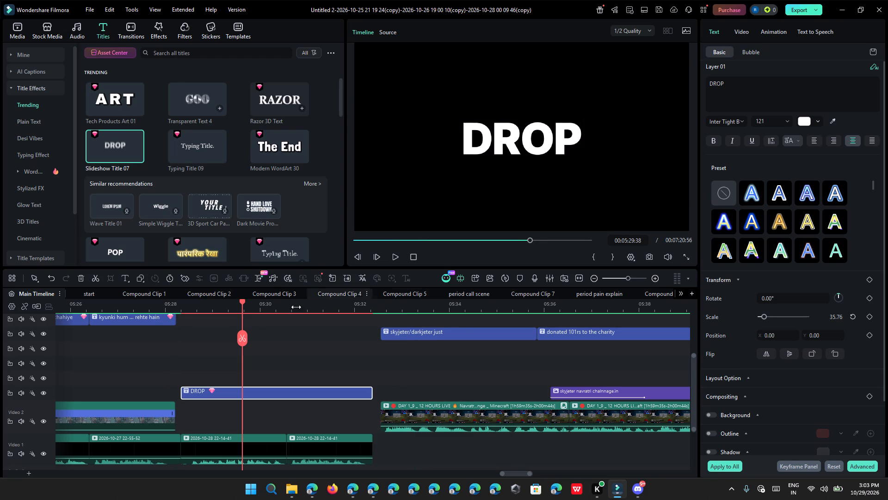
pyautogui.click(190, 308)
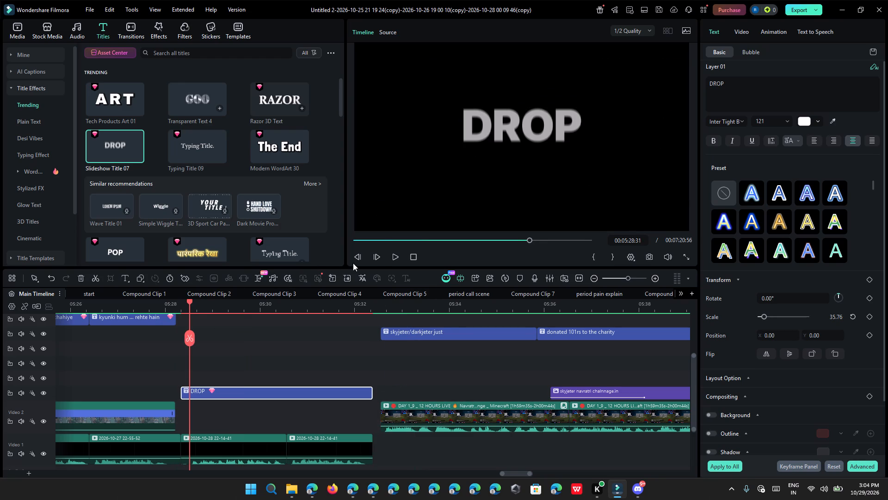
pyautogui.click(395, 256)
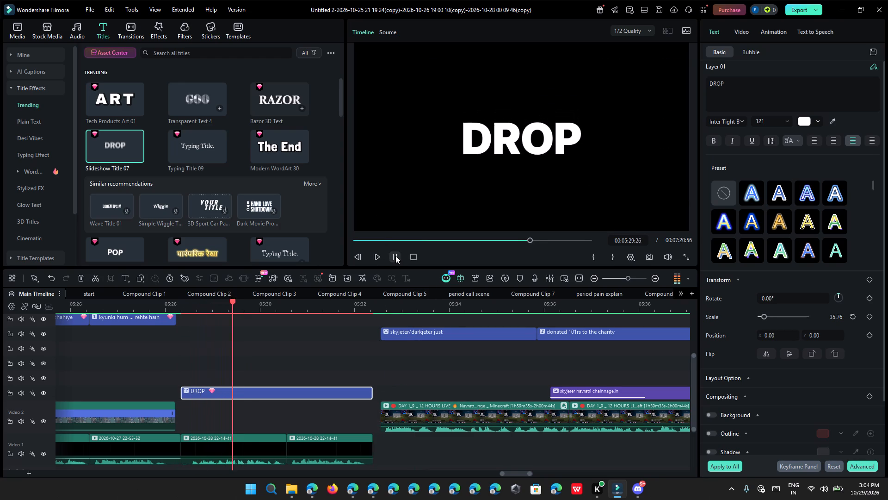
pyautogui.click(395, 256)
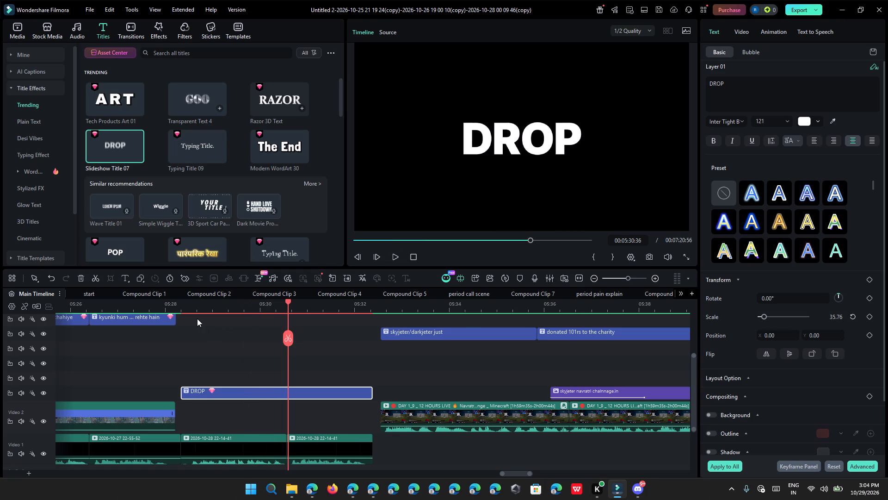
pyautogui.click(185, 312)
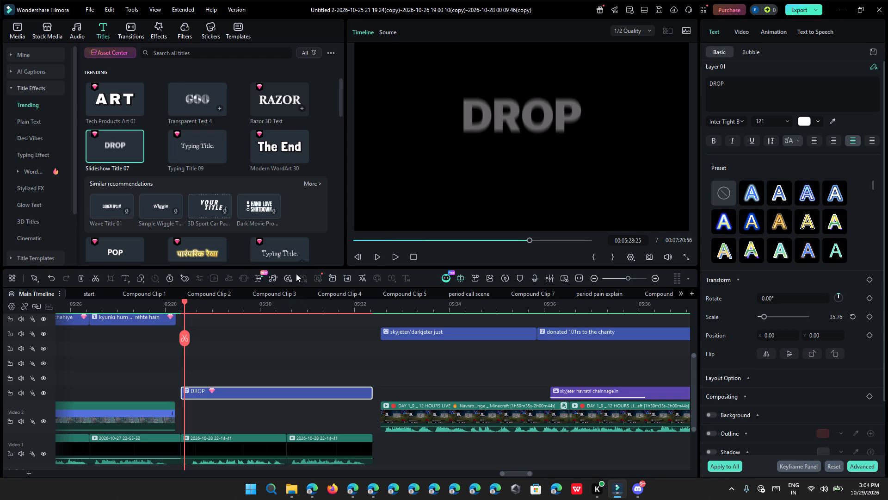
pyautogui.click(395, 254)
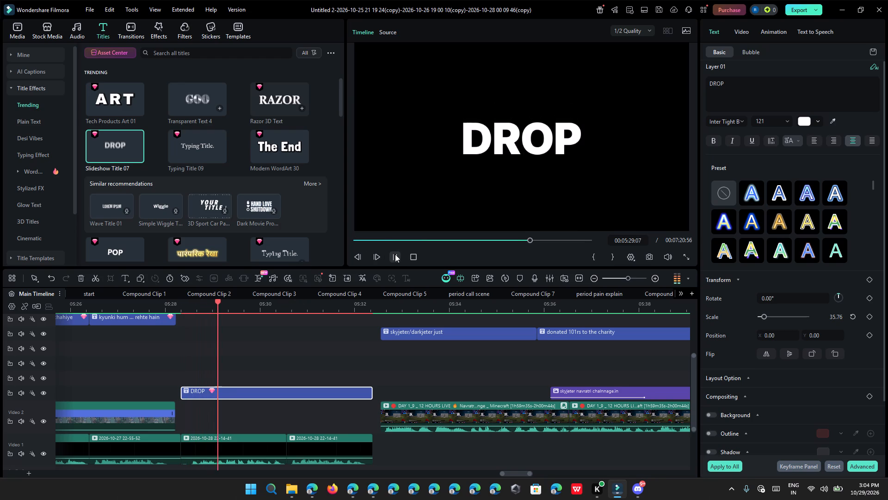
pyautogui.click(395, 254)
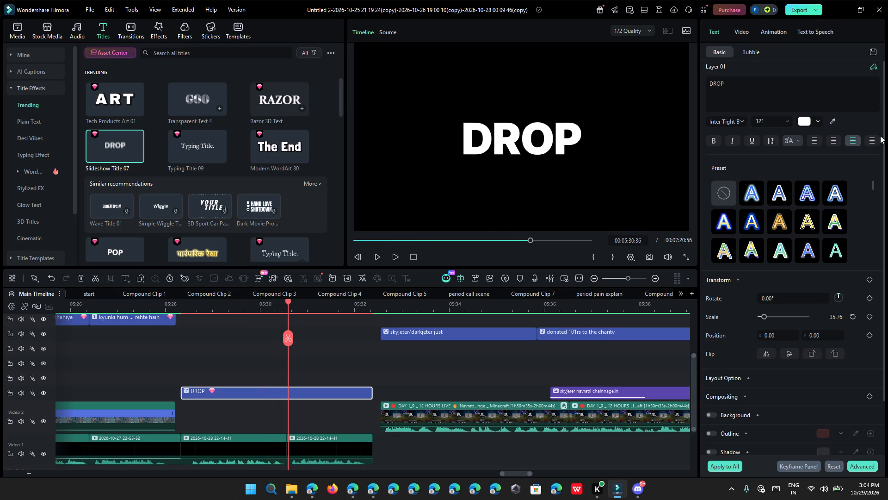
# Replace the DROP title's text with "ish challange ke samay bohot support kiya".
pyautogui.keyDown('ctrl'); pyautogui.click(787, 93); pyautogui.keyUp('ctrl')
pyautogui.hotkey('ctrl', 'a')
pyautogui.press('BackSpace')
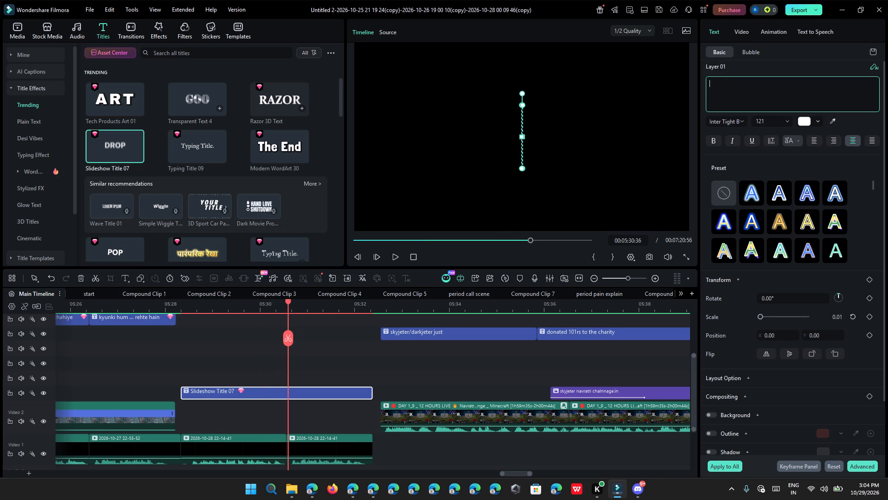
pyautogui.write('ish')
pyautogui.press('space')
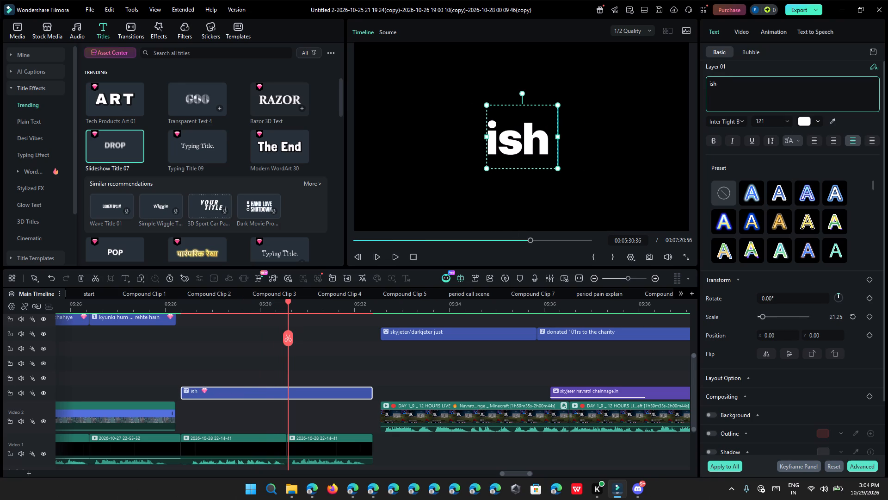
pyautogui.write('challange t')
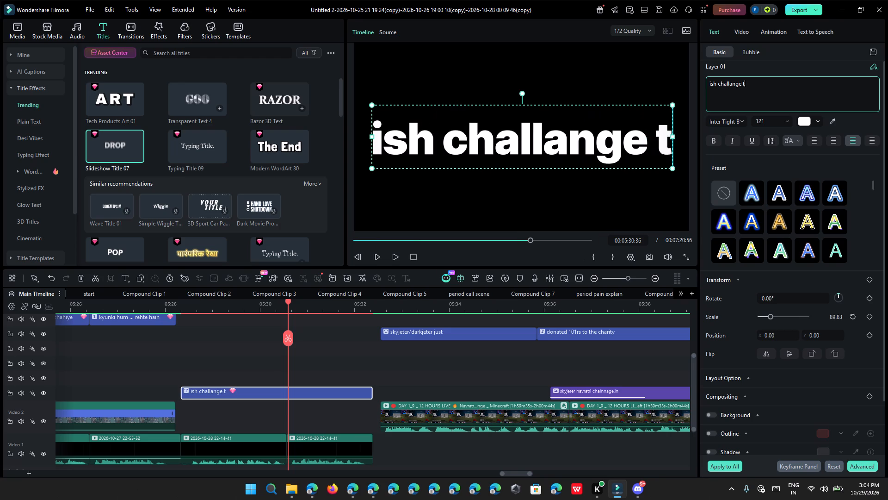
pyautogui.press('BackSpace')
pyautogui.write('ke samay')
pyautogui.press('space')
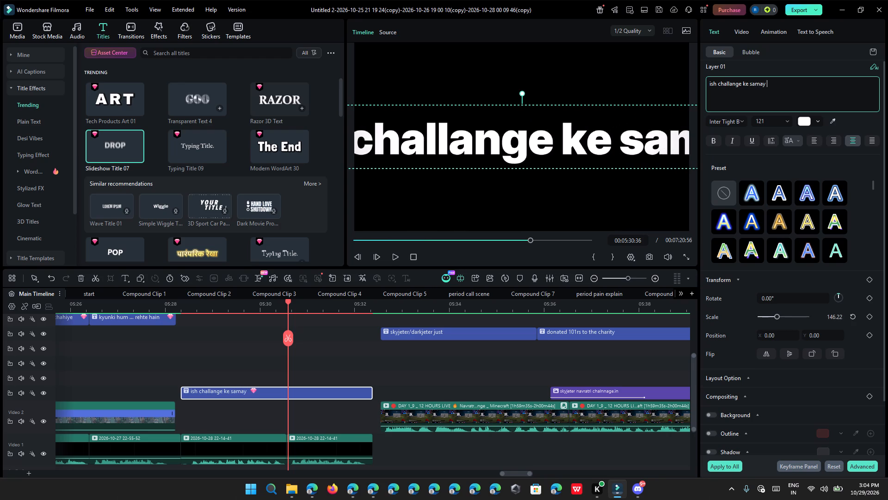
pyautogui.write('bah')
pyautogui.press('BackSpace')
pyautogui.press('BackSpace')
pyautogui.write('ohot support')
pyautogui.press('space')
pyautogui.write('kiya')
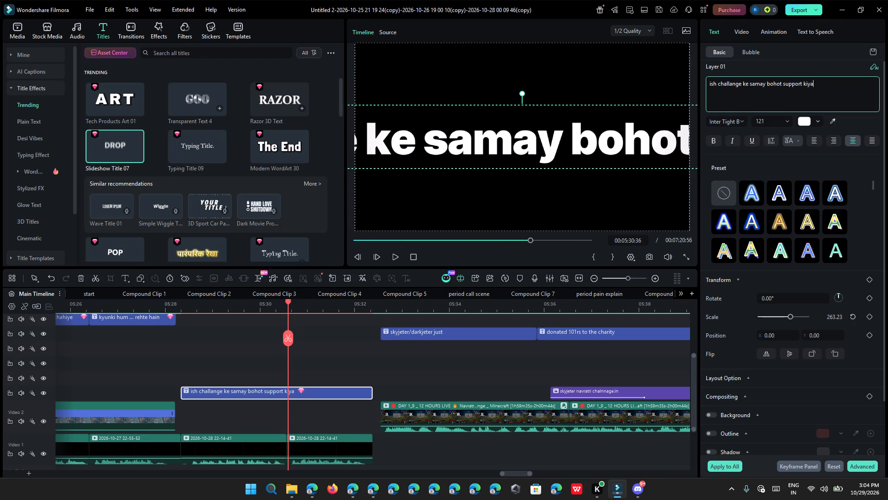
# Reduce the title's text to font size 33, narrow its box so it wraps onto two lines, and center it in the frame.
pyautogui.moveTo(788, 316); pyautogui.dragTo(777, 319)
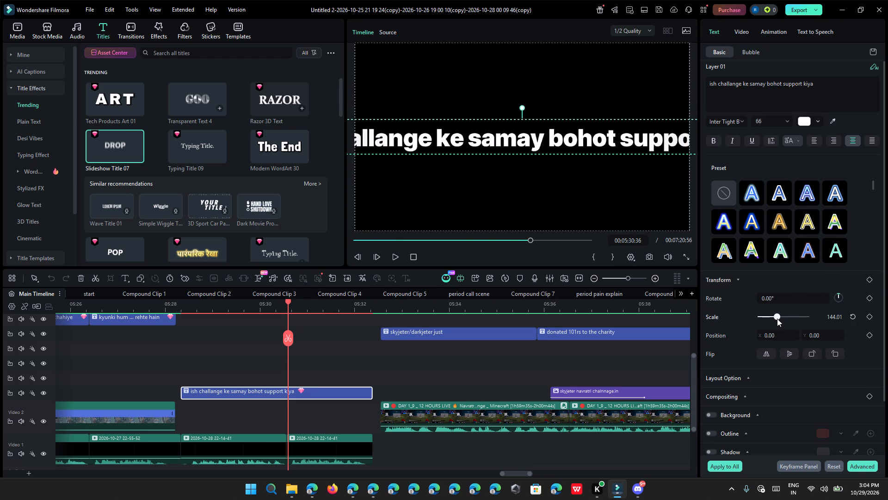
pyautogui.moveTo(777, 319); pyautogui.dragTo(769, 319)
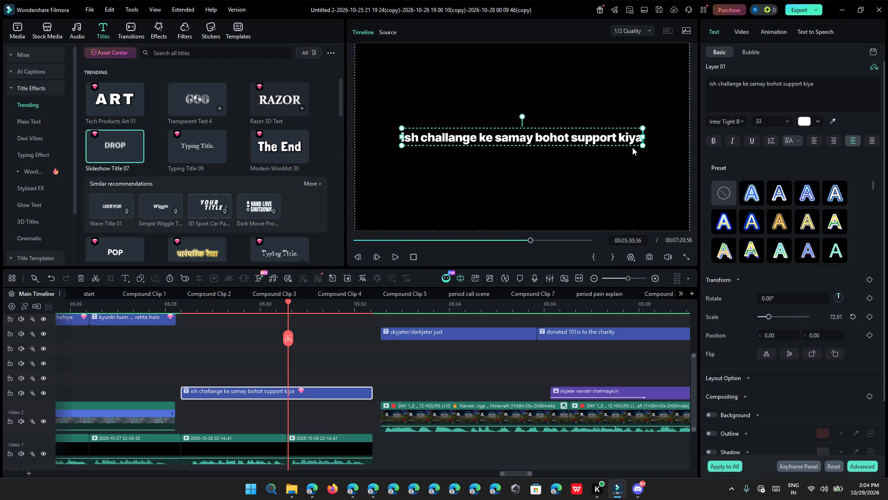
pyautogui.click(642, 133)
pyautogui.moveTo(641, 136); pyautogui.dragTo(596, 140)
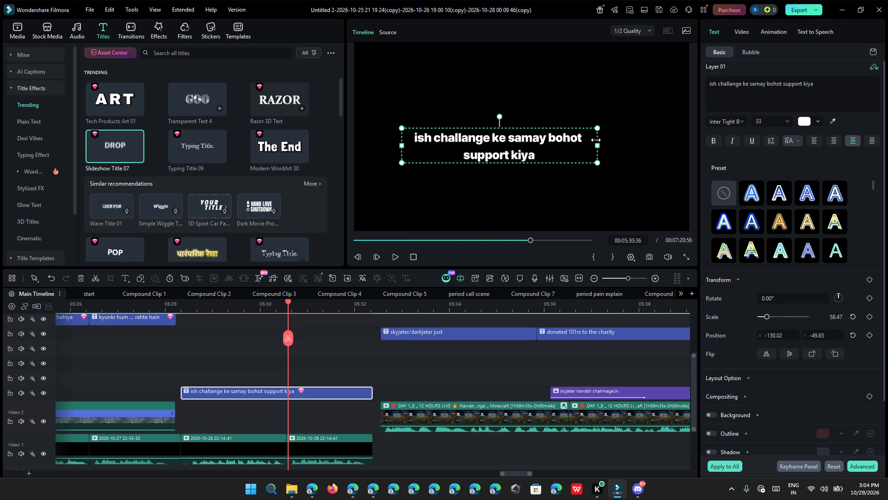
pyautogui.moveTo(596, 140); pyautogui.dragTo(576, 141)
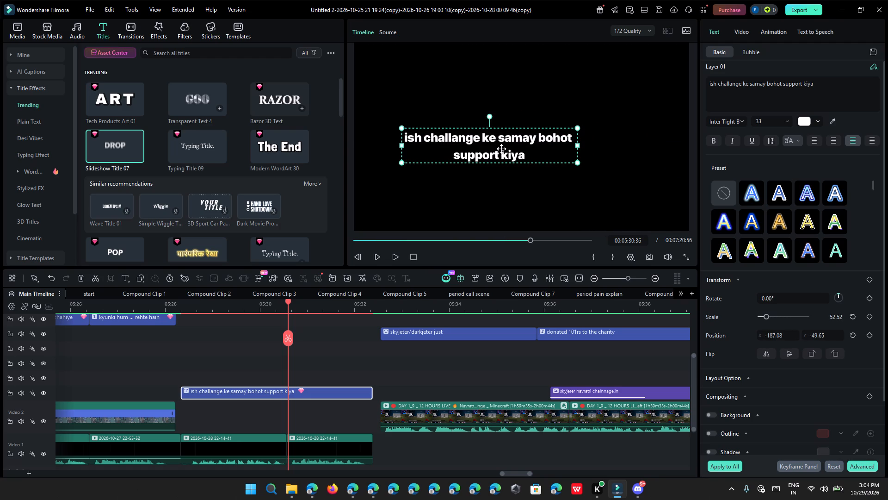
pyautogui.moveTo(503, 149); pyautogui.dragTo(537, 142)
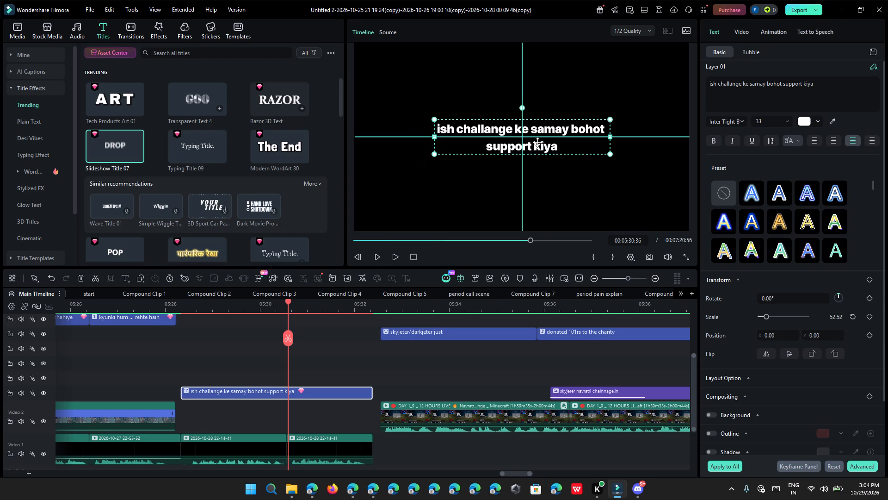
pyautogui.moveTo(537, 142); pyautogui.dragTo(536, 142)
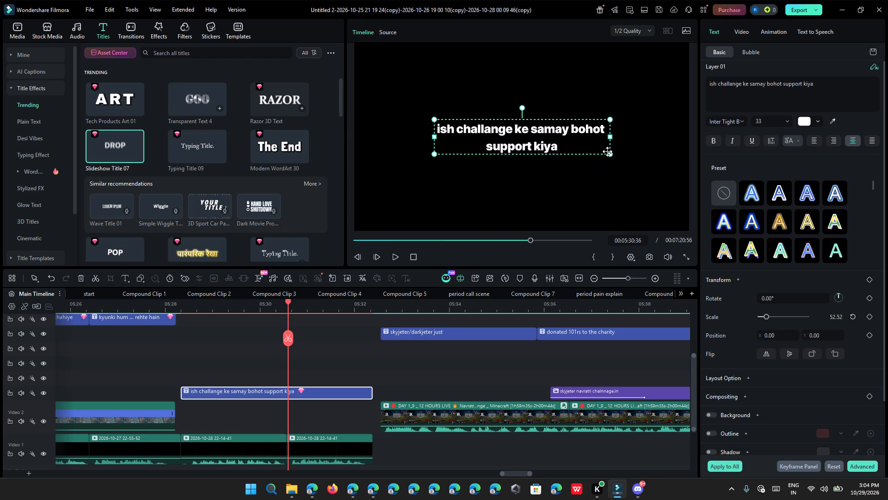
# Enlarge the title's text to font size 48 and recenter it in the frame.
pyautogui.click(612, 156)
pyautogui.click(587, 148)
pyautogui.moveTo(610, 154); pyautogui.dragTo(629, 170)
pyautogui.moveTo(609, 162); pyautogui.dragTo(595, 161)
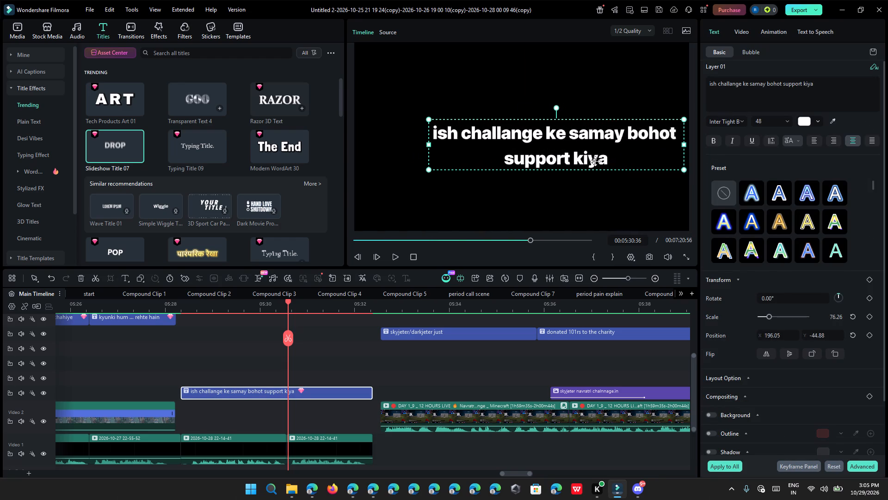
pyautogui.moveTo(595, 161); pyautogui.dragTo(567, 156)
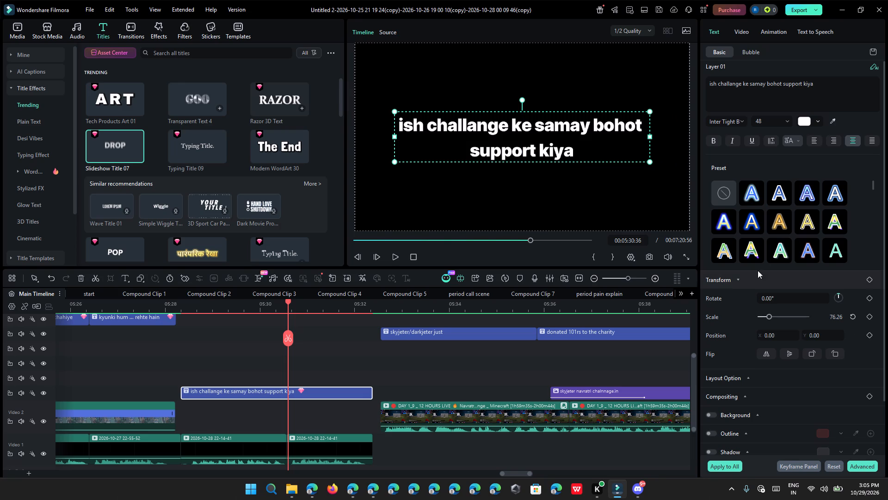
# Apply a white preset text style with a thin outline to the title, and play it back from near 05:28.
pyautogui.scroll(-3, 770, 244)
pyautogui.scroll(-1, 805, 230)
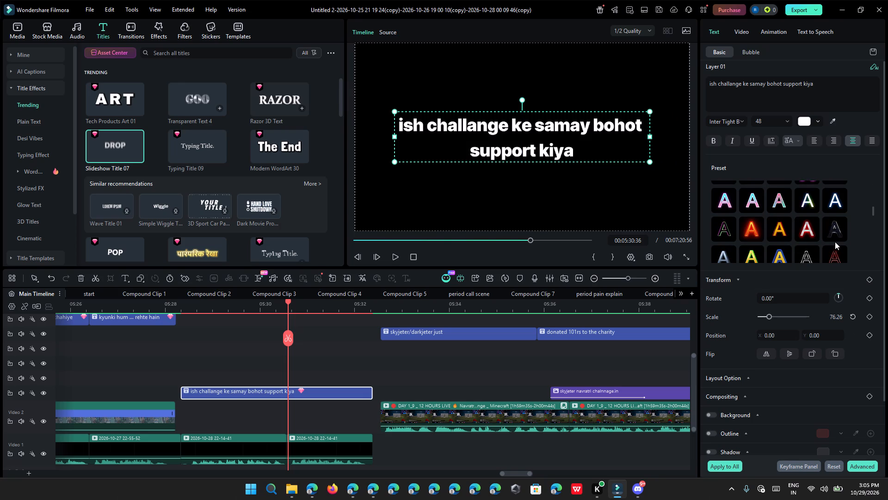
pyautogui.scroll(-1, 832, 240)
pyautogui.click(817, 236)
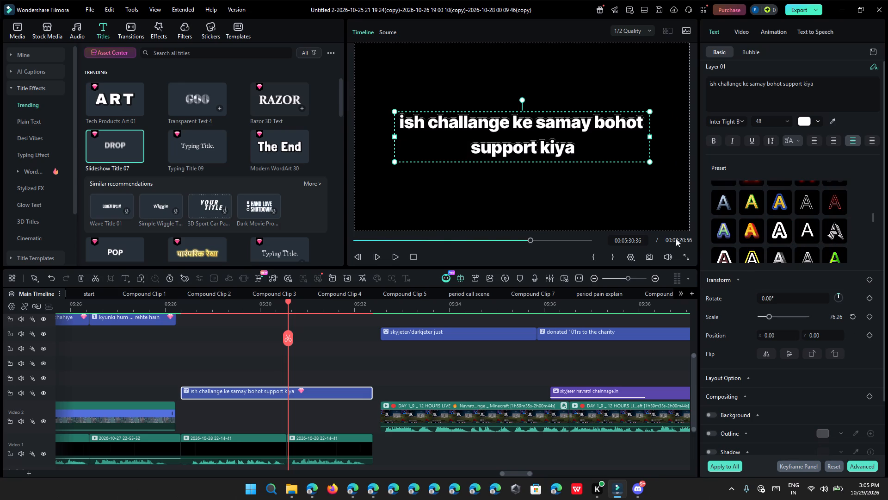
pyautogui.click(176, 306)
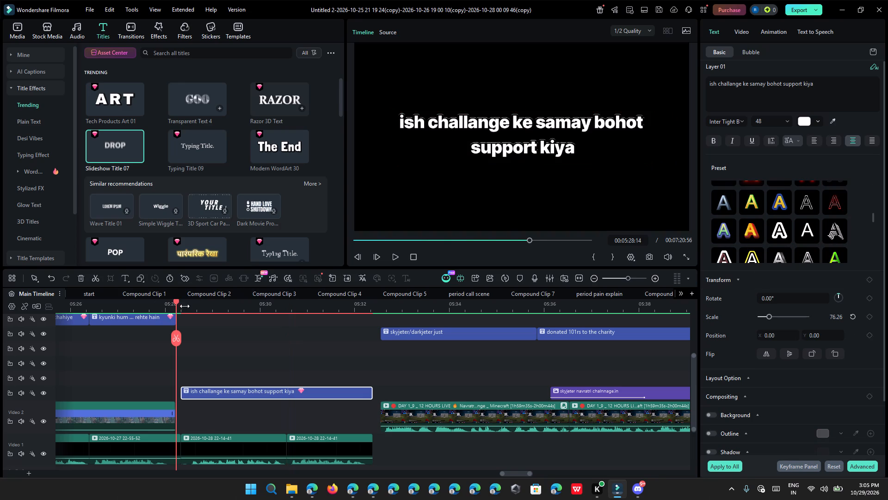
pyautogui.click(395, 260)
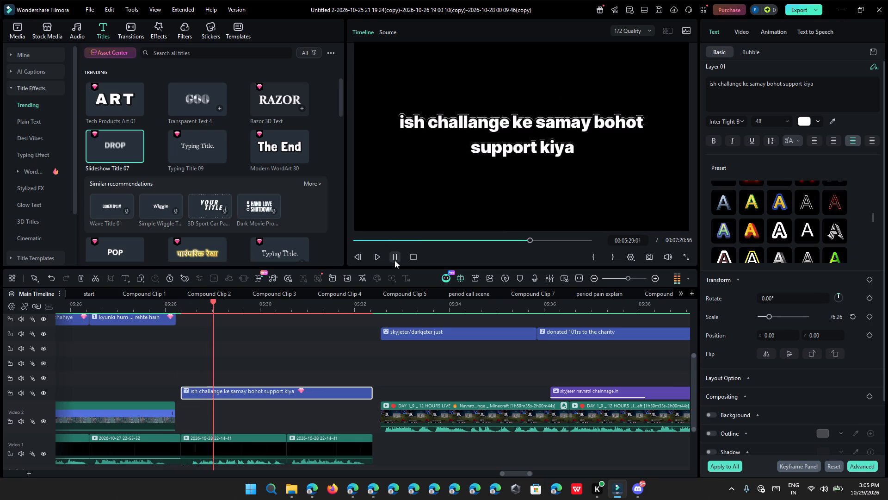
pyautogui.click(395, 260)
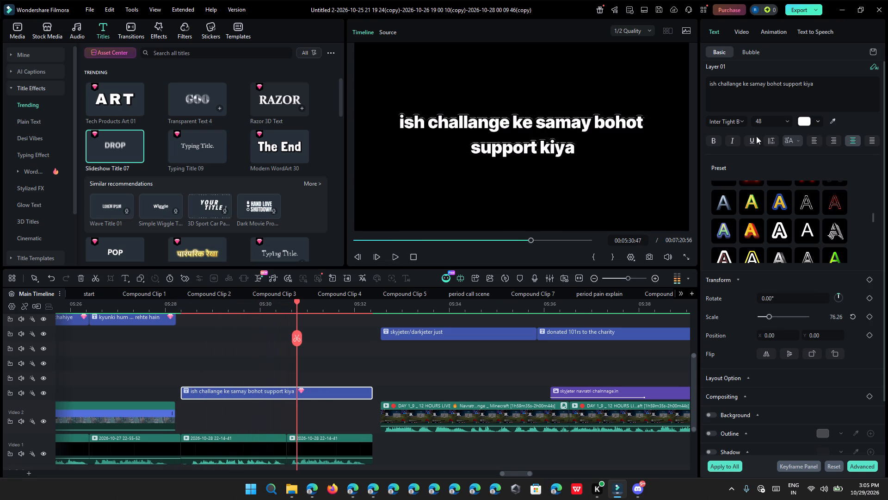
# Apply the Type Writer intro animation to the title and play it back from near 05:28.
pyautogui.click(766, 36)
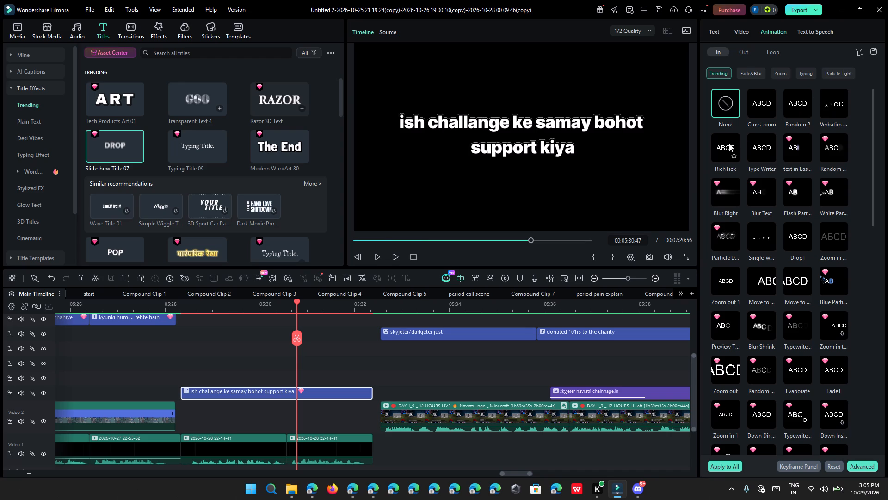
pyautogui.click(794, 99)
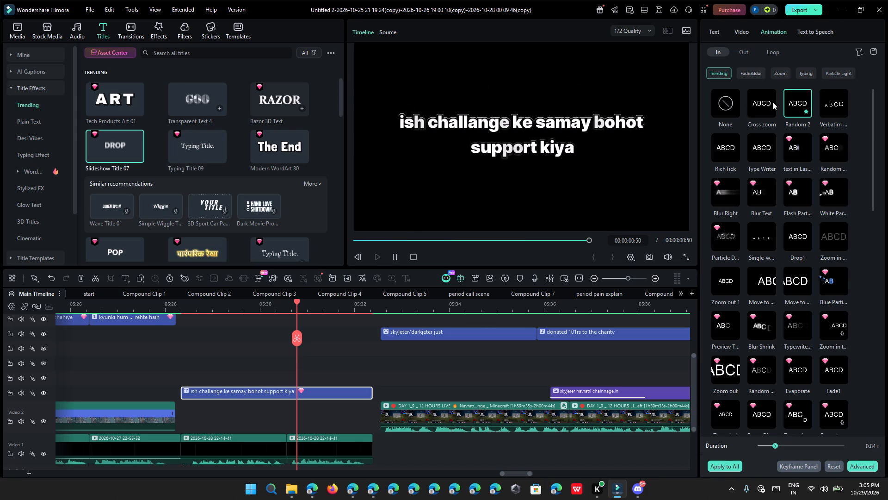
pyautogui.click(752, 103)
pyautogui.click(761, 138)
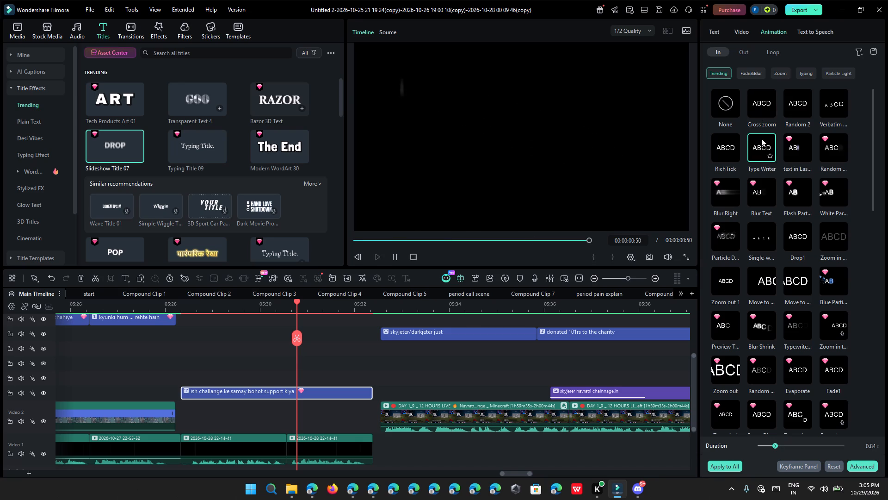
pyautogui.click(179, 308)
pyautogui.click(399, 256)
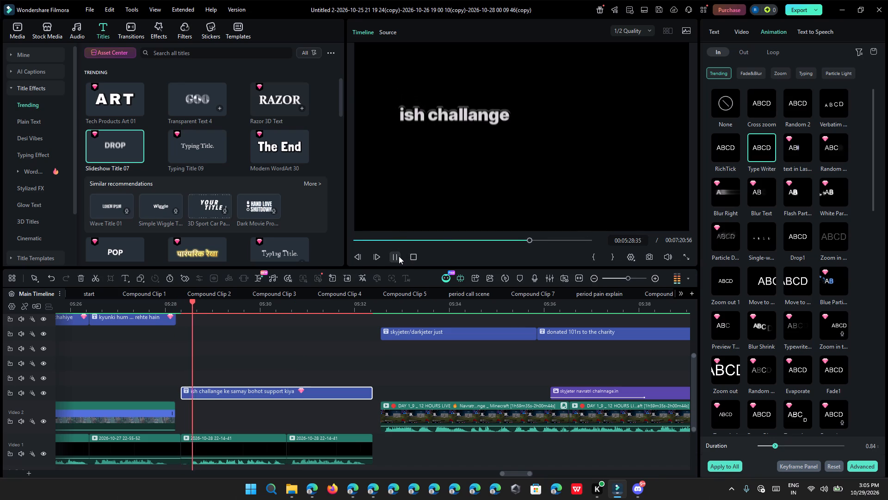
pyautogui.click(399, 256)
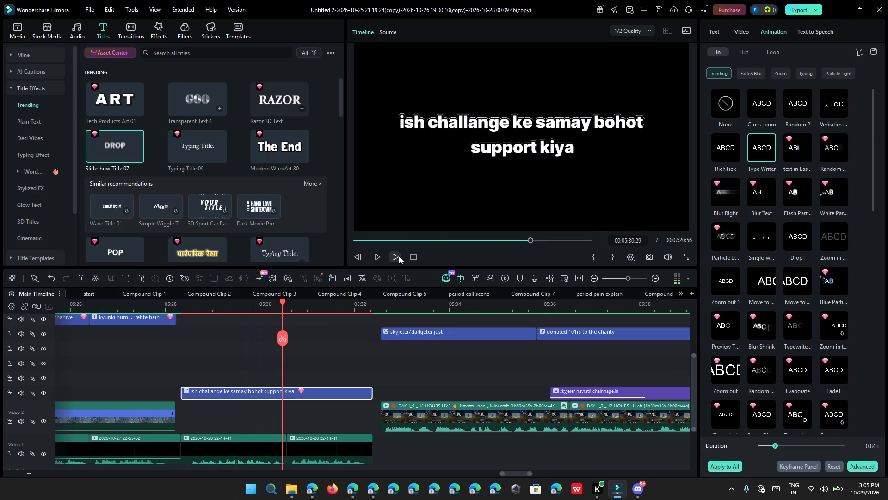
# Change "bohot" to "kafi" in the title so it reads "ish challange ke samay kafi support kiya", and replay it.
pyautogui.click(705, 38)
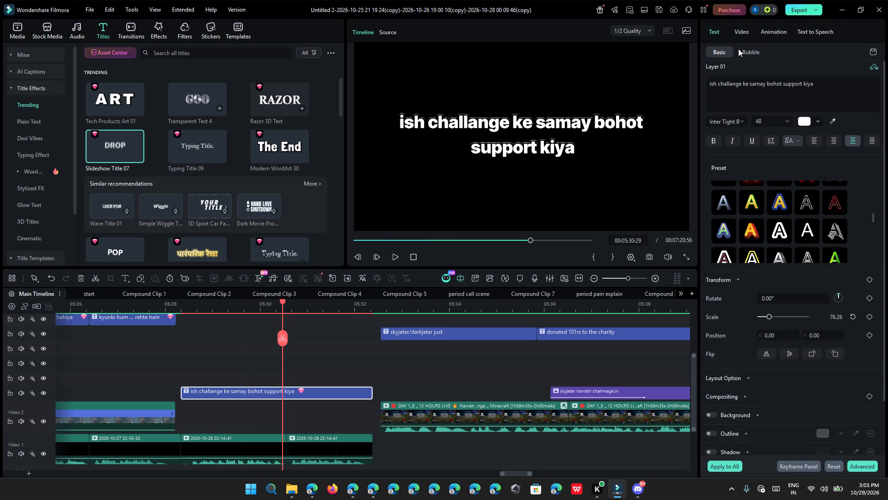
pyautogui.click(780, 89)
pyautogui.click(782, 83)
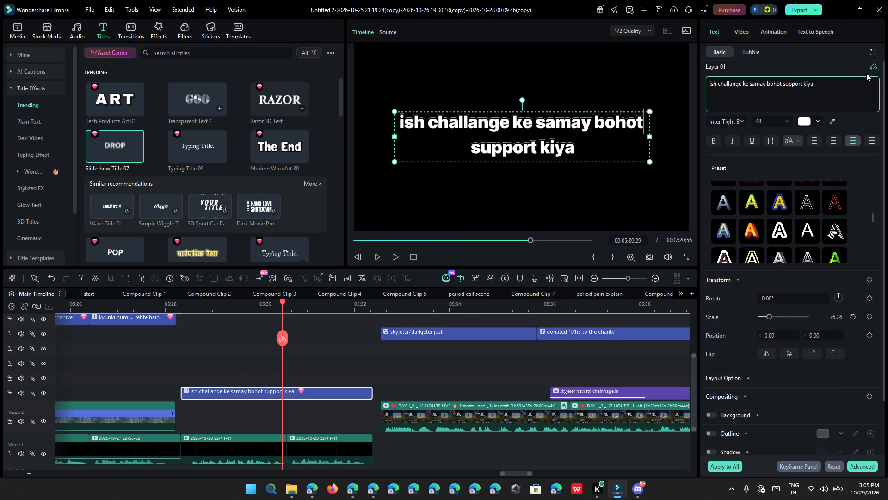
pyautogui.press('BackSpace')
pyautogui.press('BackSpace')
pyautogui.press('BackSpace')
pyautogui.press('BackSpace')
pyautogui.press('BackSpace')
pyautogui.press('BackSpace')
pyautogui.press('space')
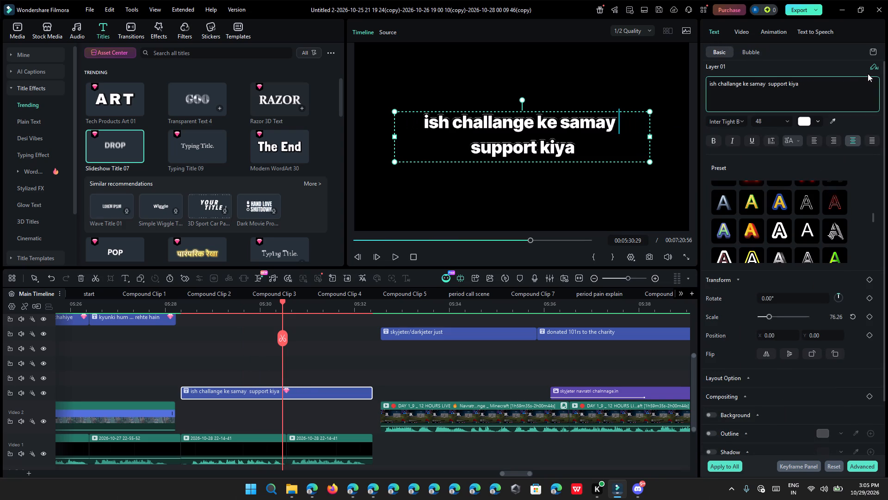
pyautogui.write('kafi')
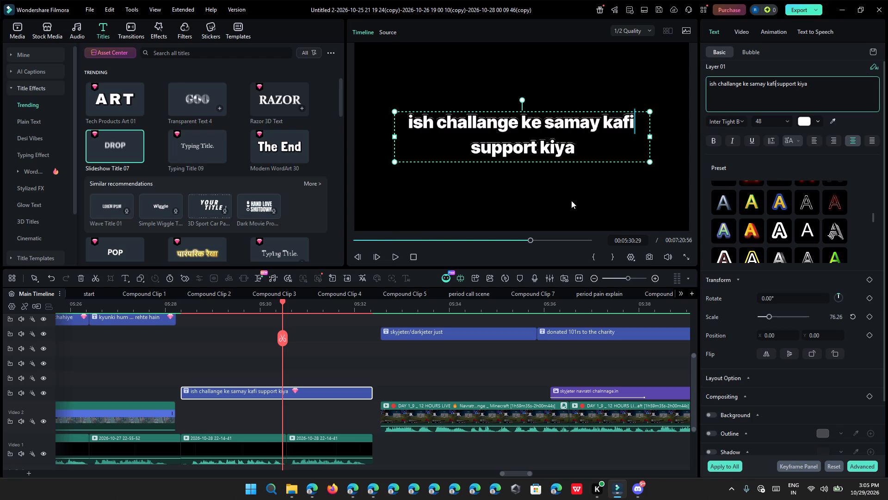
pyautogui.click(179, 310)
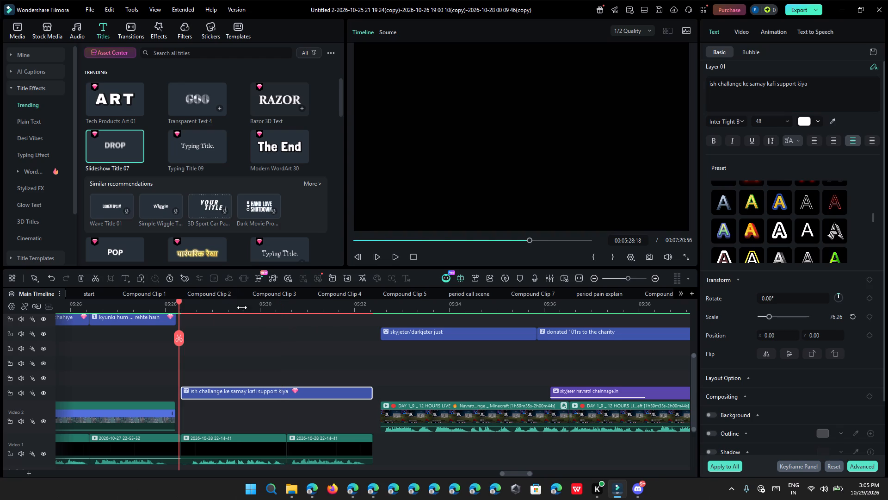
pyautogui.click(394, 257)
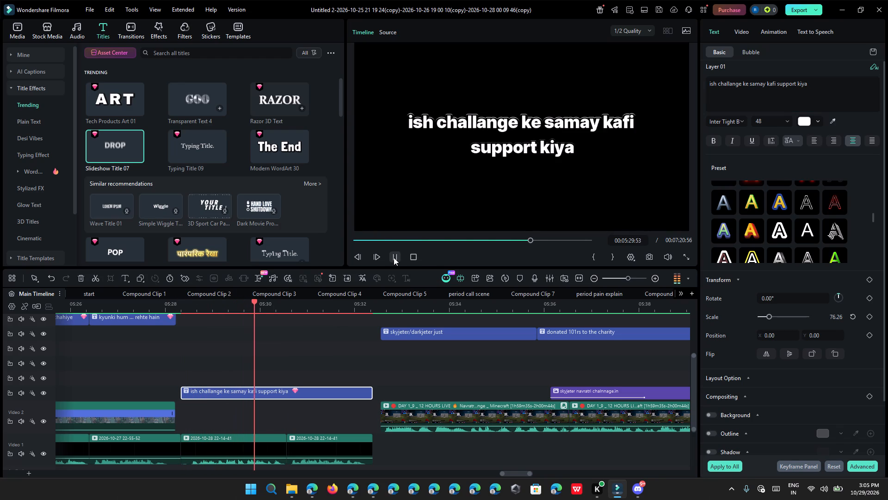
pyautogui.click(394, 257)
pyautogui.moveTo(371, 391); pyautogui.dragTo(370, 391)
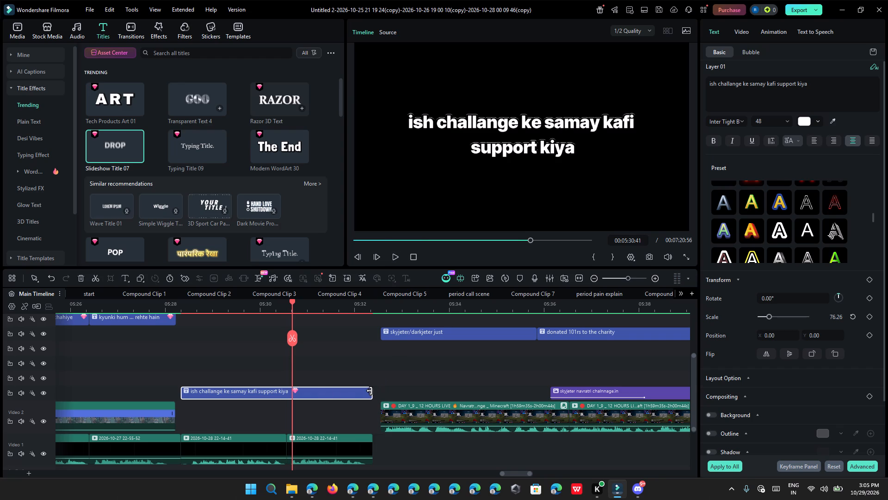
pyautogui.moveTo(370, 391); pyautogui.dragTo(286, 393)
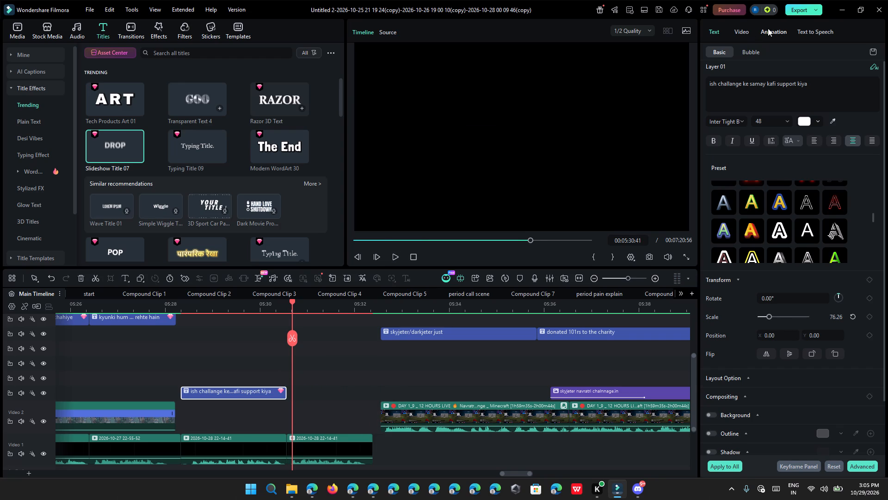
# Set the title's Type Writer animation duration to 1.28 s.
pyautogui.click(769, 28)
pyautogui.click(805, 444)
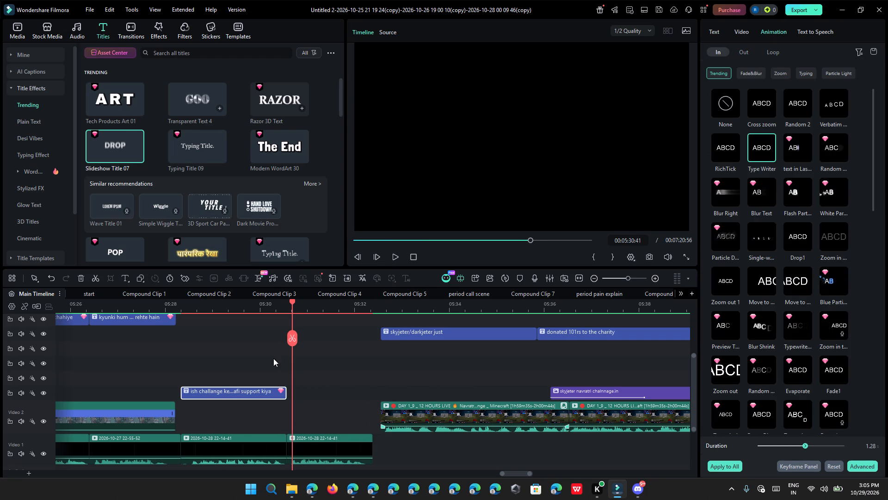
pyautogui.rightClick(267, 398)
pyautogui.click(323, 108)
pyautogui.moveTo(364, 392); pyautogui.dragTo(359, 392)
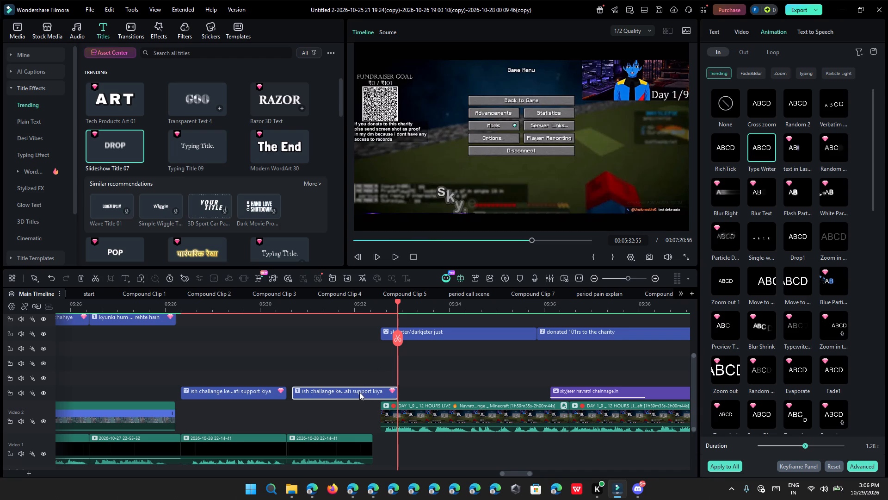
pyautogui.moveTo(359, 392); pyautogui.dragTo(358, 392)
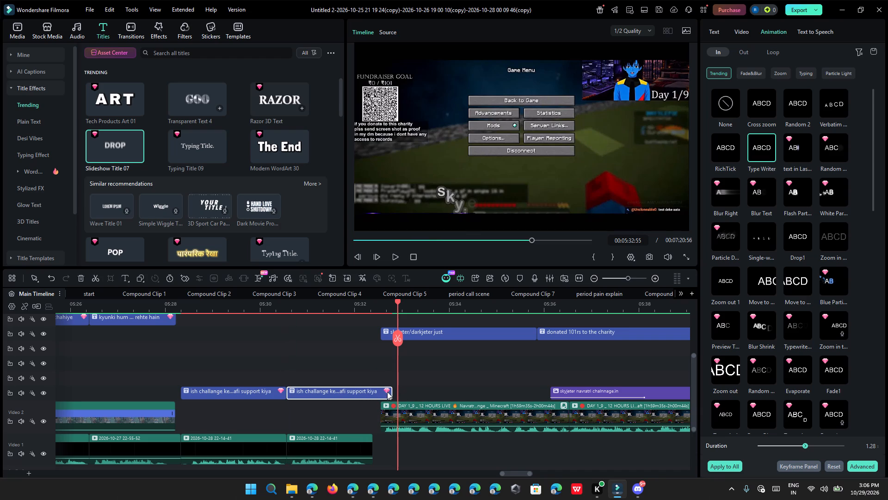
pyautogui.moveTo(392, 392); pyautogui.dragTo(370, 392)
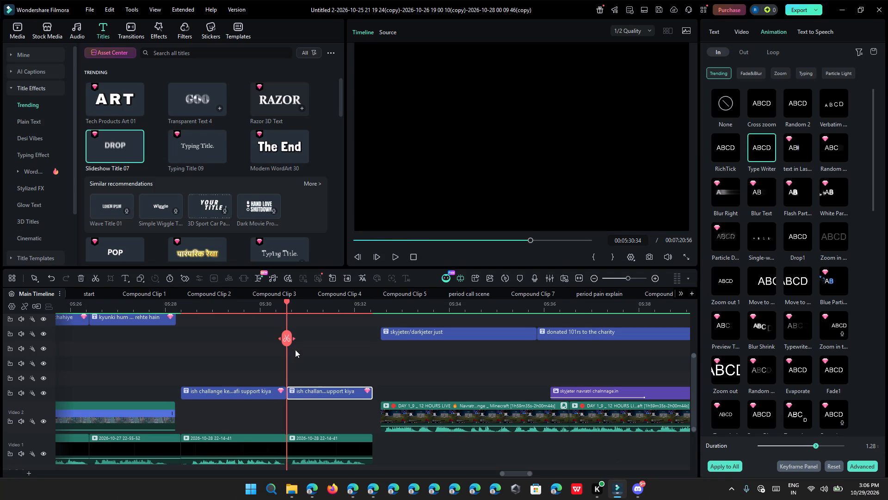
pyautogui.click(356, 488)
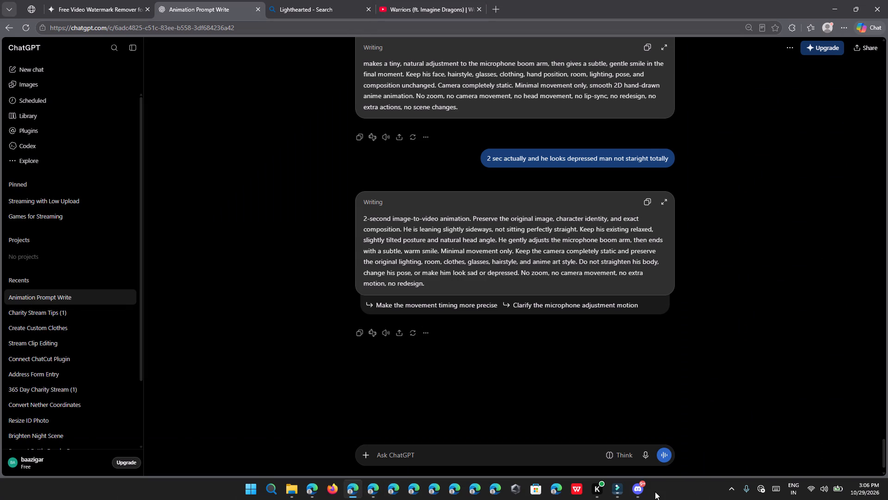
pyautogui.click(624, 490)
# Play back the duplicated title from its start near 05:30.
pyautogui.click(393, 255)
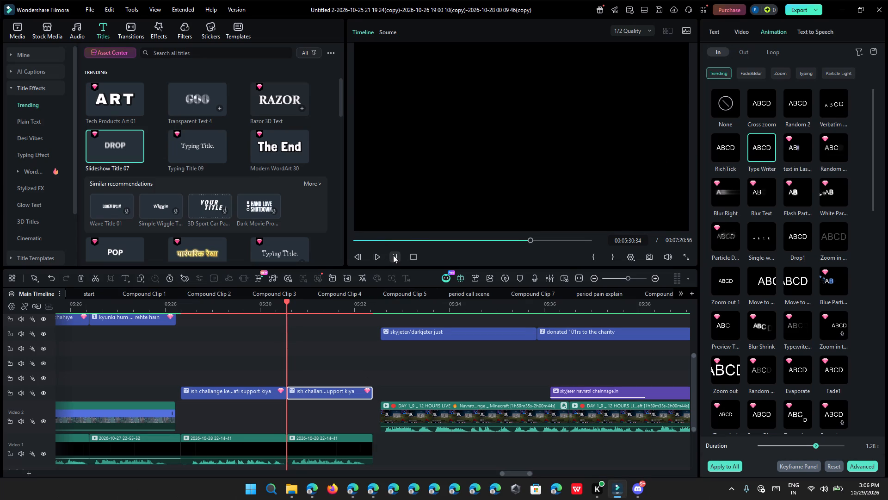
pyautogui.click(393, 255)
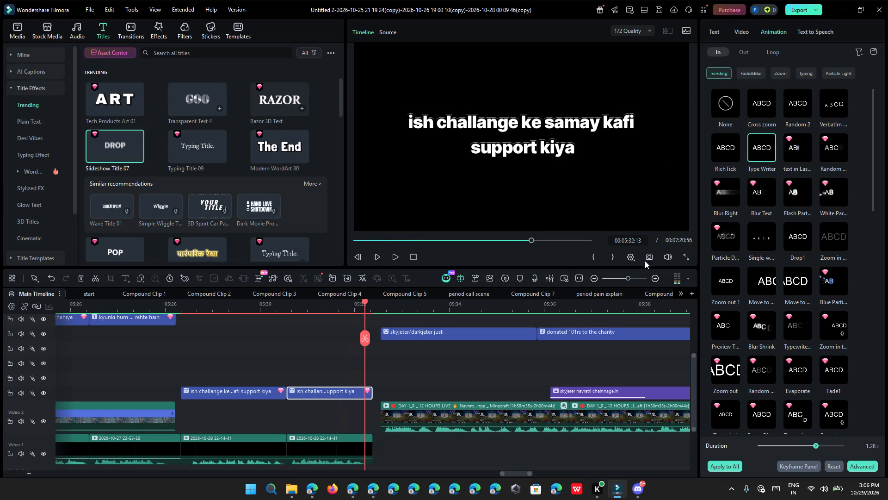
# Replace the duplicated title's text with new wording beginning "Kuch lo".
pyautogui.click(721, 25)
pyautogui.hotkey('ctrl', 'a')
pyautogui.keyDown('ctrl'); pyautogui.click(796, 90); pyautogui.keyUp('ctrl')
pyautogui.hotkey('ctrl', 'a')
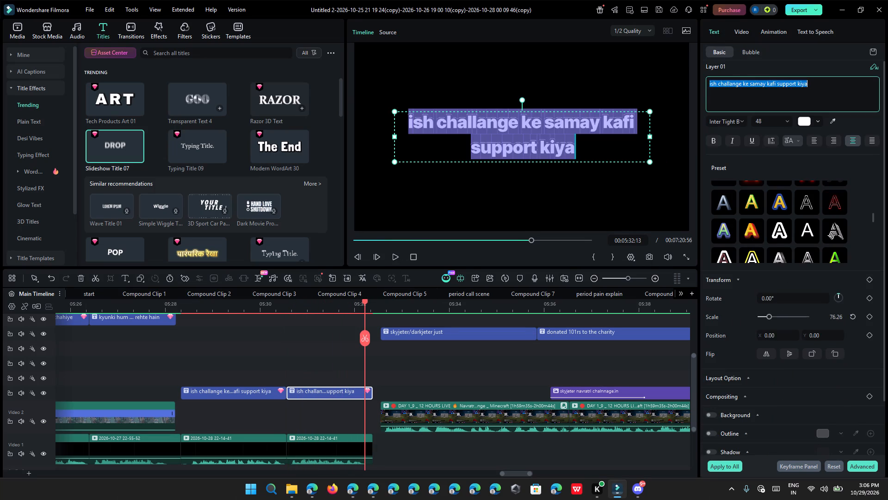
pyautogui.press('BackSpace')
pyautogui.hotkey('shift', 'k')
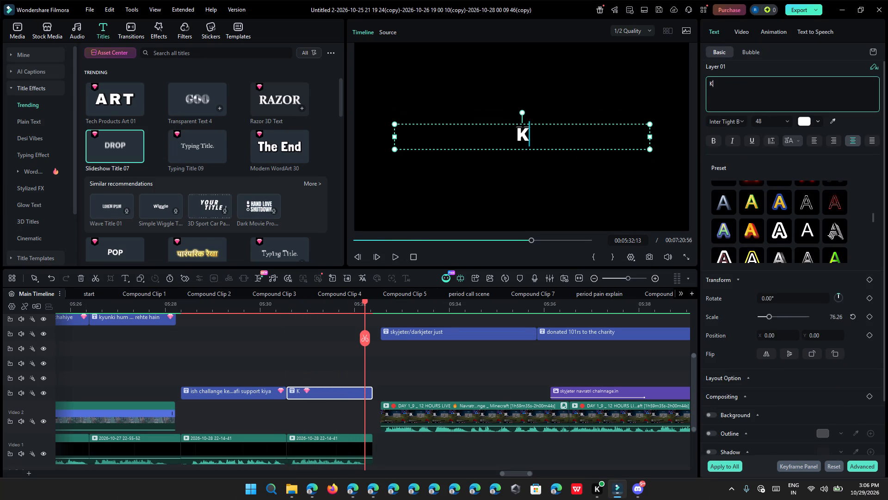
pyautogui.write('ush')
pyautogui.press('space')
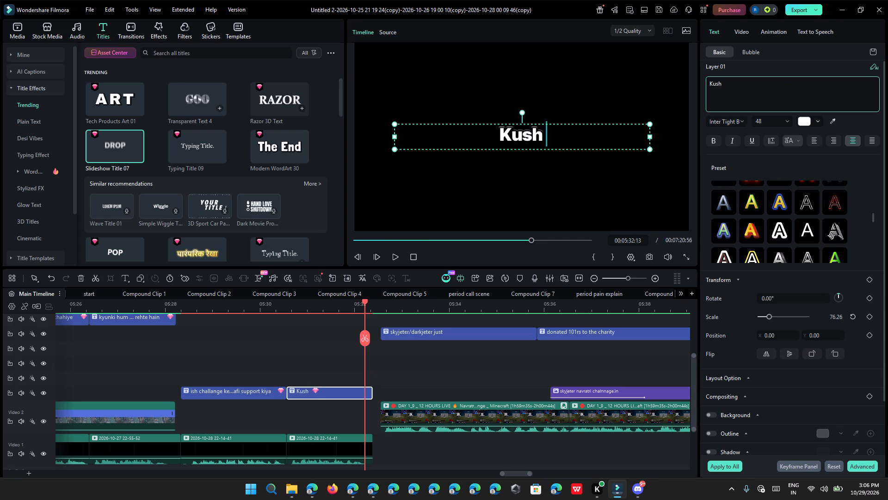
pyautogui.press('BackSpace')
pyautogui.press('BackSpace')
pyautogui.press('BackSpace')
pyautogui.write('ch')
pyautogui.press('space')
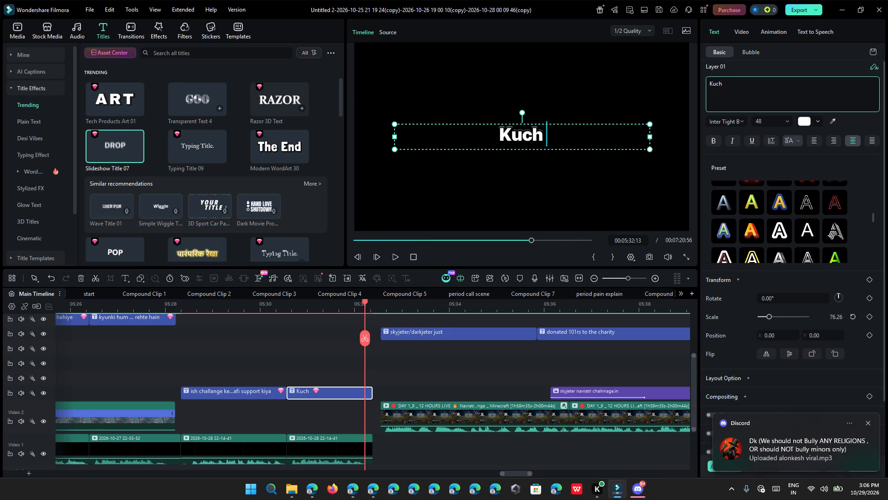
pyautogui.write('lo')
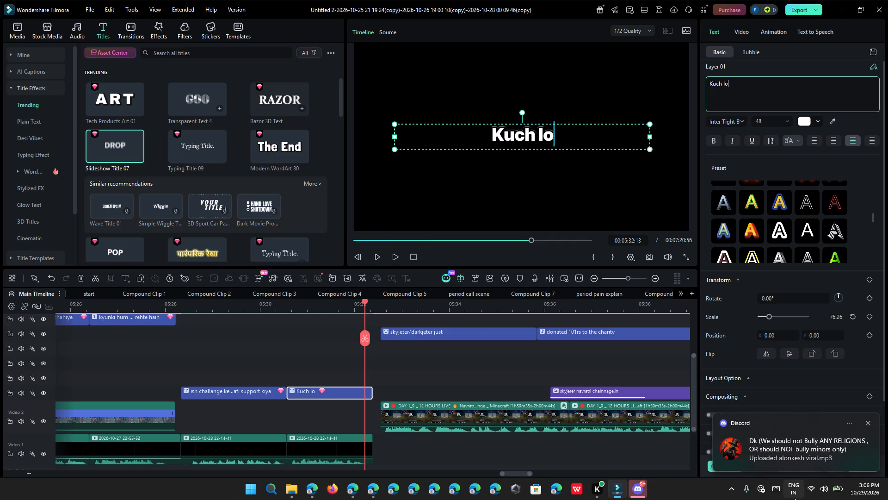
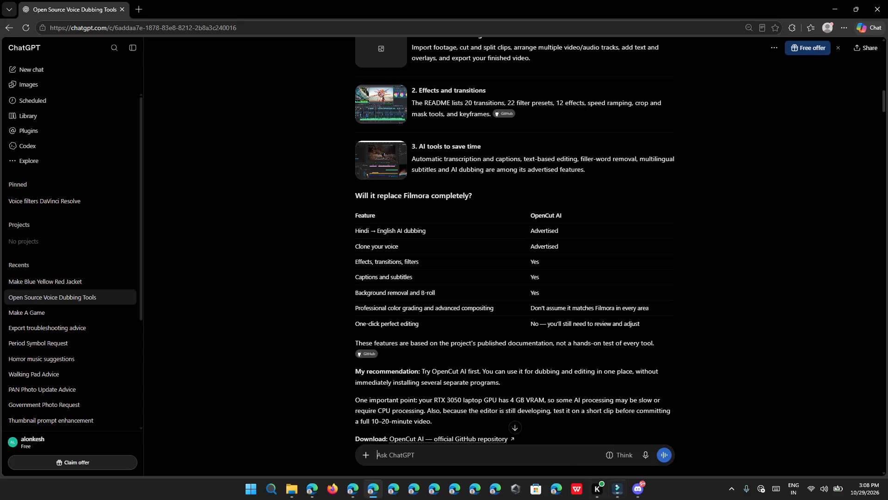
# Switch back to Filmora, replay the second title from its start, and complete its text as "Kuch logon ne donation di".
pyautogui.click(613, 499)
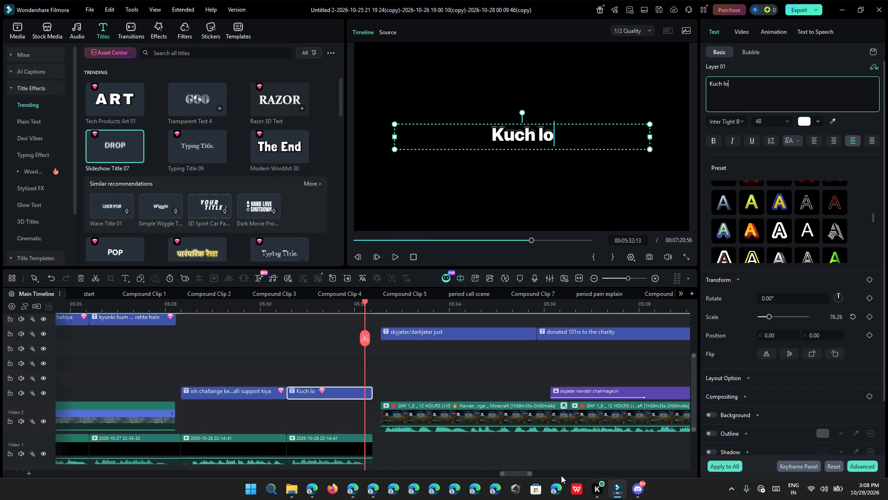
pyautogui.click(296, 310)
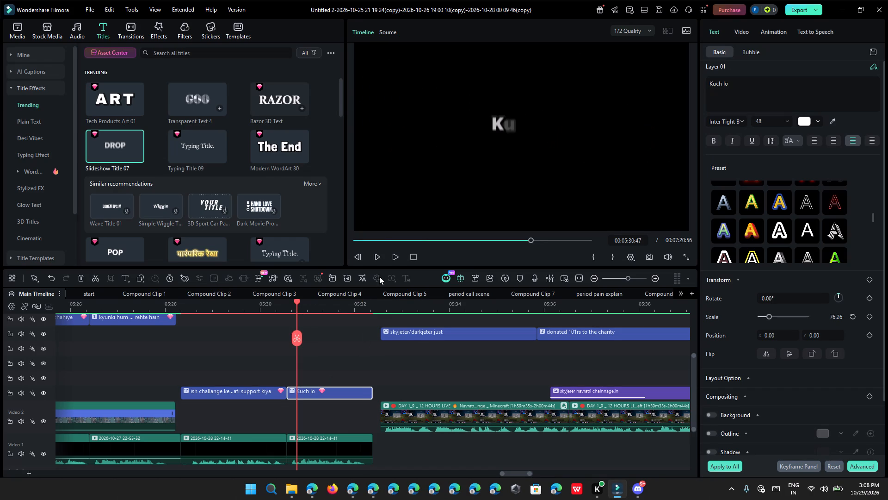
pyautogui.click(393, 253)
pyautogui.click(394, 253)
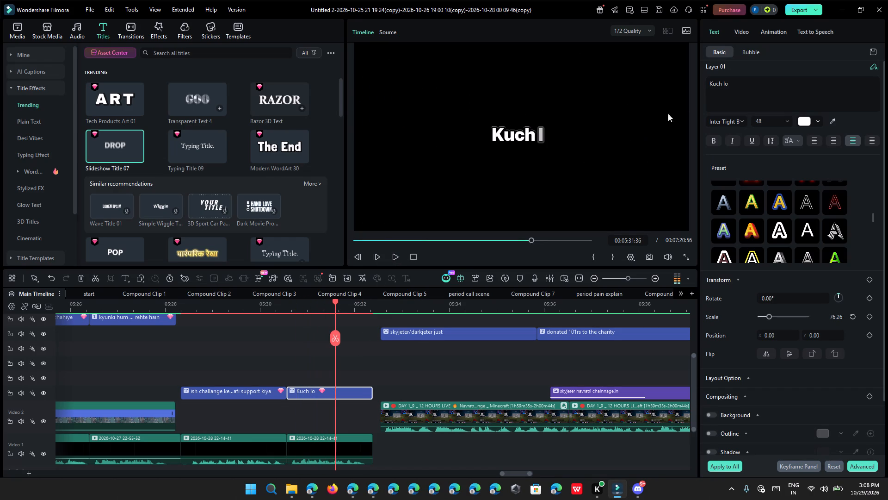
pyautogui.click(742, 82)
pyautogui.write('gon ne donation di')
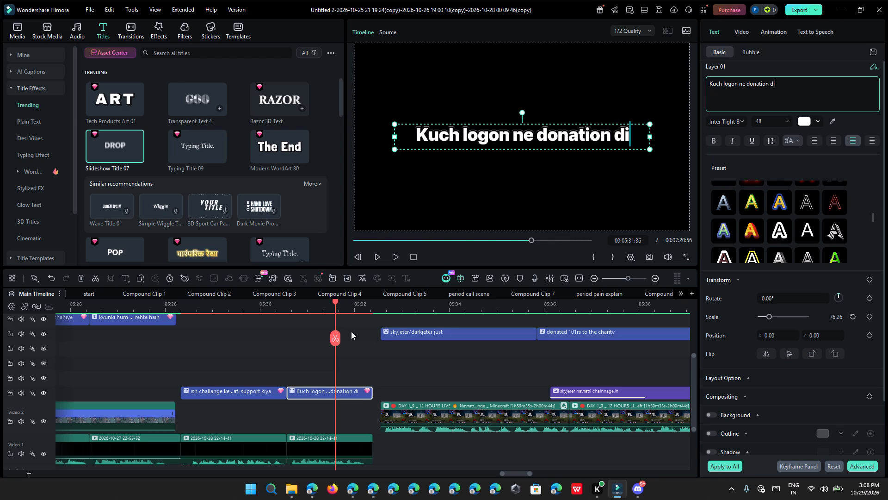
# Play back the second title from just before its start and insert "bhi" before "di", making it "Kuch logon ne donation bhi di".
pyautogui.click(279, 308)
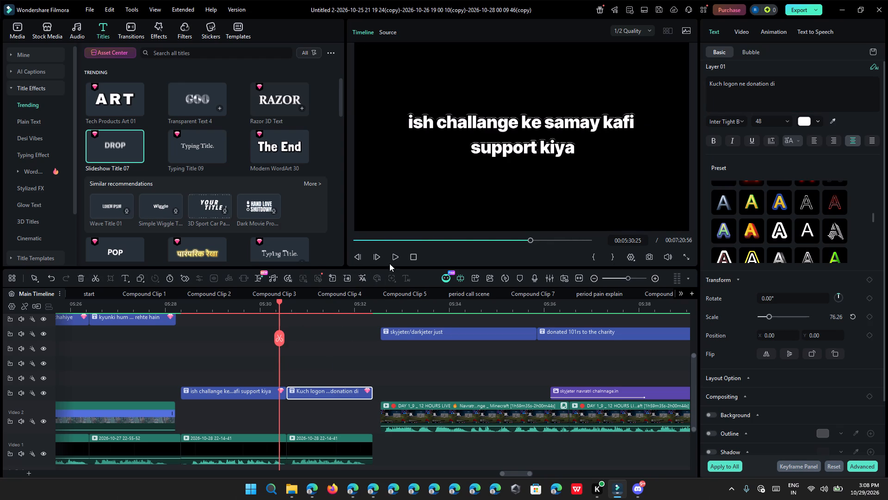
pyautogui.click(396, 257)
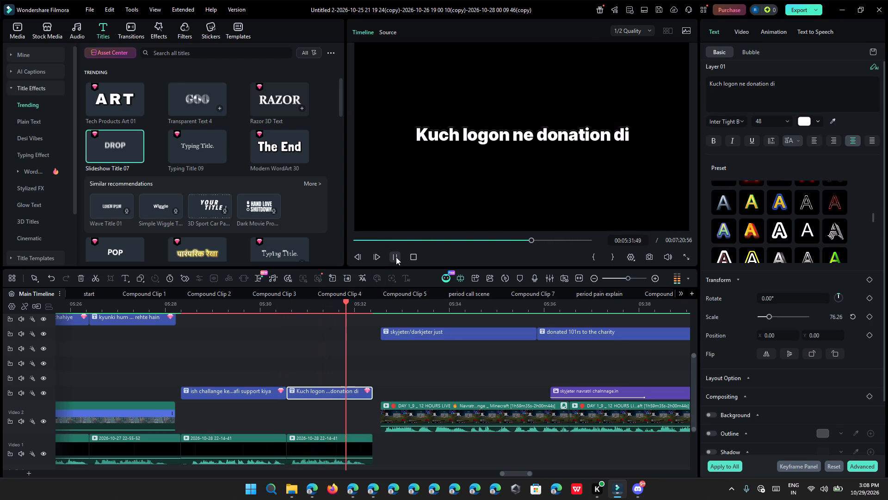
pyautogui.click(396, 257)
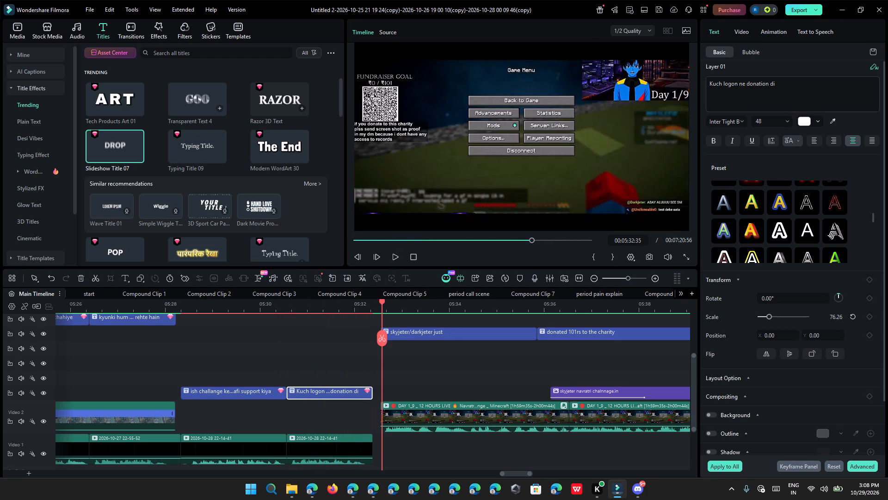
pyautogui.click(770, 86)
pyautogui.write('bhi')
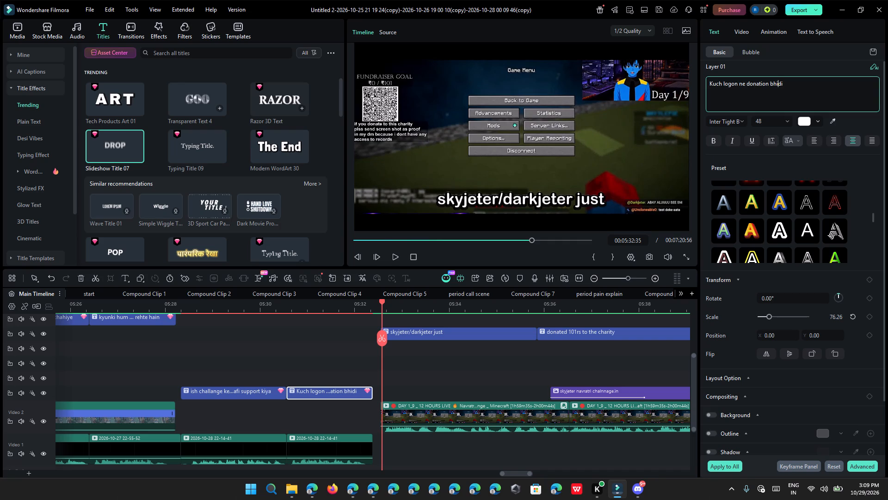
pyautogui.press('space')
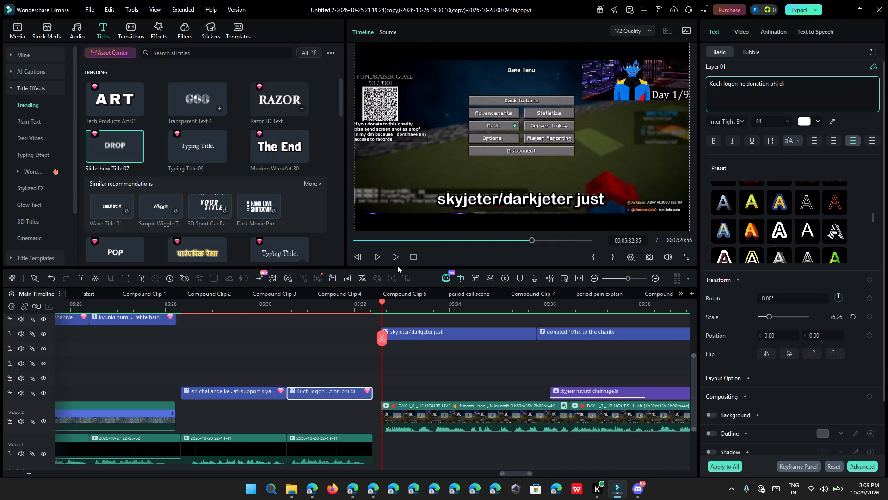
# Play back the timeline from about 05:32 to 05:41 to review the gameplay clips and their donor captions.
pyautogui.click(397, 265)
pyautogui.click(397, 252)
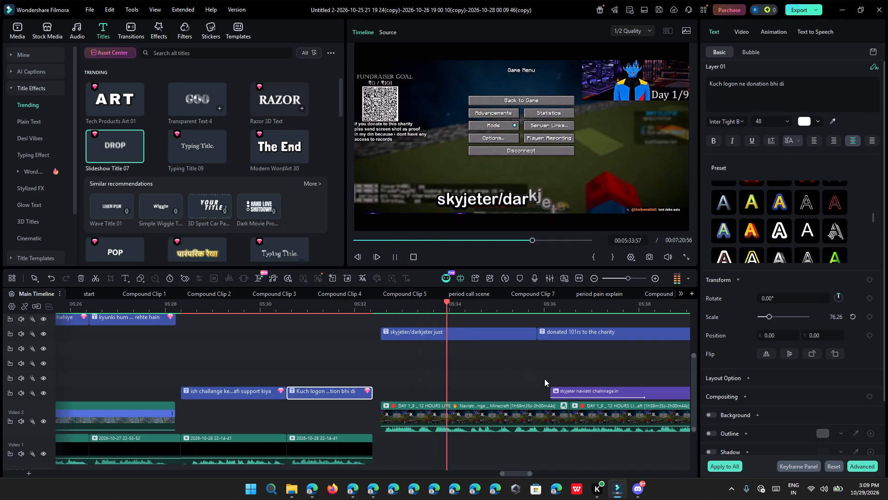
pyautogui.keyDown('ctrl'); pyautogui.scroll(-6, 551, 419); pyautogui.keyUp('ctrl')
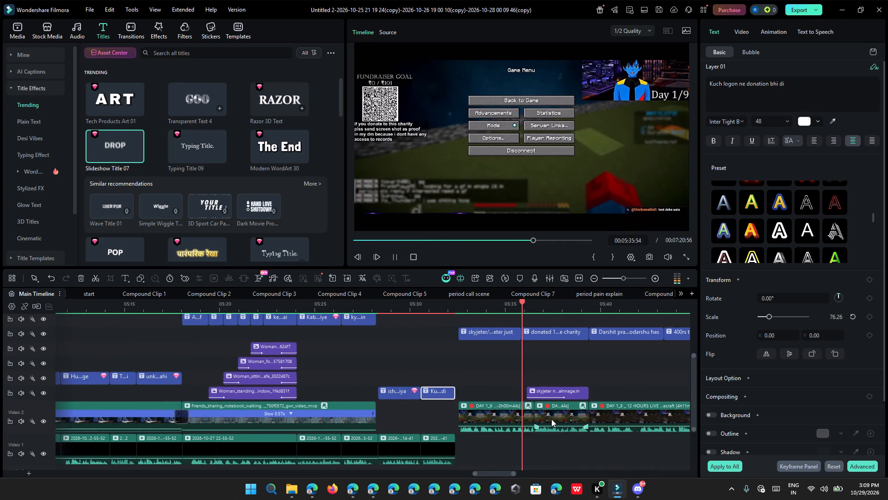
pyautogui.keyDown('ctrl'); pyautogui.scroll(-1, 551, 419); pyautogui.keyUp('ctrl')
pyautogui.click(572, 441)
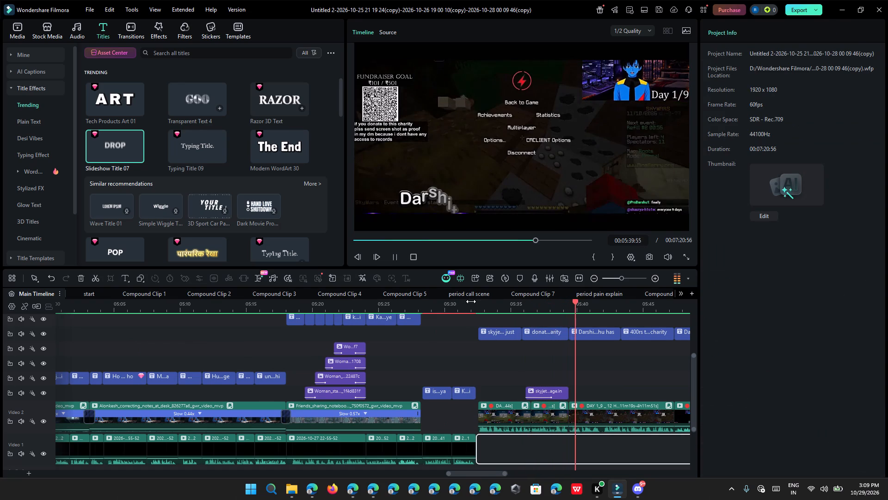
pyautogui.click(398, 258)
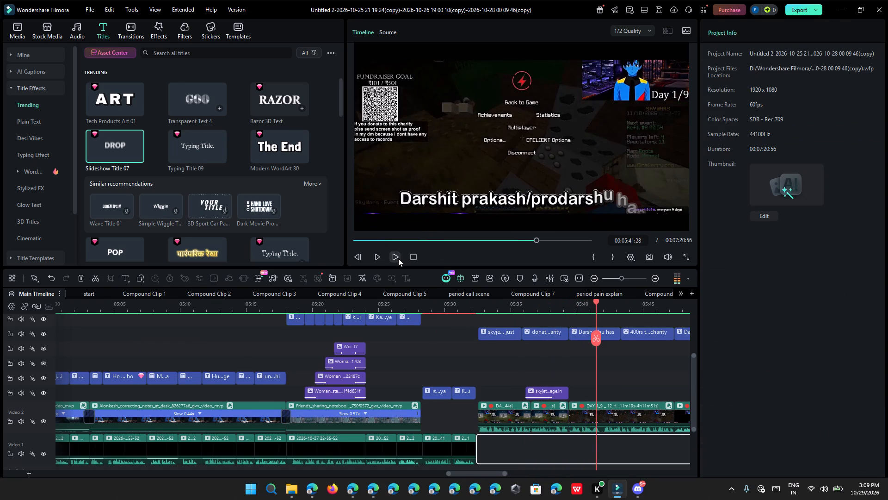
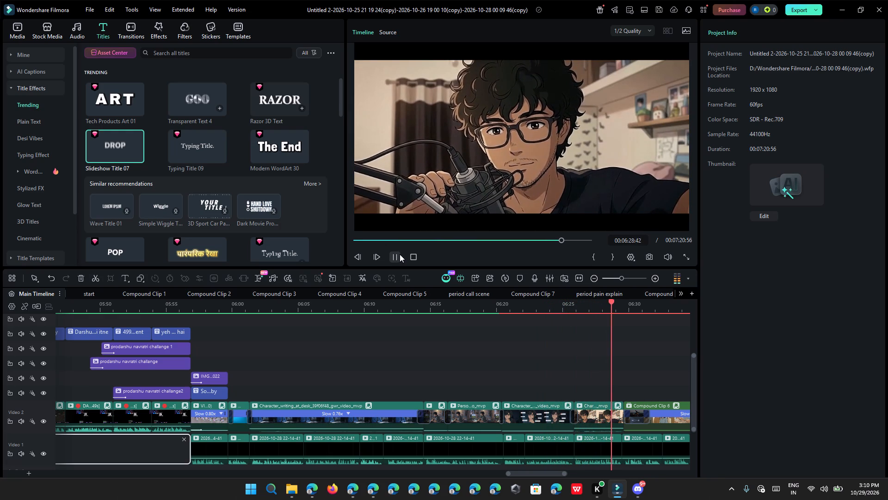
# Pause the timeline playback at about 06:29, near the start of the compound clip.
pyautogui.click(400, 254)
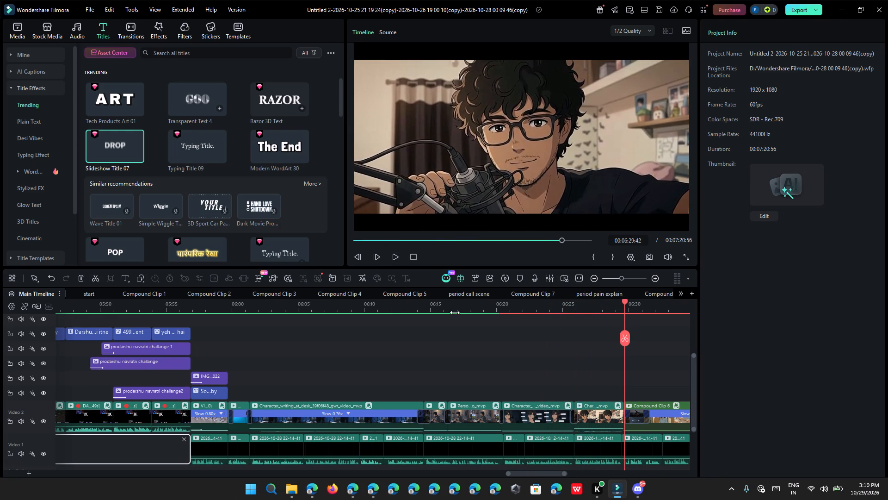
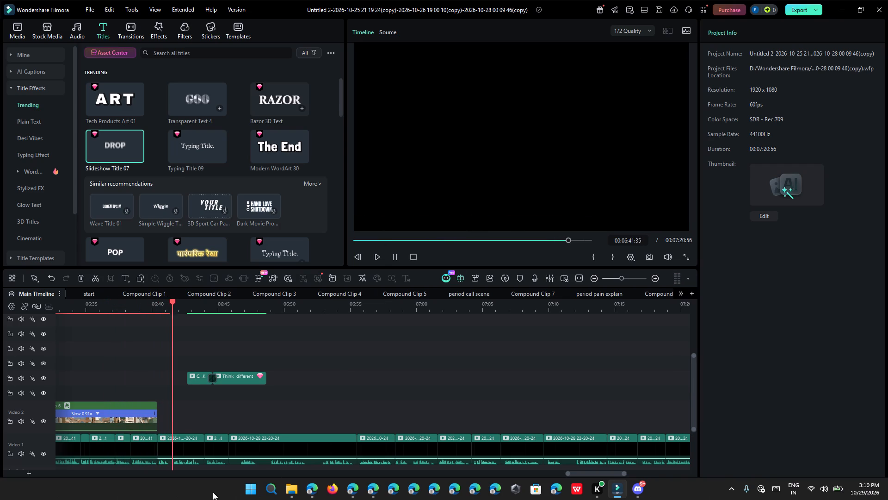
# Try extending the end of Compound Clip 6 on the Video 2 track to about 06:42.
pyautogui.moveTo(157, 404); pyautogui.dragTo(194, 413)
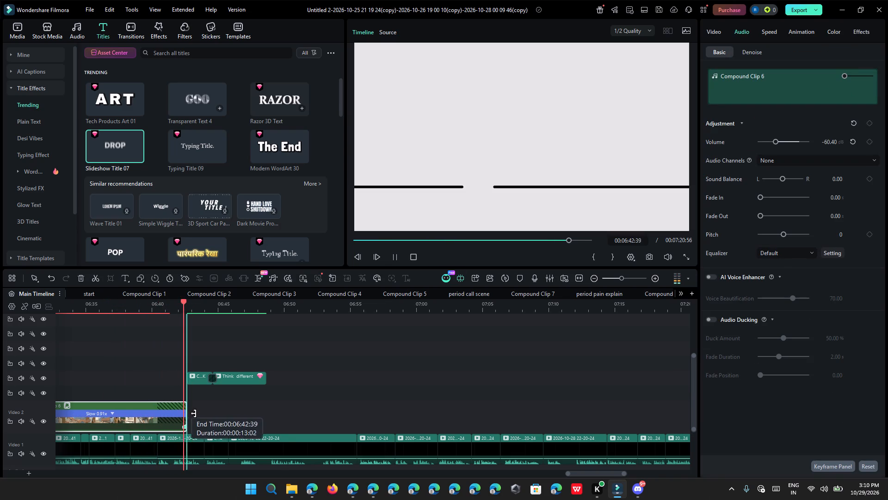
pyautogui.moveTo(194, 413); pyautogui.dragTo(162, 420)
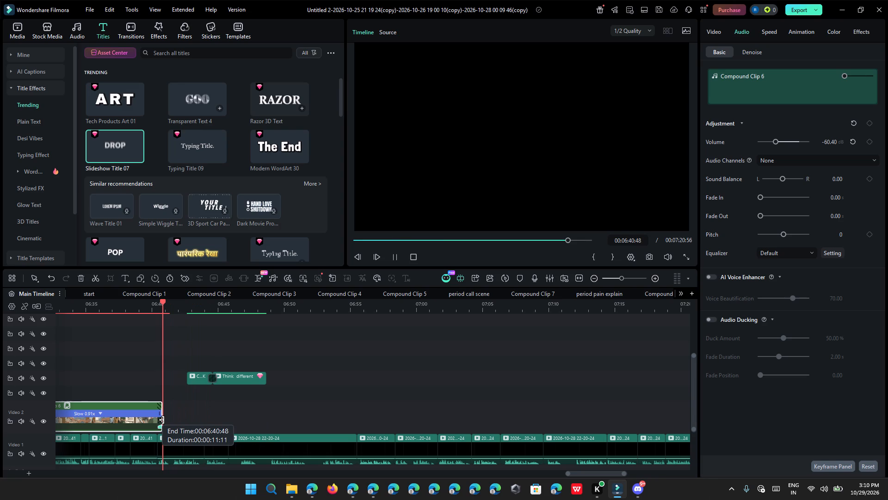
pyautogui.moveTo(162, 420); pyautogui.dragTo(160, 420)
# Play the timeline onward from the end of Compound Clip 6 and pause at about 06:59.
pyautogui.click(396, 256)
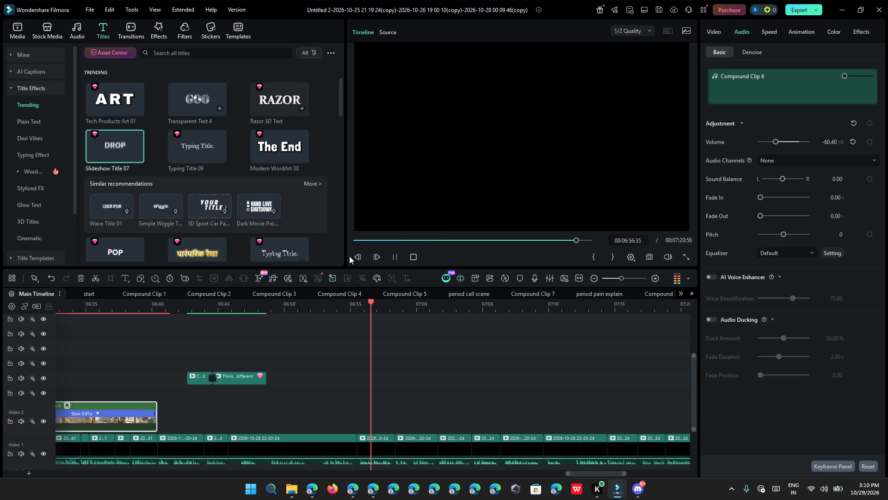
pyautogui.click(395, 259)
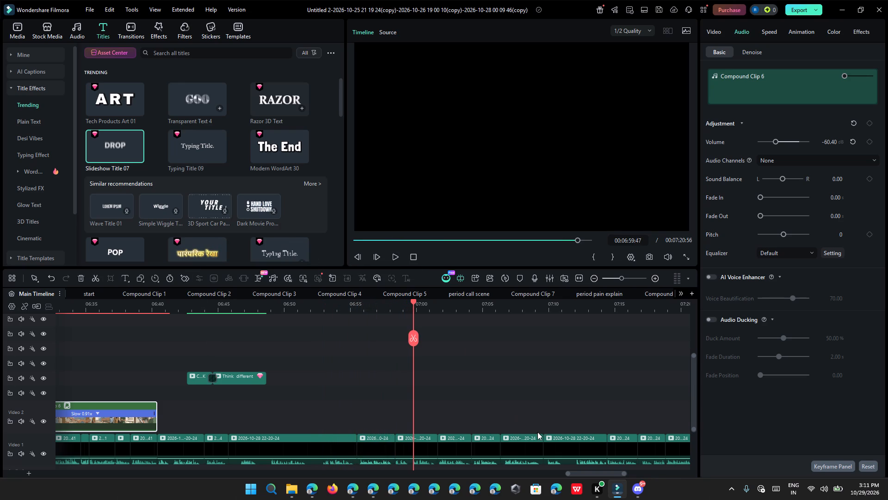
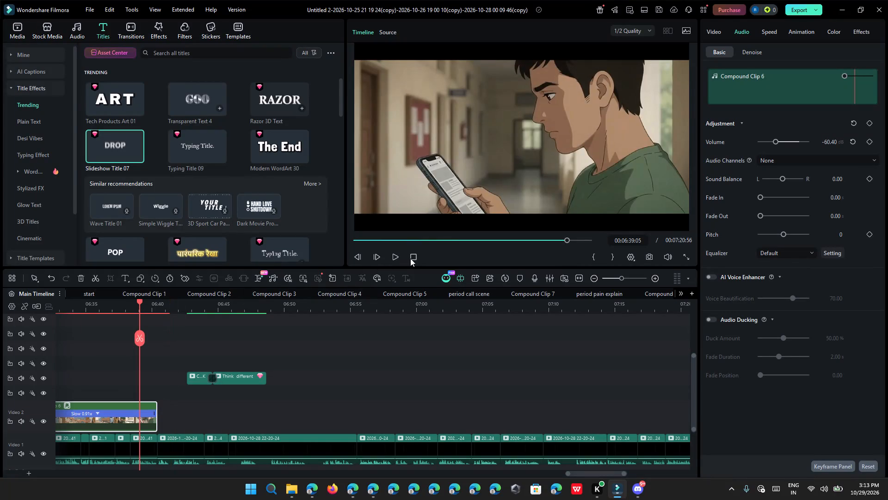
# Play the main timeline from about 06:39 past the end of Compound Clip 6.
pyautogui.click(396, 258)
pyautogui.scroll(-3, 336, 406)
pyautogui.keyDown('ctrl'); pyautogui.scroll(4, 336, 406); pyautogui.keyUp('ctrl')
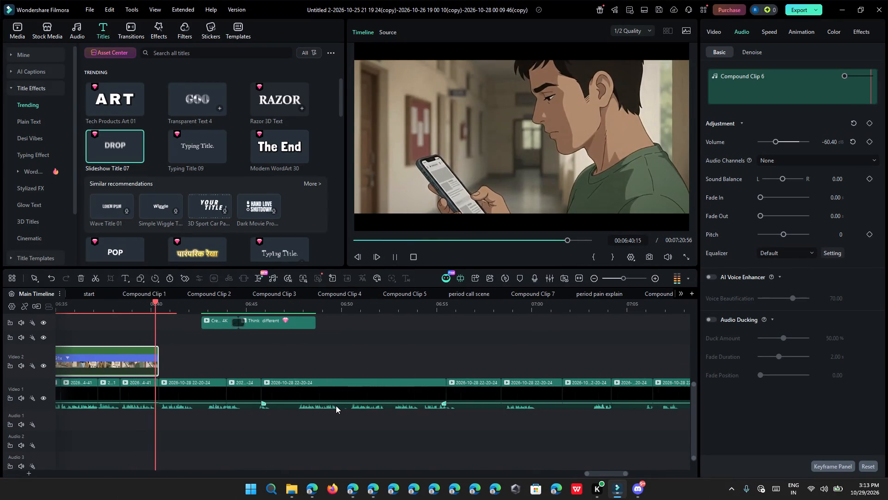
pyautogui.keyDown('ctrl'); pyautogui.scroll(-13, 336, 406); pyautogui.keyUp('ctrl')
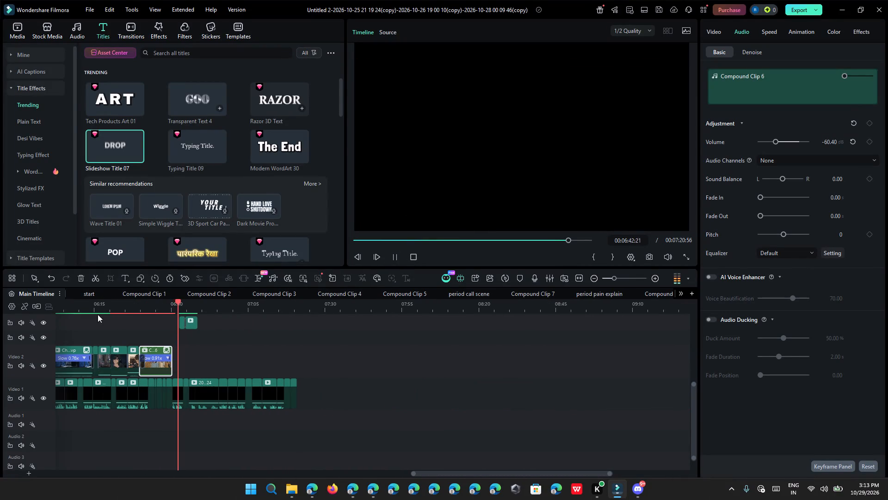
pyautogui.click(86, 312)
pyautogui.click(393, 255)
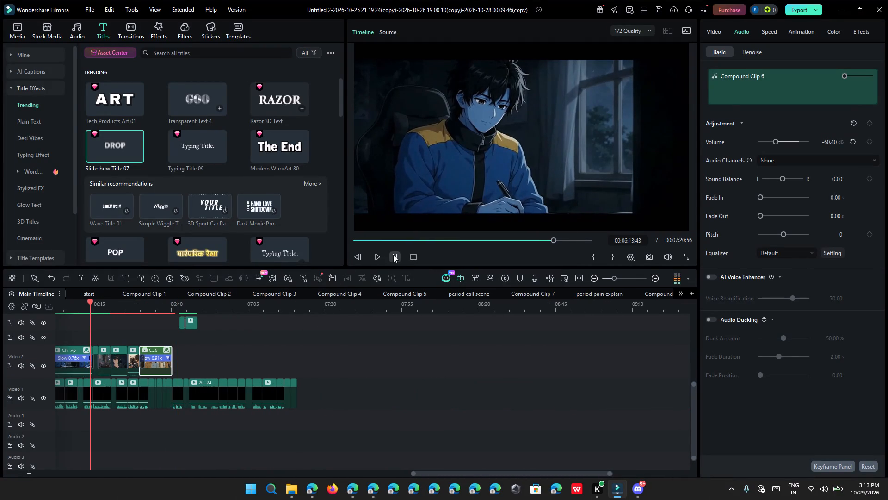
pyautogui.moveTo(92, 306); pyautogui.dragTo(73, 319)
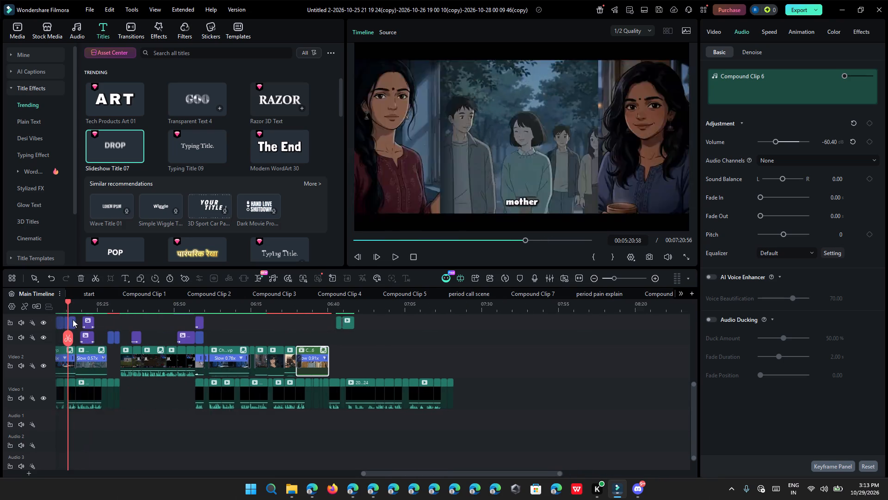
pyautogui.moveTo(73, 319); pyautogui.dragTo(225, 328)
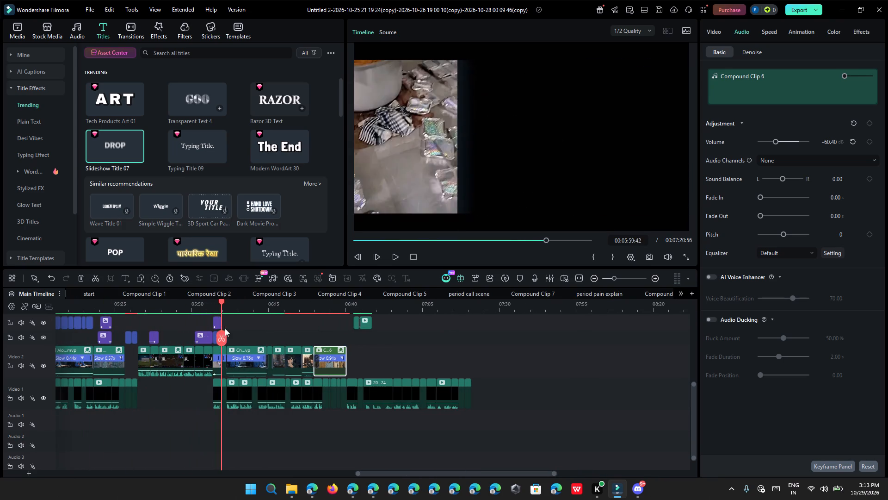
pyautogui.moveTo(225, 328); pyautogui.dragTo(234, 328)
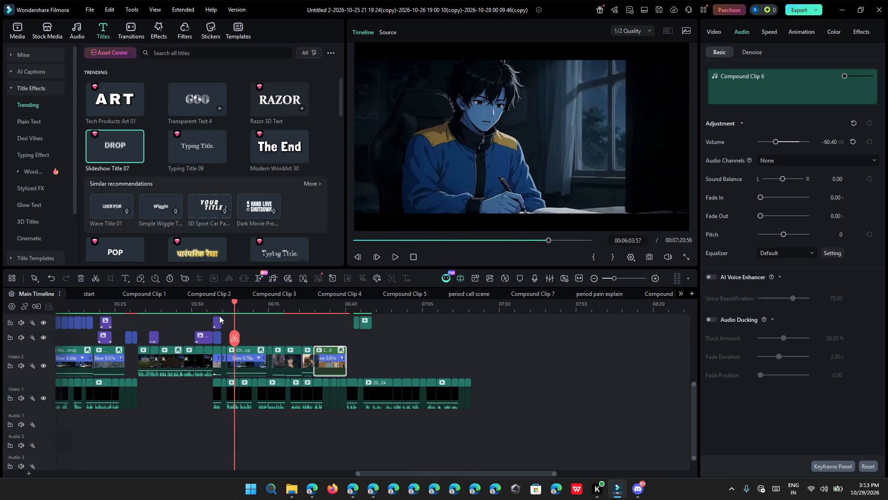
pyautogui.click(214, 311)
pyautogui.click(400, 260)
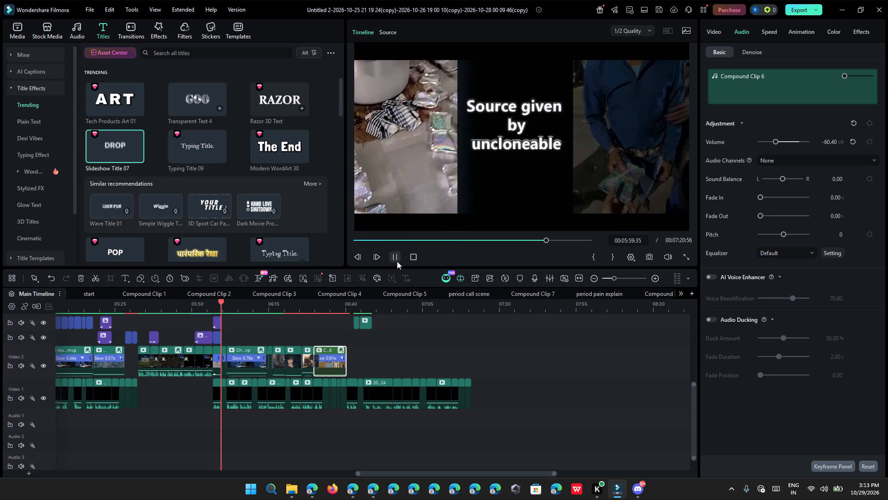
pyautogui.click(397, 261)
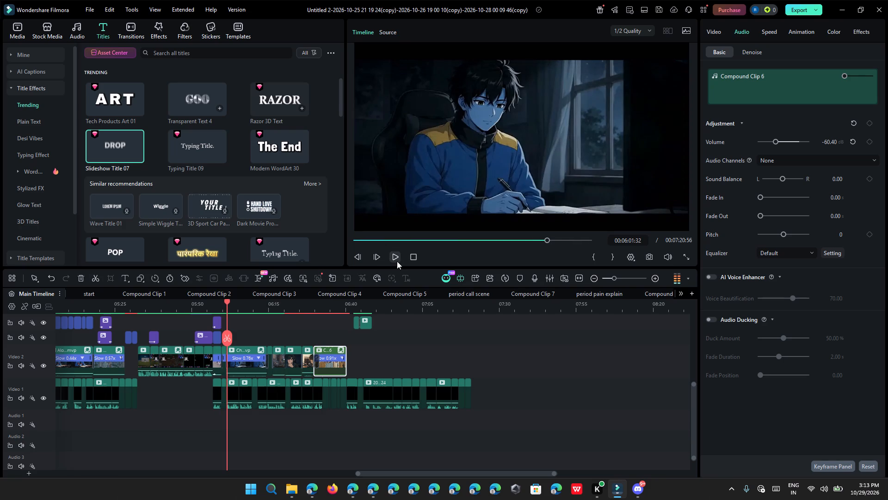
pyautogui.click(397, 261)
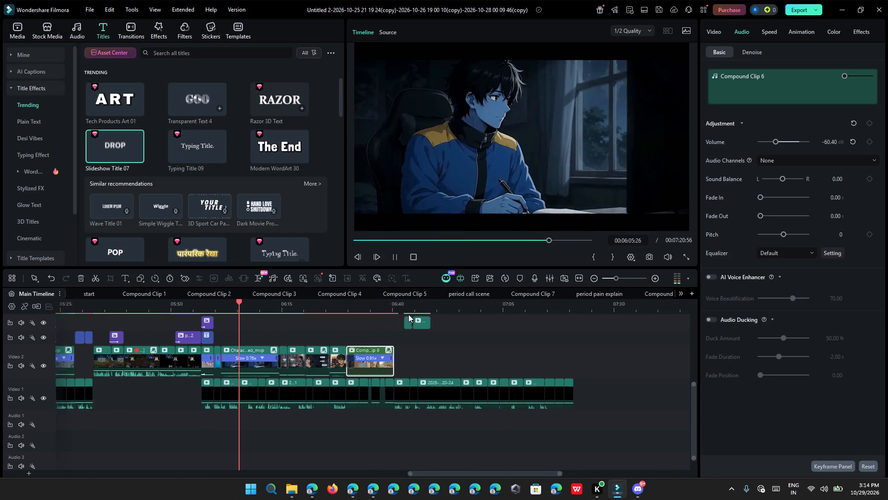
pyautogui.keyDown('ctrl'); pyautogui.scroll(6, 408, 314); pyautogui.keyUp('ctrl')
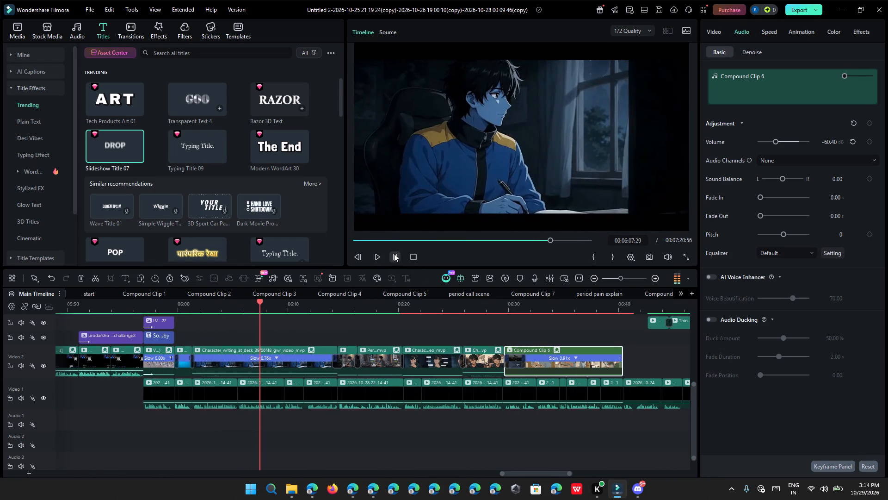
pyautogui.click(394, 254)
# Duplicate the "Ho sakta hai maine bhi kabhi bina samjhe kuch bol diya ho" title and place the copy above the writing-at-desk clip's start.
pyautogui.scroll(2, 259, 329)
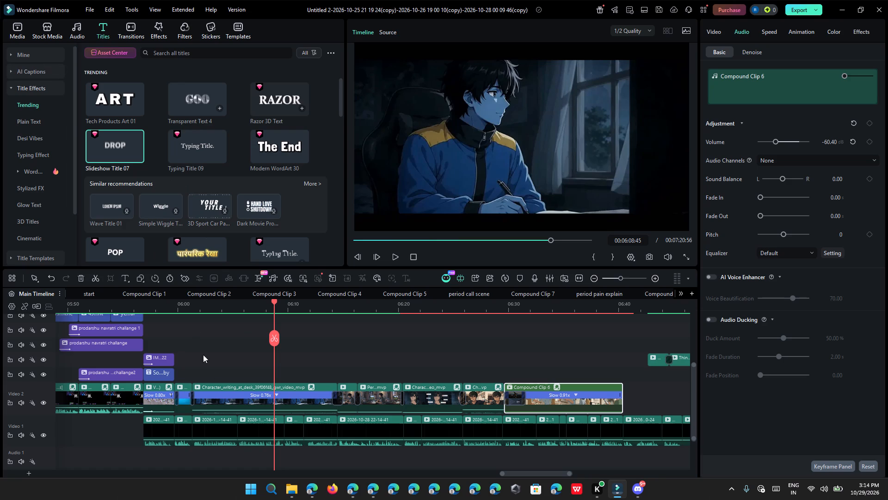
pyautogui.keyDown('ctrl'); pyautogui.scroll(-6, 235, 426); pyautogui.keyUp('ctrl')
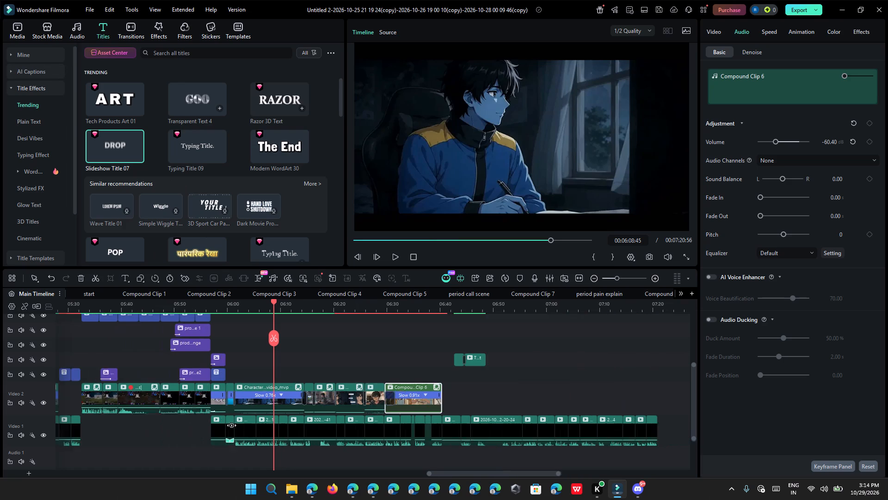
pyautogui.keyDown('ctrl'); pyautogui.scroll(-12, 232, 426); pyautogui.keyUp('ctrl')
pyautogui.keyDown('ctrl'); pyautogui.scroll(9, 187, 377); pyautogui.keyUp('ctrl')
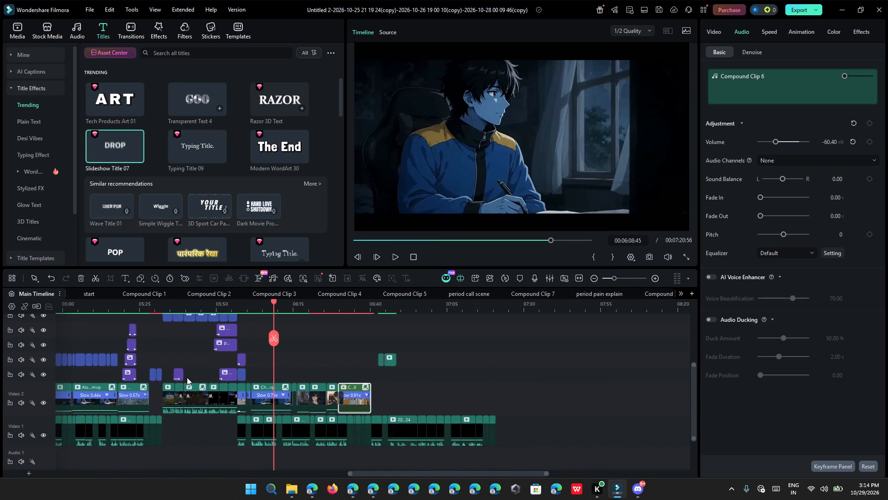
pyautogui.keyDown('ctrl'); pyautogui.scroll(-1, 173, 378); pyautogui.keyUp('ctrl')
pyautogui.click(112, 359)
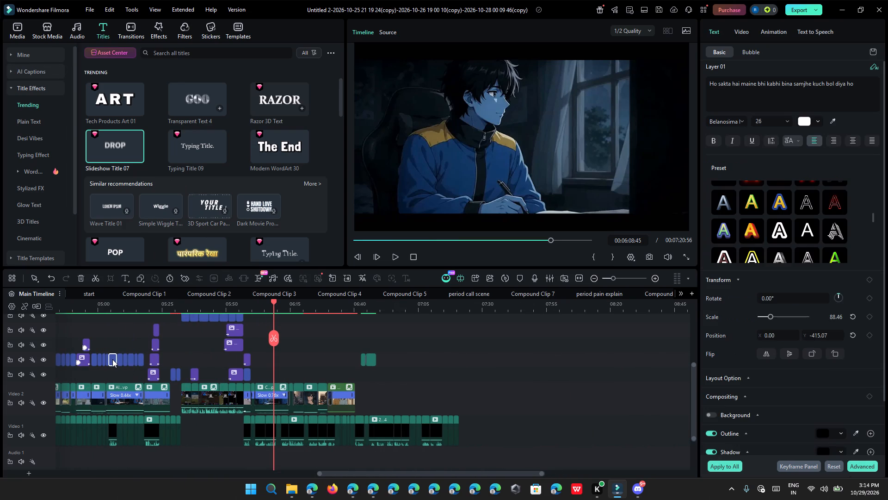
pyautogui.hotkey('ctrl', 'd')
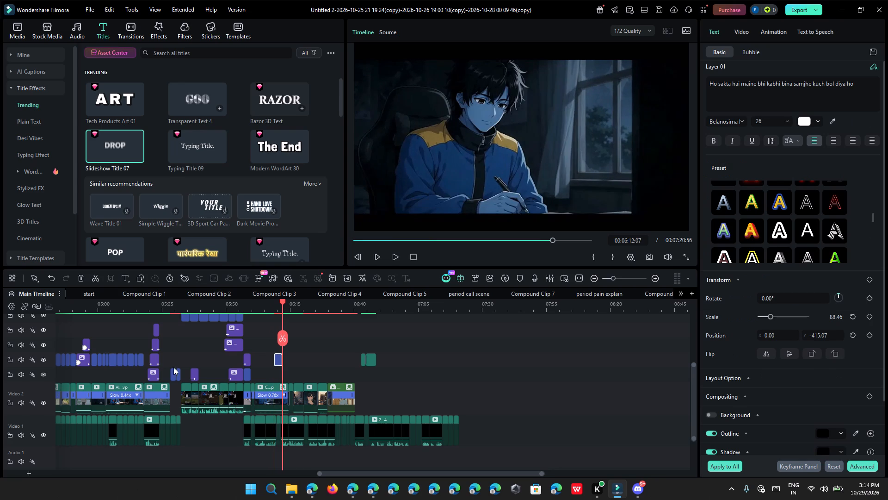
pyautogui.keyDown('ctrl'); pyautogui.scroll(11, 224, 374); pyautogui.keyUp('ctrl')
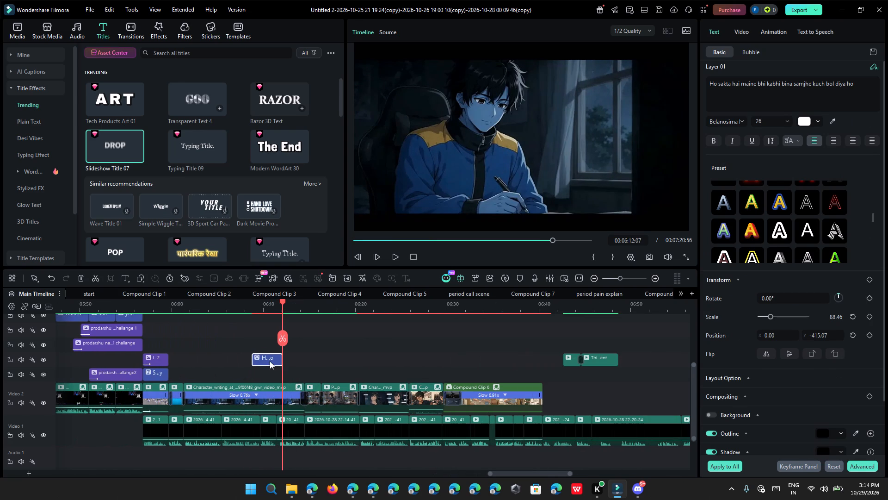
pyautogui.moveTo(270, 361); pyautogui.dragTo(202, 370)
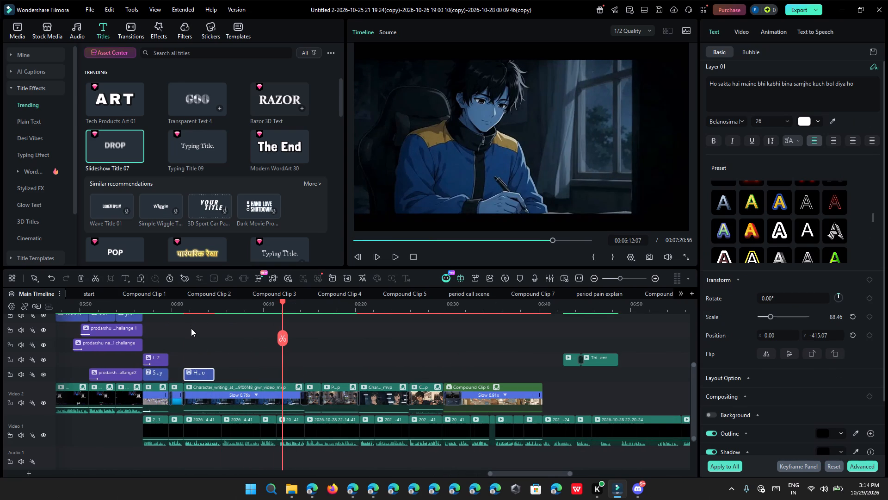
# Replace the copied title's text with "Mere liye ye sirf stream complete karne ya koi number achieve karne ki baat nahi thi.".
pyautogui.click(186, 311)
pyautogui.click(398, 256)
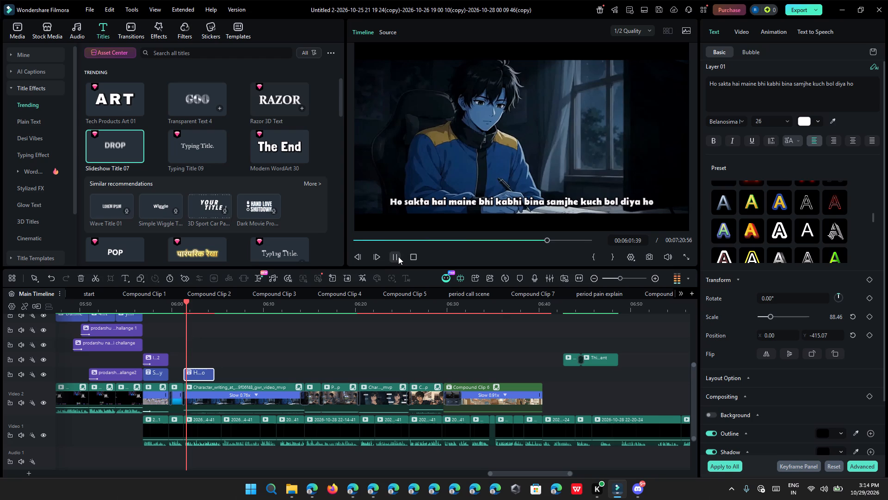
pyautogui.click(398, 256)
pyautogui.click(815, 105)
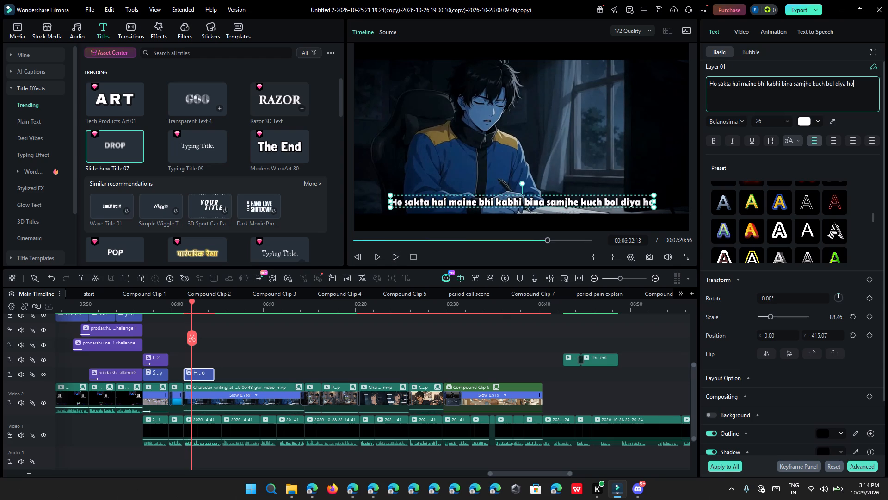
pyautogui.hotkey('ctrl', 'a')
pyautogui.hotkey('ctrl', 'v')
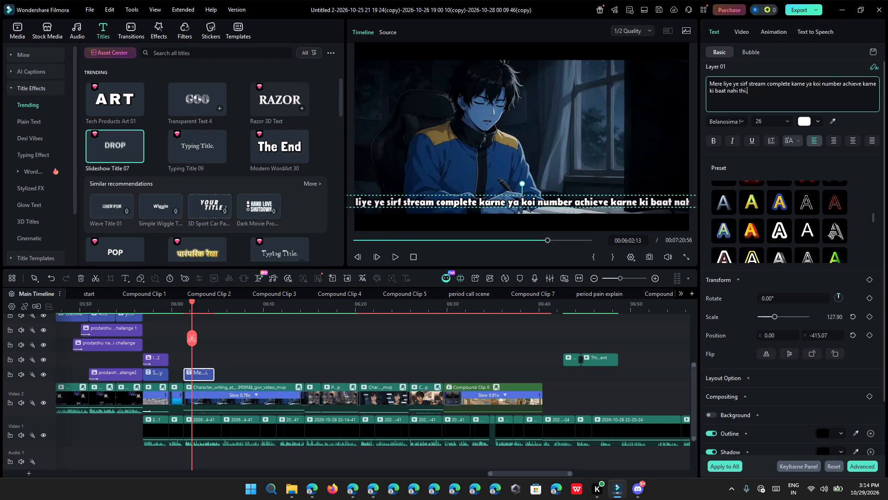
# Play the timeline from about 06:02 to about 06:05 to check the new caption against the narration.
pyautogui.click(397, 249)
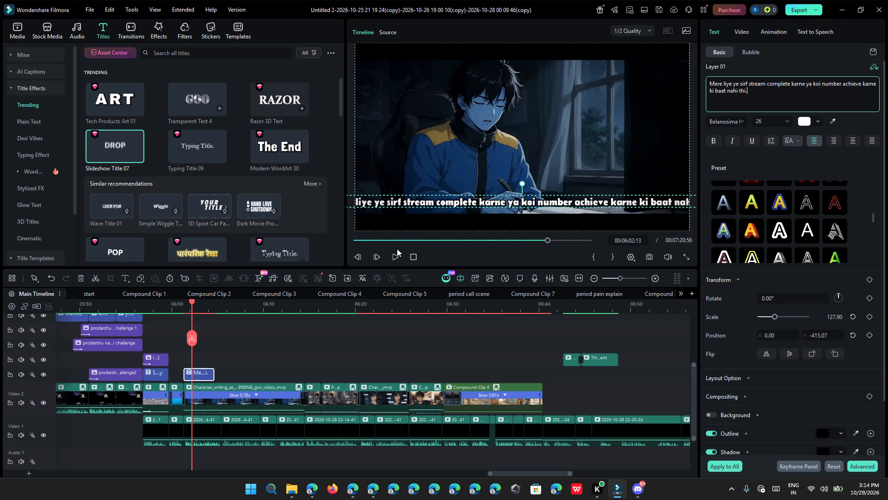
pyautogui.click(395, 256)
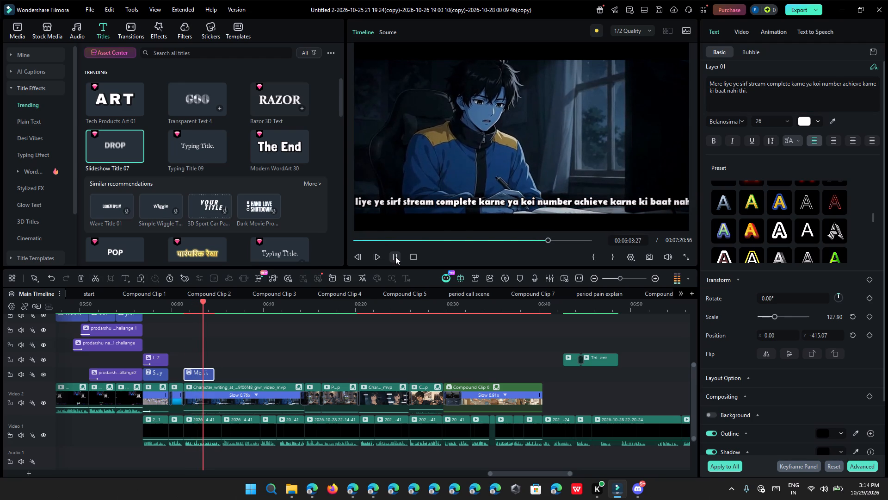
pyautogui.click(395, 256)
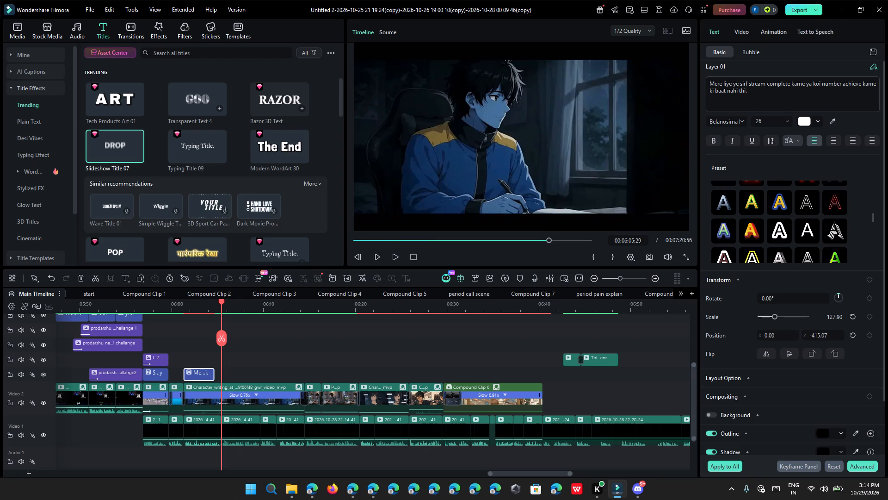
# Play the new caption from about 06:00, and cut "ya koi number achieve karne ki baat nahi thi." out of its text.
pyautogui.keyDown('ctrl'); pyautogui.scroll(3, 152, 377); pyautogui.keyUp('ctrl')
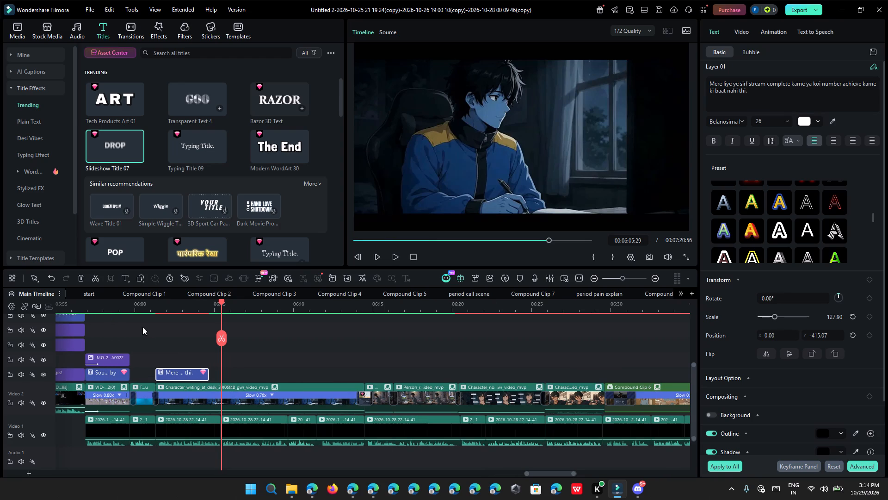
pyautogui.click(135, 306)
pyautogui.click(397, 256)
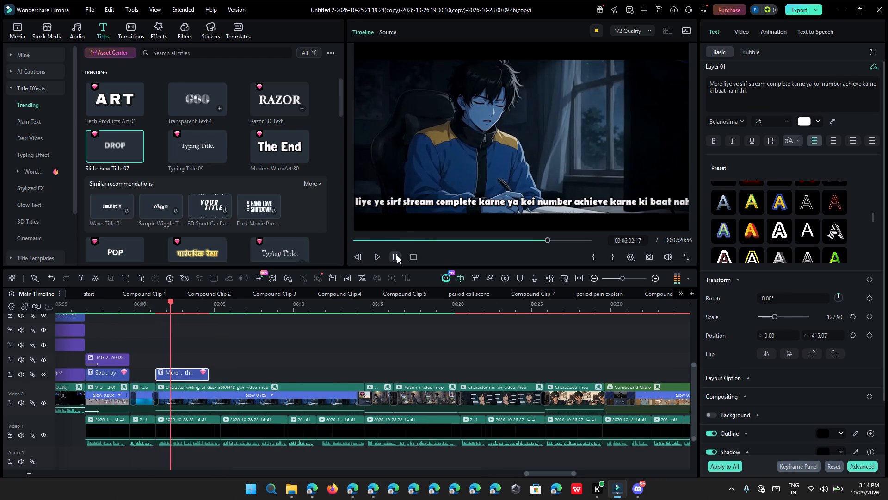
pyautogui.click(397, 256)
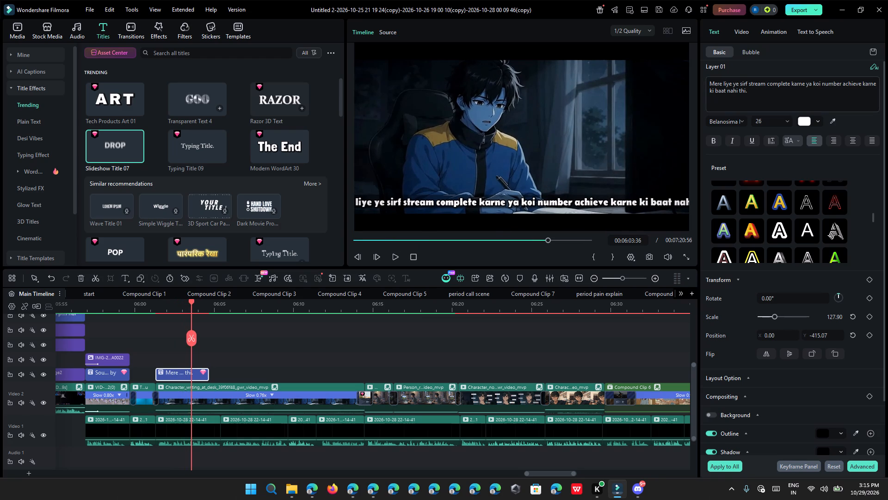
pyautogui.moveTo(804, 83); pyautogui.dragTo(818, 95)
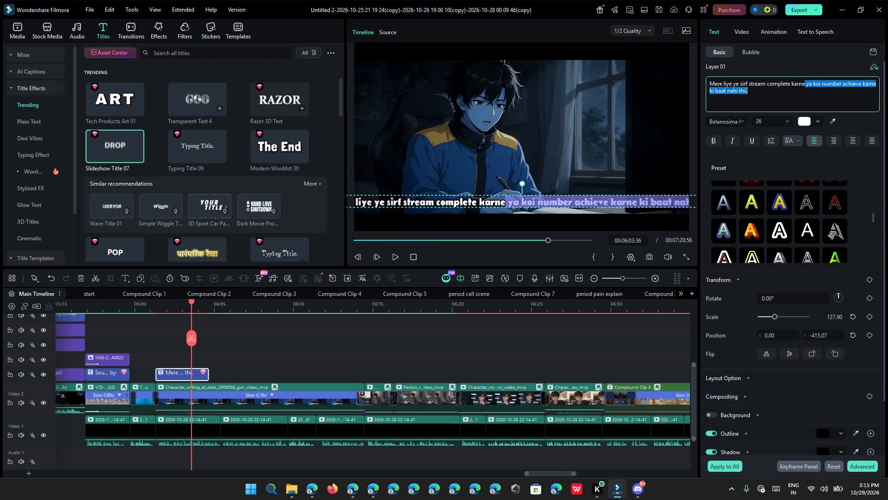
pyautogui.hotkey('ctrl', 'x')
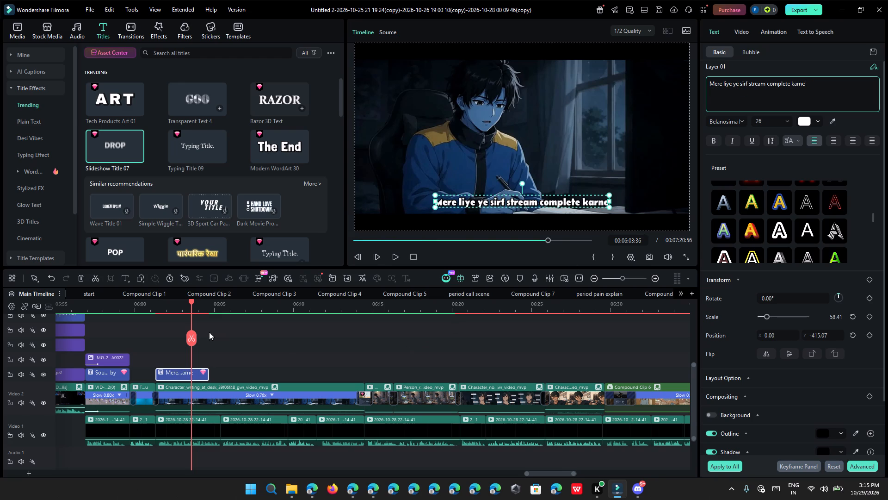
# Play the shortened caption against the narration, and trim its end to about 06:03:24.
pyautogui.click(155, 300)
pyautogui.click(396, 252)
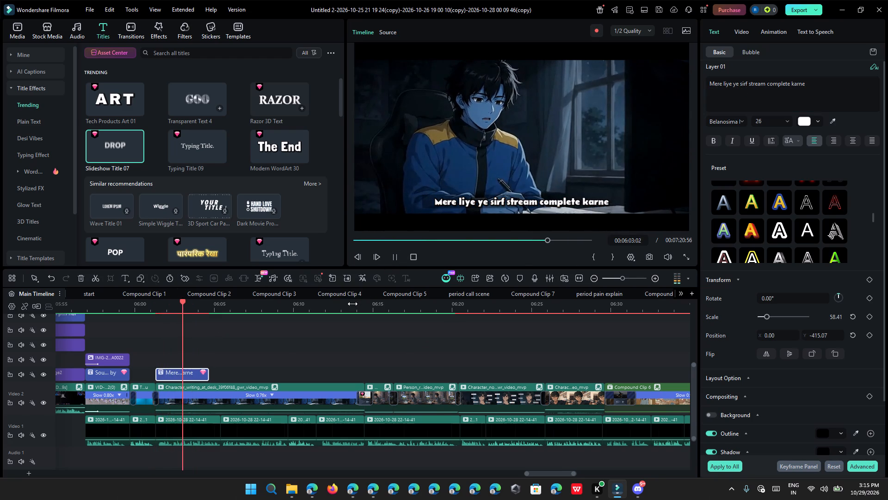
pyautogui.keyDown('ctrl'); pyautogui.scroll(9, 352, 304); pyautogui.keyUp('ctrl')
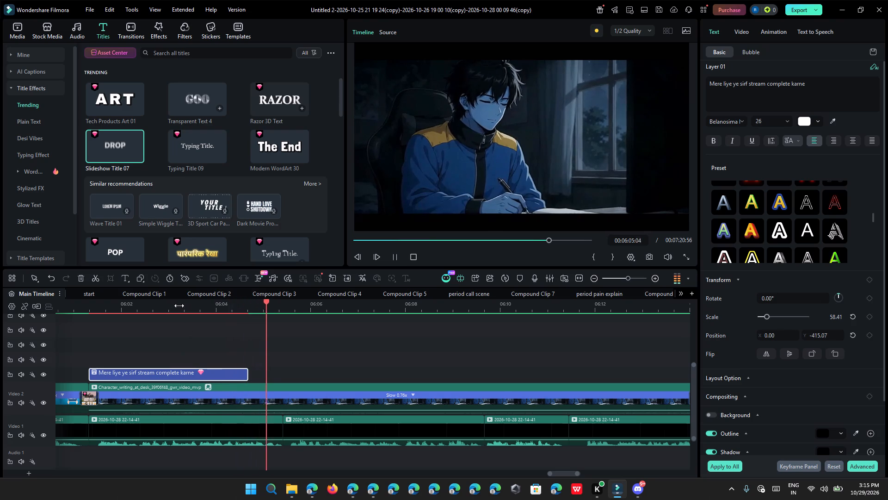
pyautogui.click(178, 310)
pyautogui.click(385, 258)
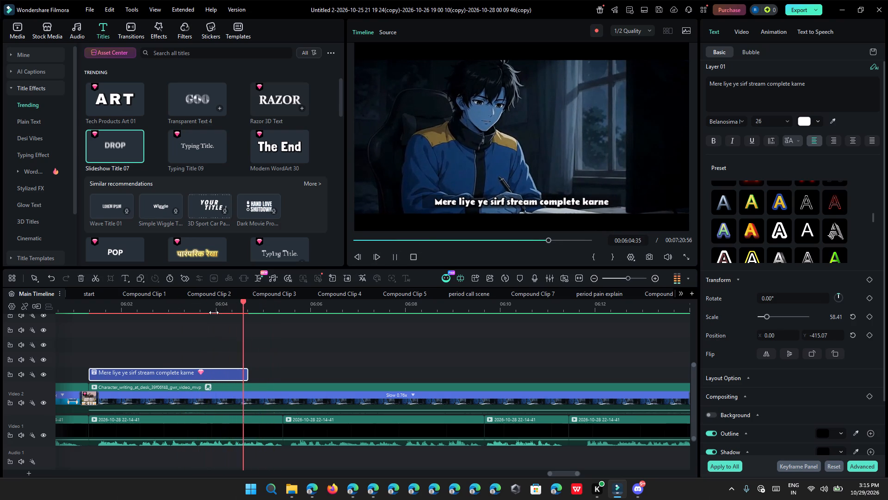
pyautogui.click(163, 312)
pyautogui.click(395, 257)
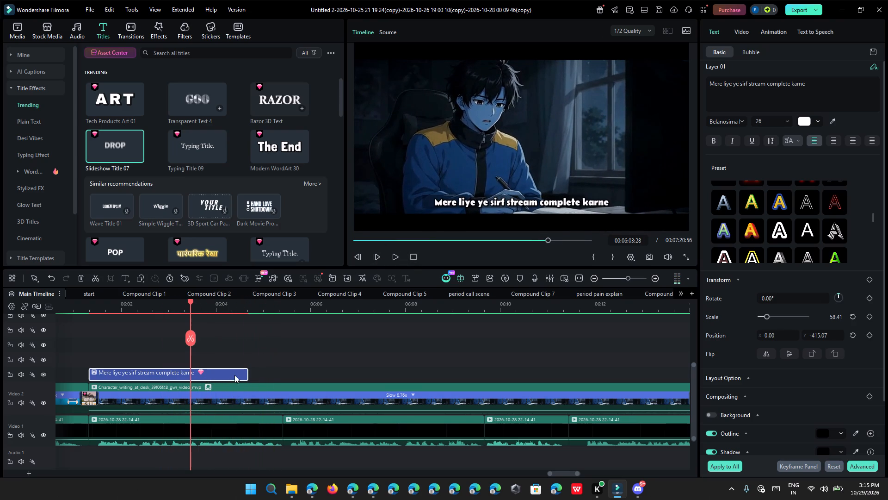
pyautogui.keyDown('ctrl'); pyautogui.scroll(5, 232, 377); pyautogui.keyUp('ctrl')
pyautogui.moveTo(287, 372); pyautogui.dragTo(238, 385)
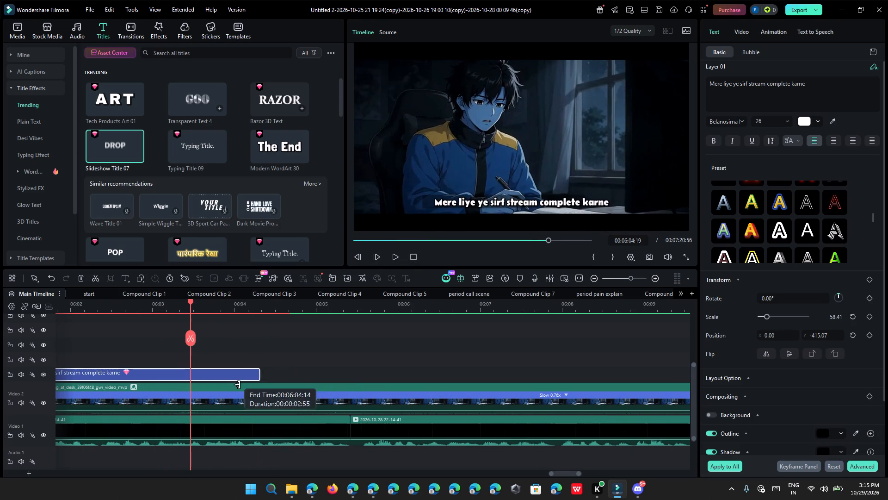
pyautogui.moveTo(238, 385); pyautogui.dragTo(182, 392)
# Duplicate the caption, replace the copy's text with "ya koi number achieve karne ki baat nahi thi.", and place it directly after the first.
pyautogui.rightClick(171, 375)
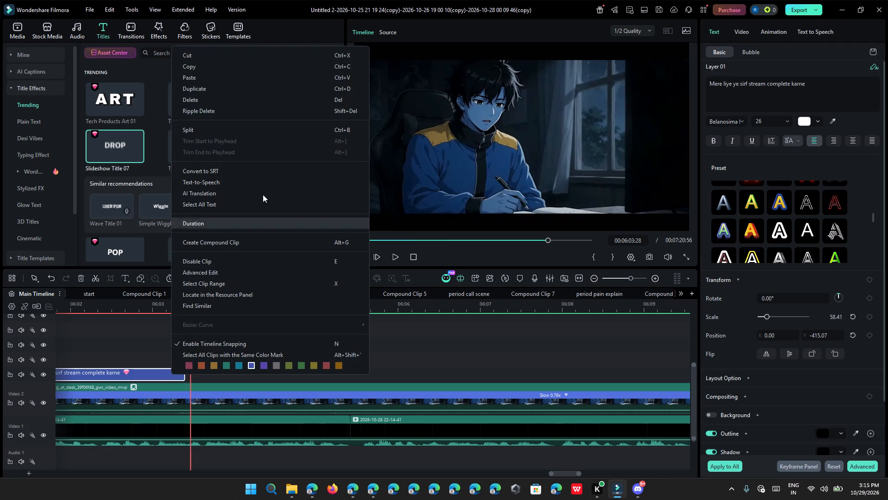
pyautogui.moveTo(309, 94); pyautogui.dragTo(312, 89)
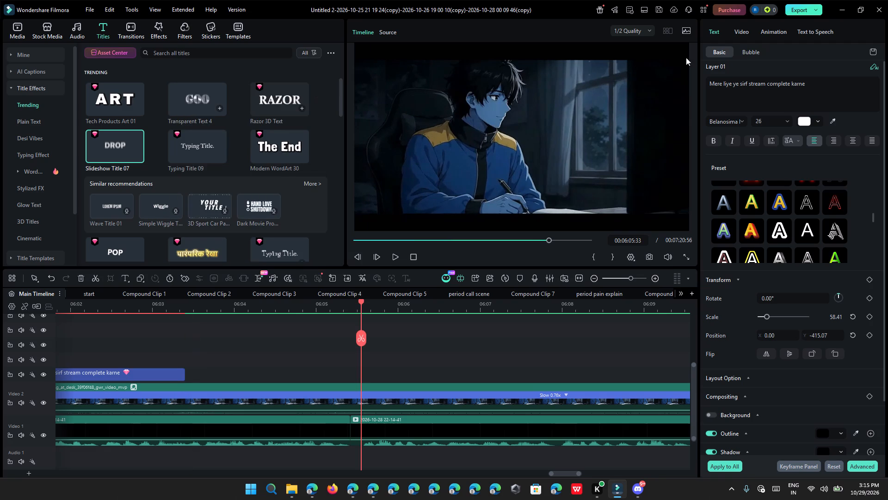
pyautogui.keyDown('ctrl'); pyautogui.click(757, 93); pyautogui.keyUp('ctrl')
pyautogui.hotkey('ctrl', 'a')
pyautogui.hotkey('ctrl', 'v')
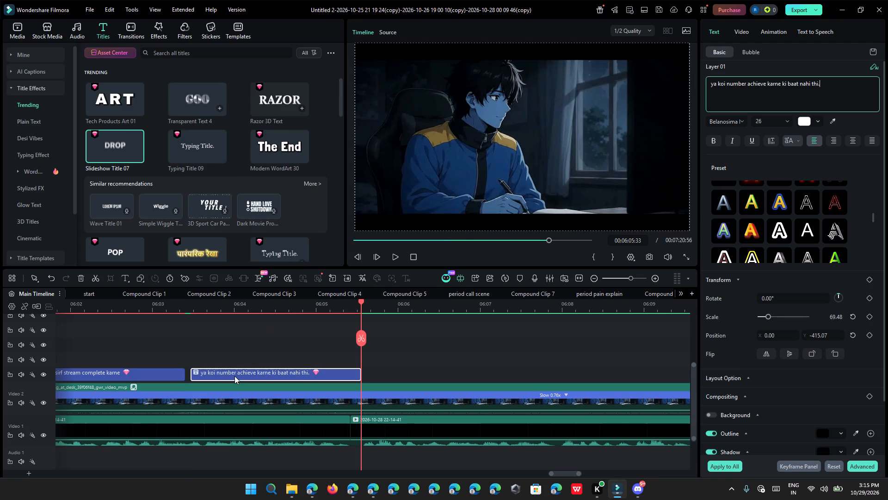
pyautogui.moveTo(234, 376); pyautogui.dragTo(229, 376)
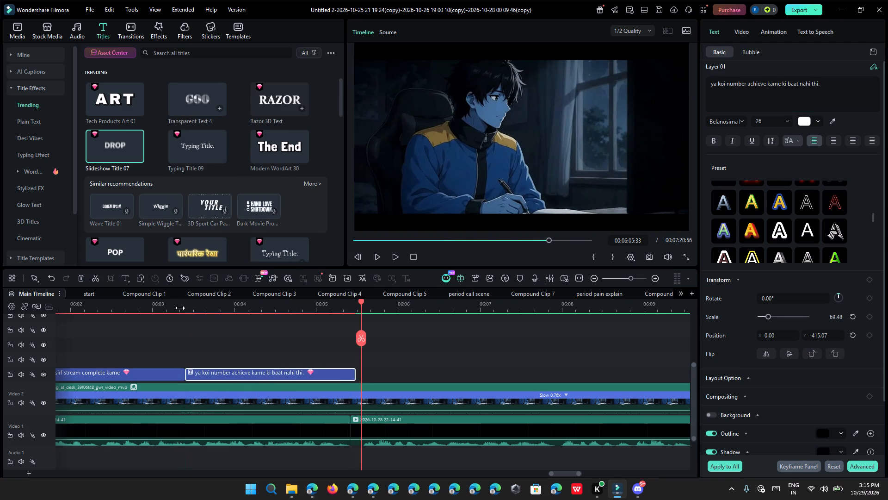
# Play the second caption from about 06:03, and trim its end to the narration cut at about 06:05:25.
pyautogui.click(179, 308)
pyautogui.click(395, 255)
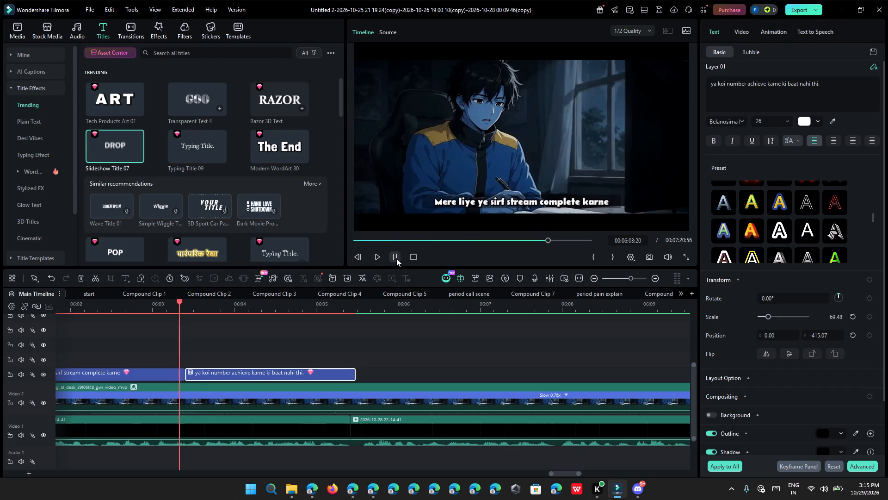
pyautogui.keyDown('ctrl'); pyautogui.scroll(-6, 410, 319); pyautogui.keyUp('ctrl')
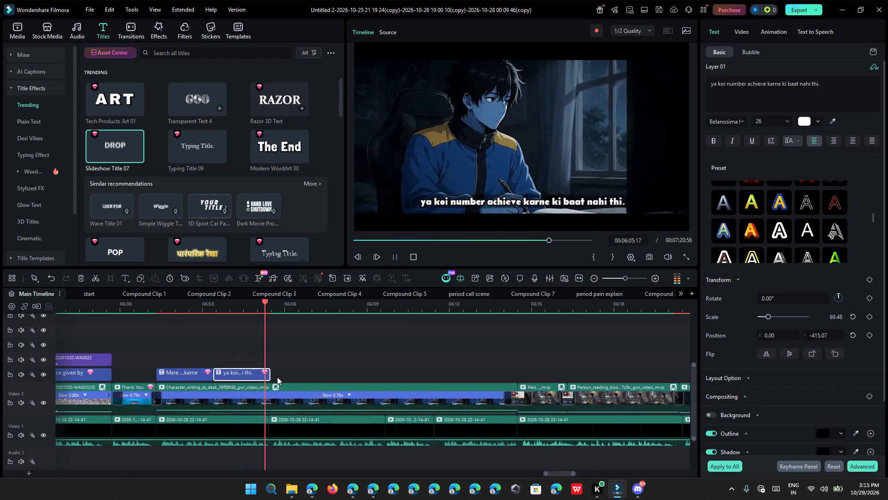
pyautogui.click(268, 374)
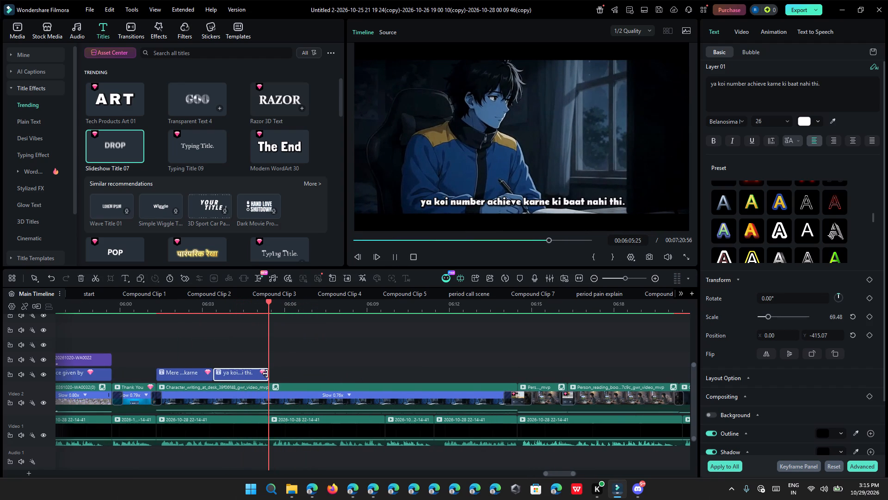
# Play the timeline from about 06:05 to about 06:09 to hear the narration after the second caption.
pyautogui.click(392, 258)
pyautogui.click(394, 339)
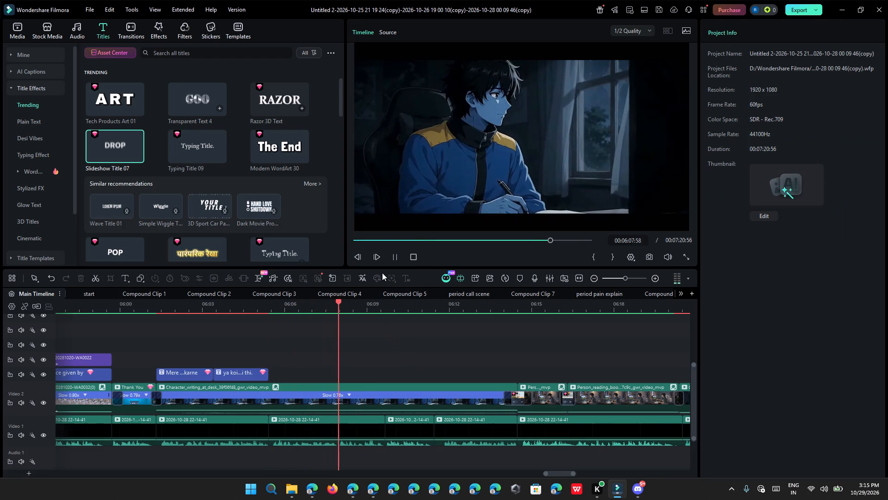
pyautogui.click(392, 261)
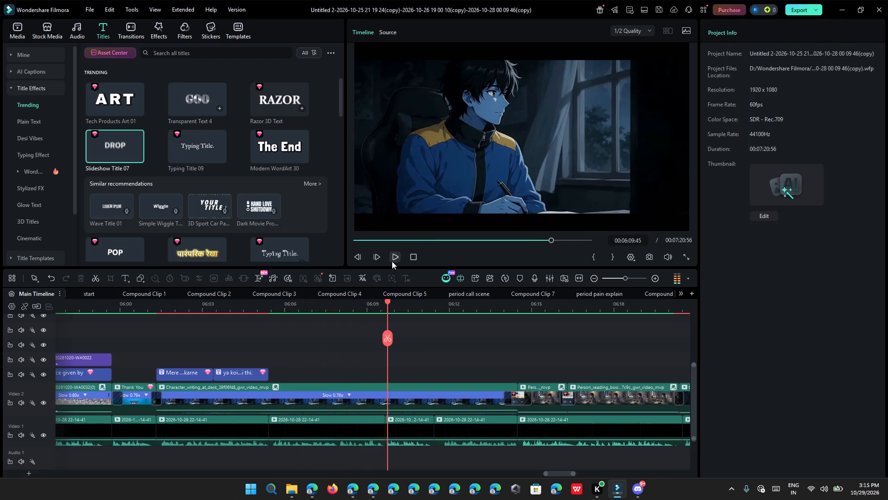
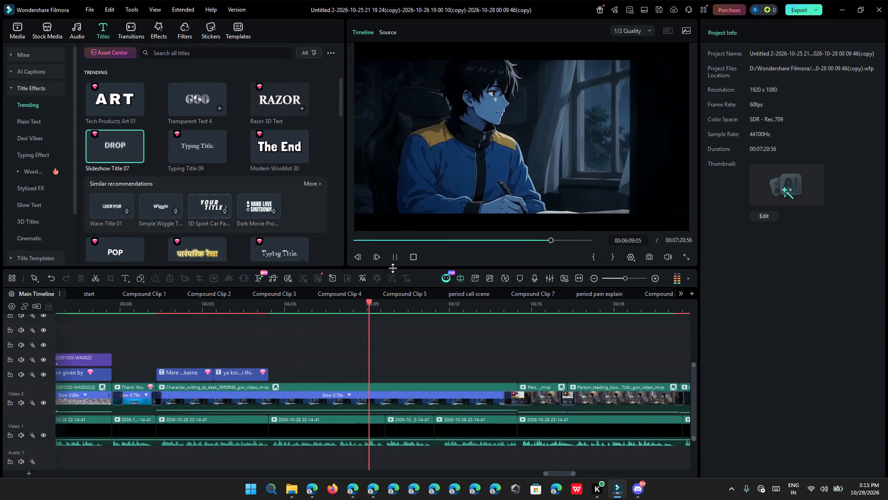
# Stop playback at about 06:10:31, and copy "Main chahta tha ki ek gaming stream ke through" from the script in the ChatGPT chat.
pyautogui.click(395, 264)
pyautogui.click(396, 258)
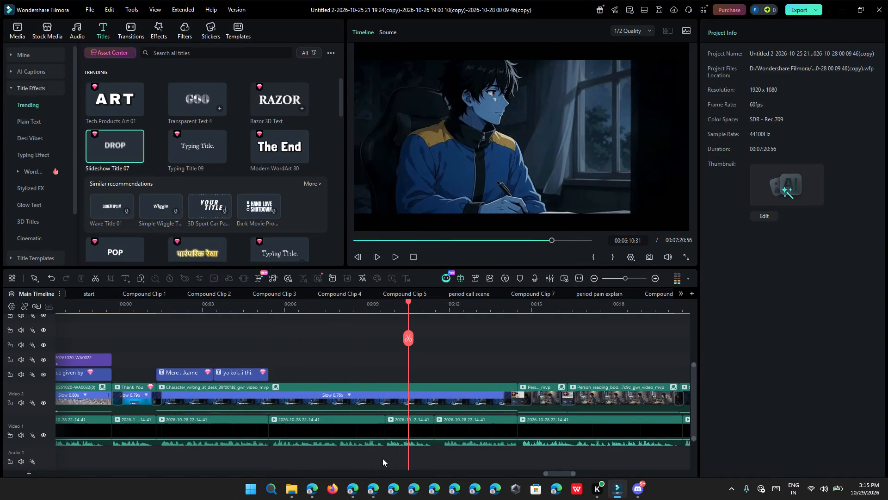
pyautogui.click(350, 485)
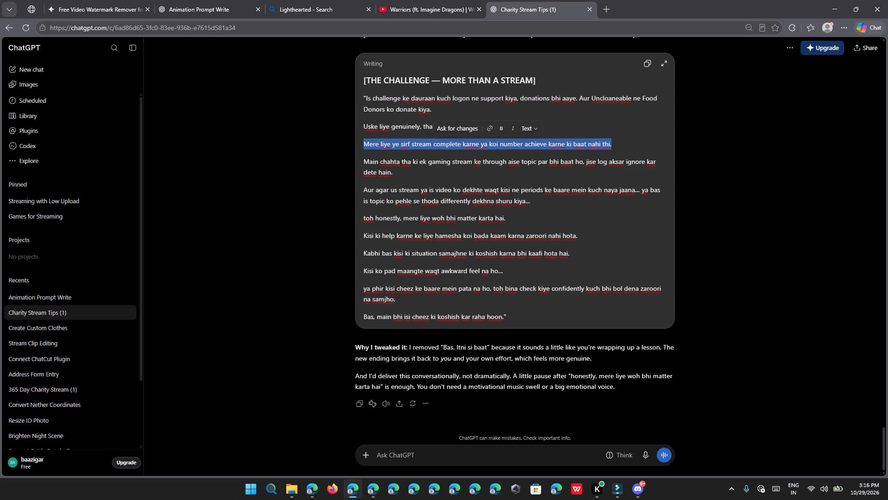
pyautogui.moveTo(364, 162); pyautogui.dragTo(506, 155)
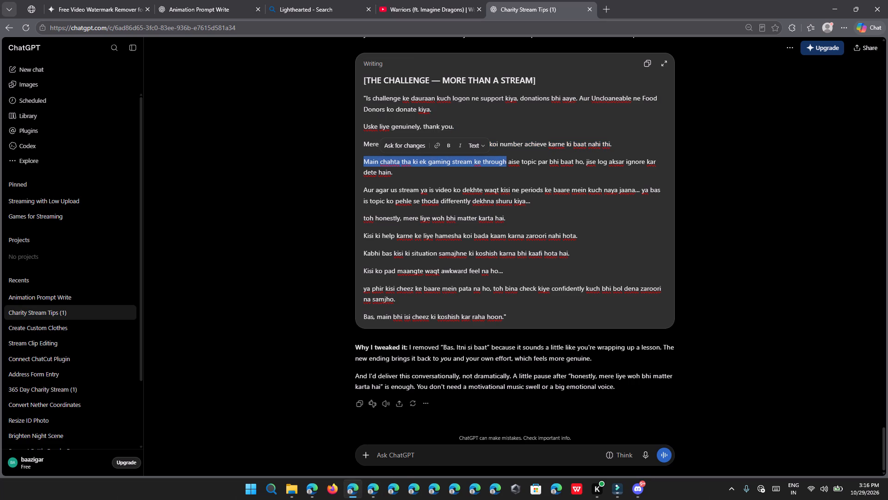
pyautogui.moveTo(506, 155); pyautogui.dragTo(506, 155)
pyautogui.hotkey('ctrl', 'c')
# In Filmora, duplicate the second caption directly after it, extend the copy to about 06:07:58, and replace its text with the copied phrase.
pyautogui.click(616, 488)
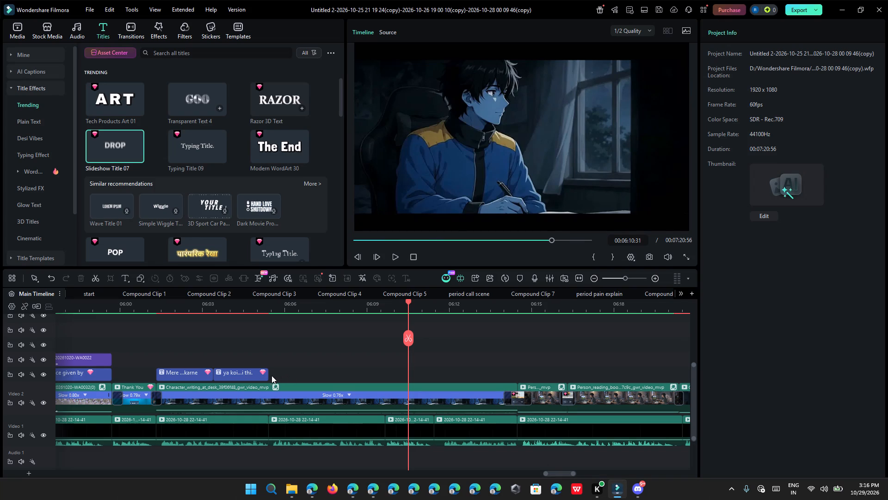
pyautogui.rightClick(264, 375)
pyautogui.click(321, 90)
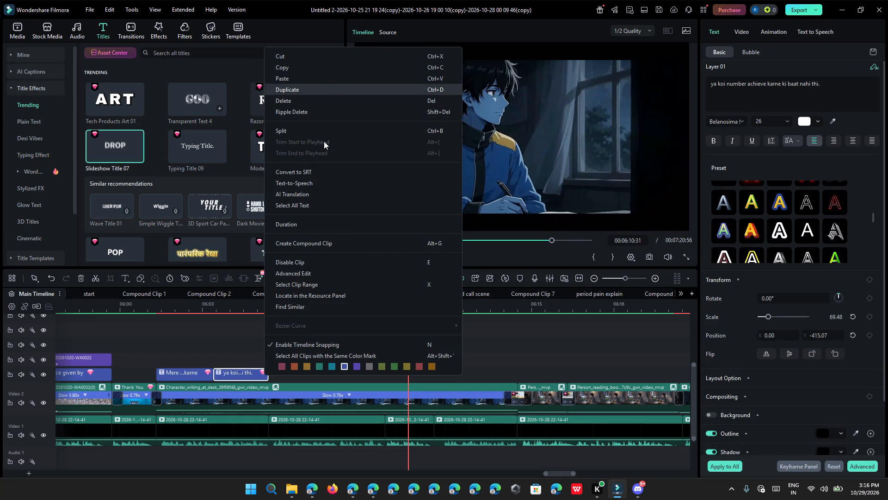
pyautogui.moveTo(436, 376); pyautogui.dragTo(312, 381)
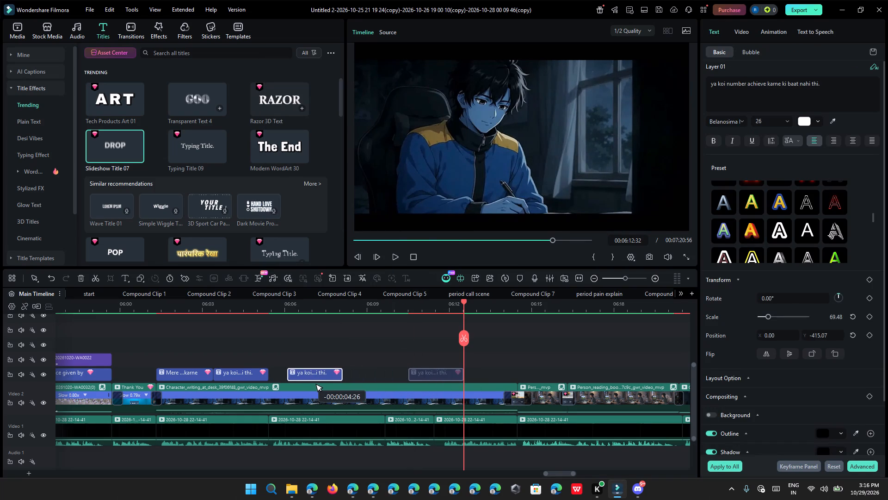
pyautogui.moveTo(312, 381); pyautogui.dragTo(298, 381)
pyautogui.moveTo(321, 369); pyautogui.dragTo(333, 378)
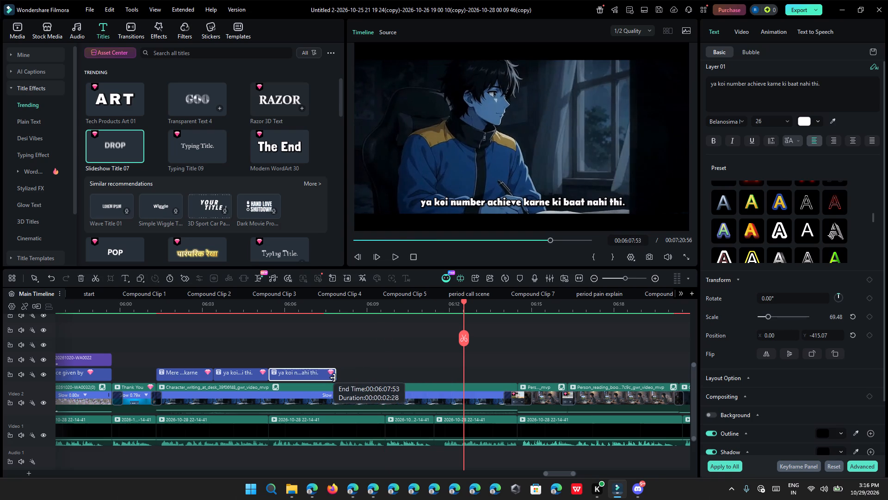
pyautogui.moveTo(333, 378); pyautogui.dragTo(335, 378)
pyautogui.keyDown('ctrl'); pyautogui.click(798, 98); pyautogui.keyUp('ctrl')
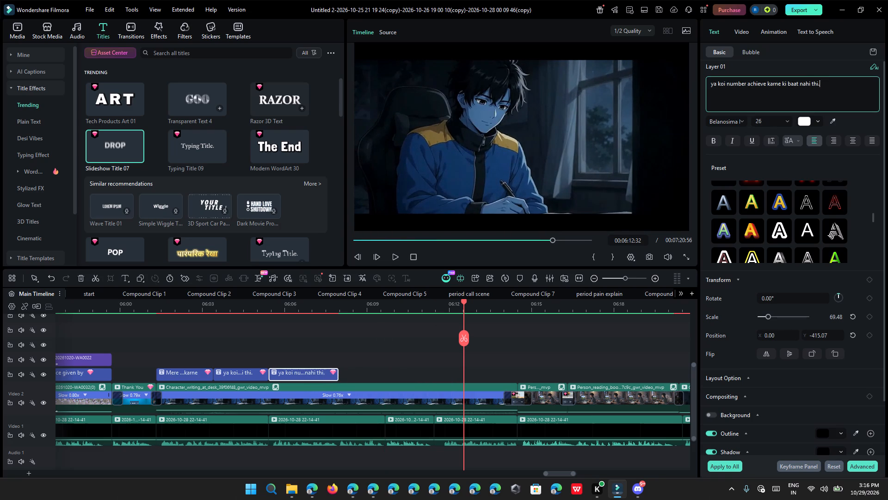
pyautogui.hotkey('ctrl', 'a')
pyautogui.hotkey('ctrl', 'v')
# Play the third caption against the narration from about 06:05:33, and trim its end to about 06:07:40.
pyautogui.click(272, 311)
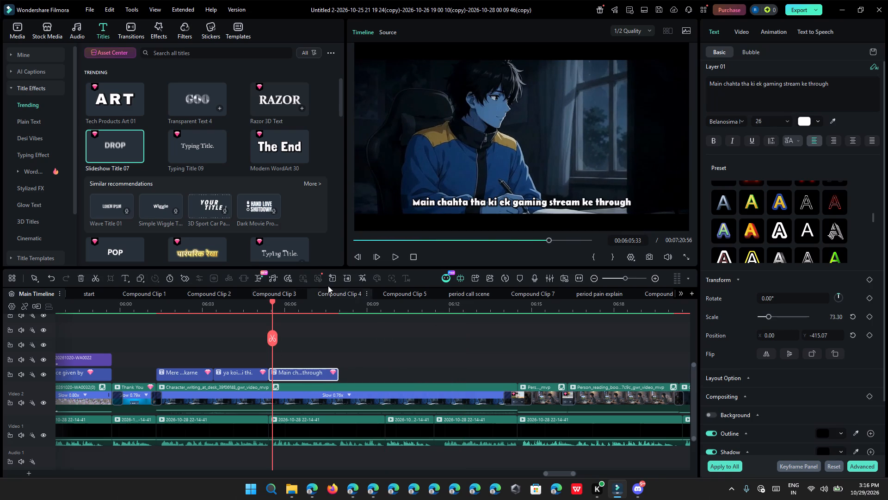
pyautogui.click(392, 260)
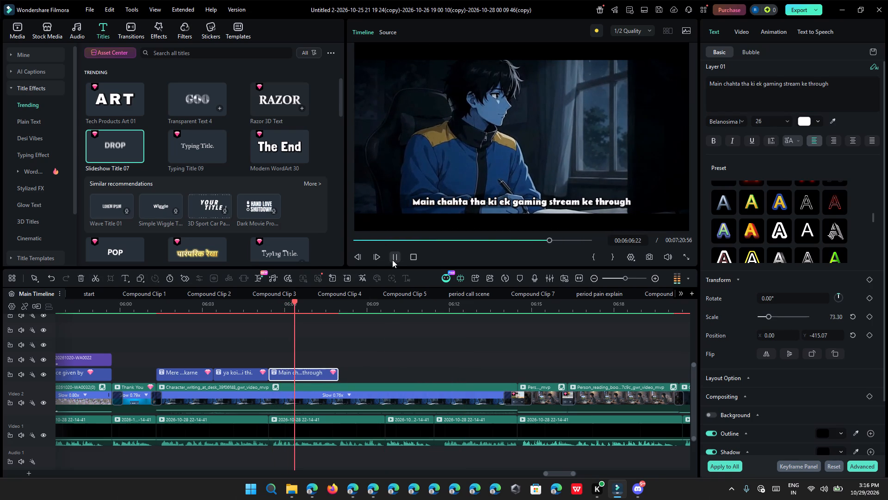
pyautogui.click(392, 260)
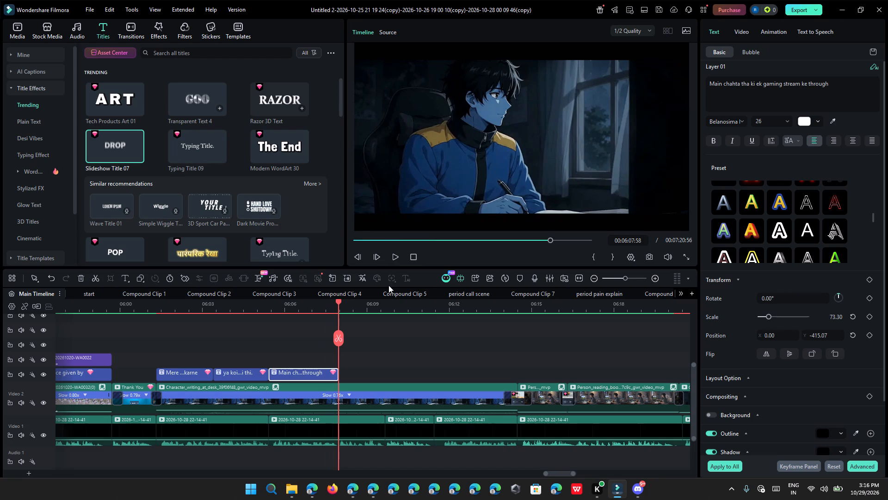
pyautogui.keyDown('ctrl'); pyautogui.scroll(4, 384, 324); pyautogui.keyUp('ctrl')
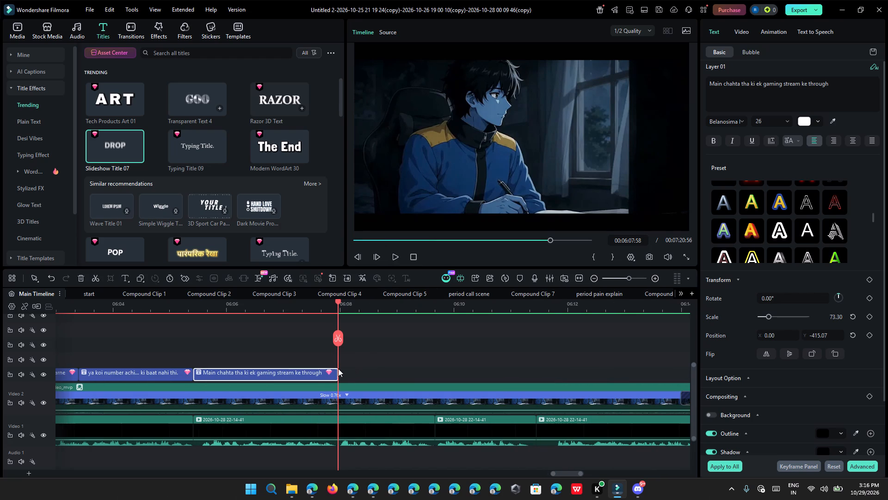
pyautogui.moveTo(337, 369); pyautogui.dragTo(321, 369)
# Duplicate the third caption, place the copy directly after it, and extend its end to the narration cut at about 06:11:27.
pyautogui.rightClick(312, 371)
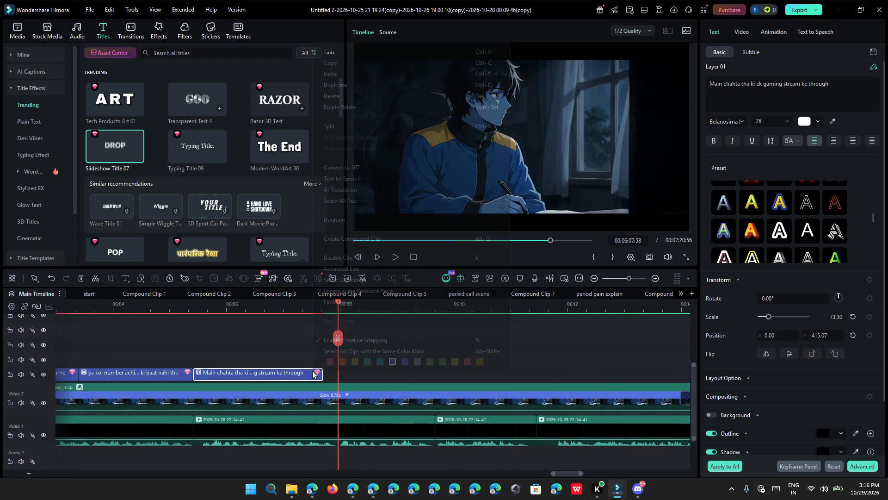
pyautogui.click(365, 82)
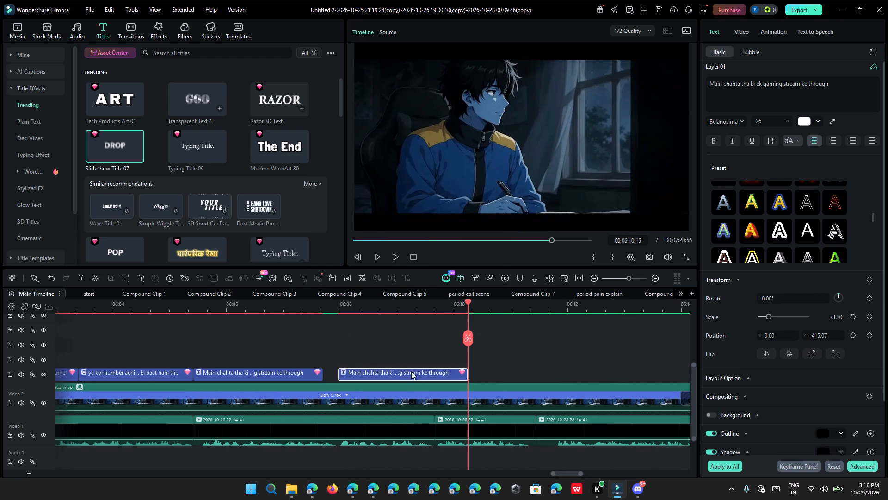
pyautogui.moveTo(411, 371); pyautogui.dragTo(397, 371)
pyautogui.moveTo(448, 369); pyautogui.dragTo(454, 369)
pyautogui.moveTo(457, 369); pyautogui.dragTo(545, 369)
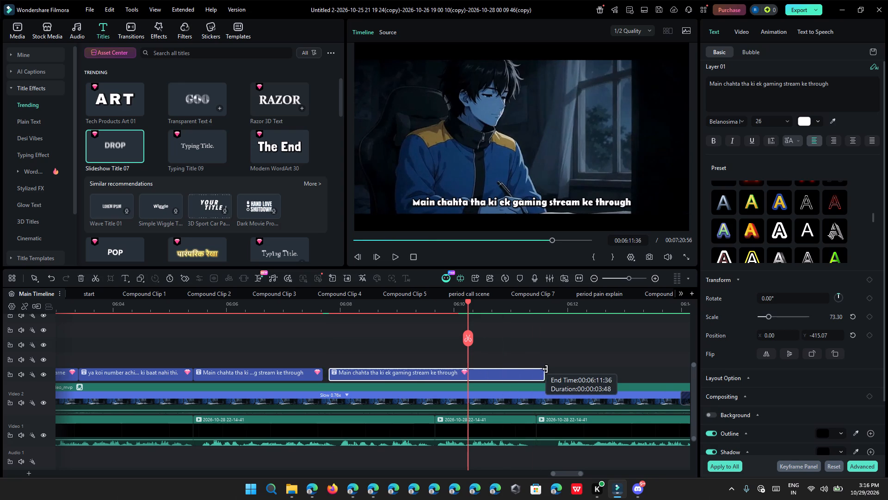
pyautogui.moveTo(545, 369); pyautogui.dragTo(535, 372)
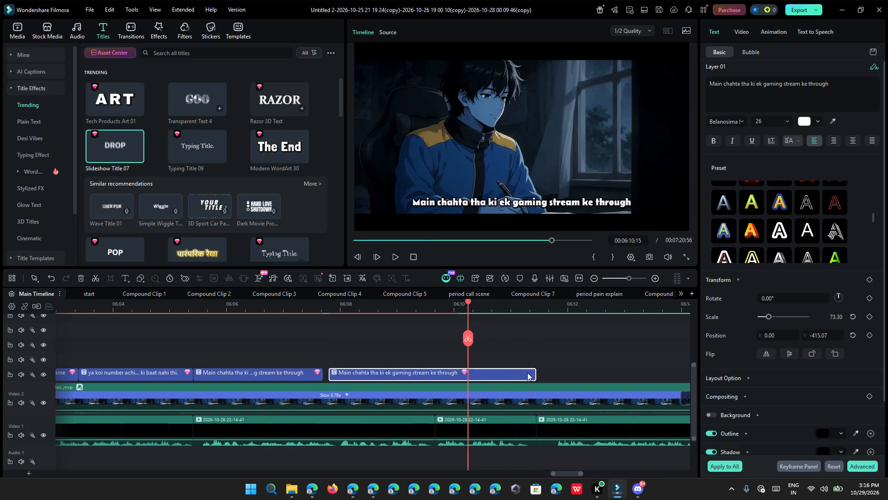
pyautogui.moveTo(515, 373); pyautogui.dragTo(508, 374)
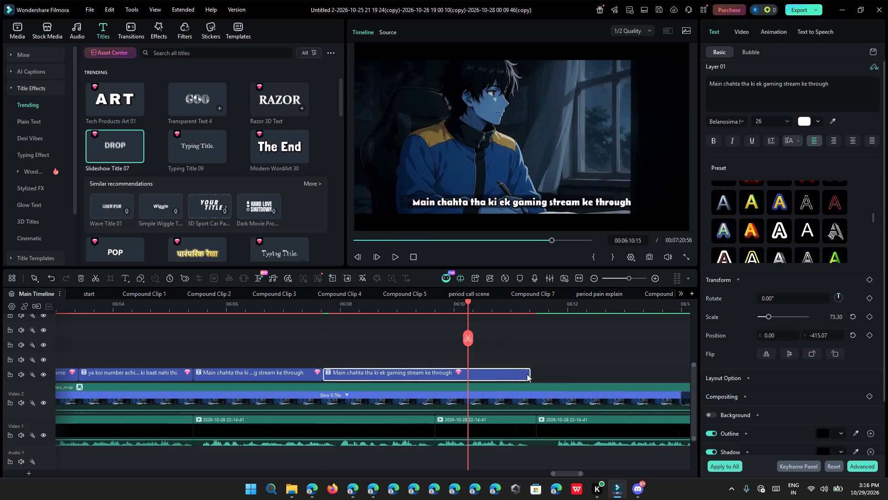
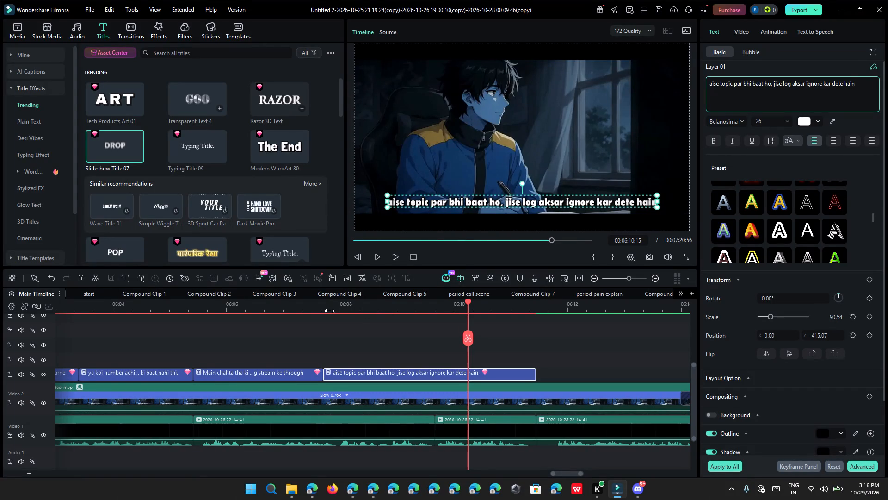
# Play the fourth caption against the narration from about 06:07:31, and trim its end to the narration cut at about 06:09:39.
pyautogui.click(313, 308)
pyautogui.click(403, 250)
pyautogui.moveTo(402, 253); pyautogui.dragTo(396, 256)
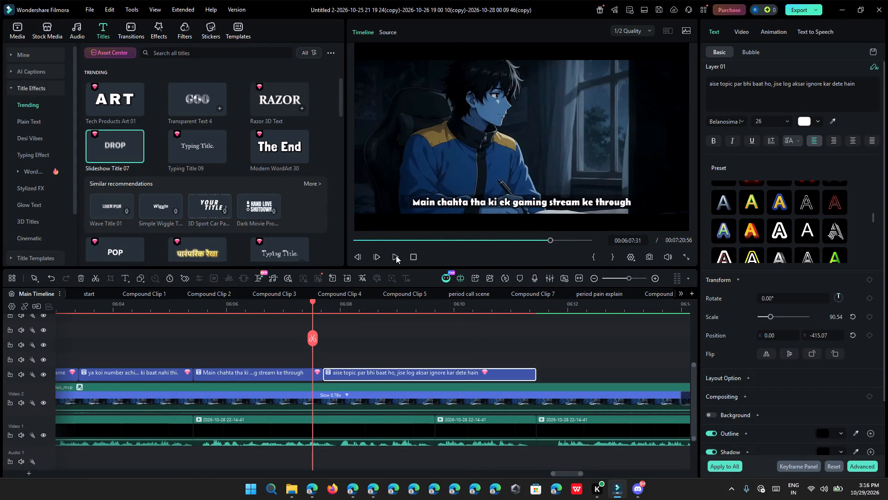
pyautogui.moveTo(396, 256); pyautogui.dragTo(395, 256)
pyautogui.click(395, 256)
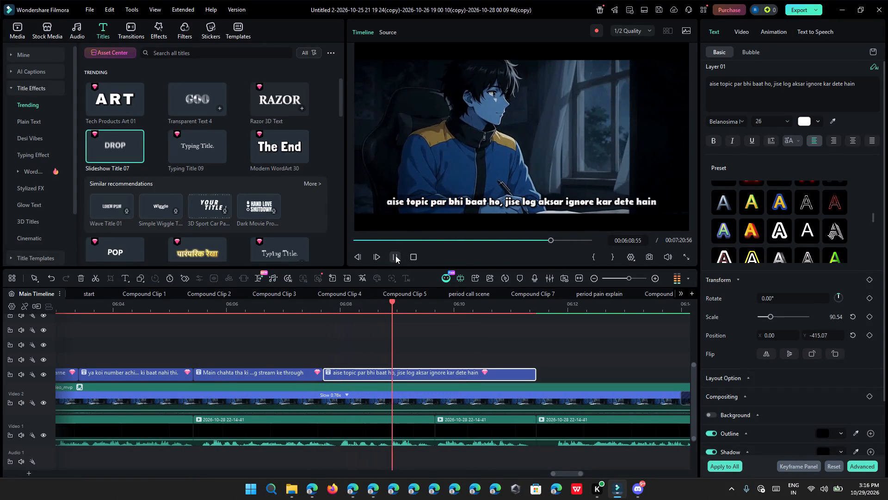
pyautogui.click(395, 256)
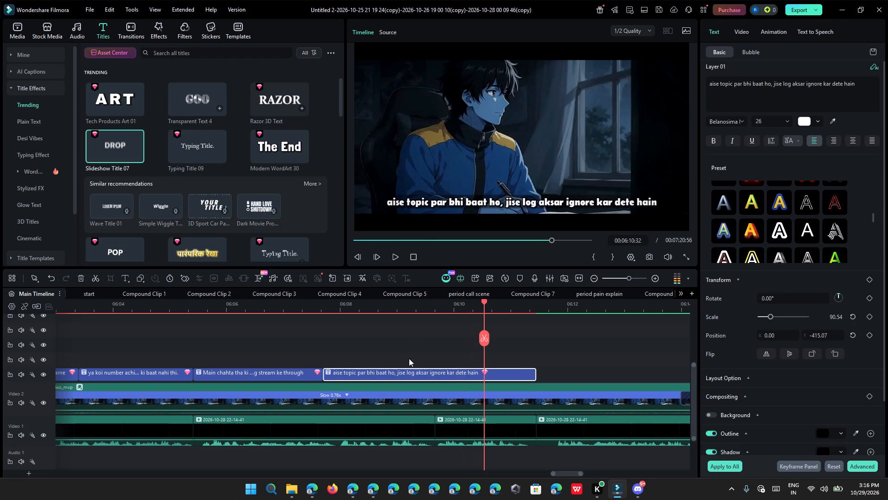
pyautogui.moveTo(536, 372); pyautogui.dragTo(432, 380)
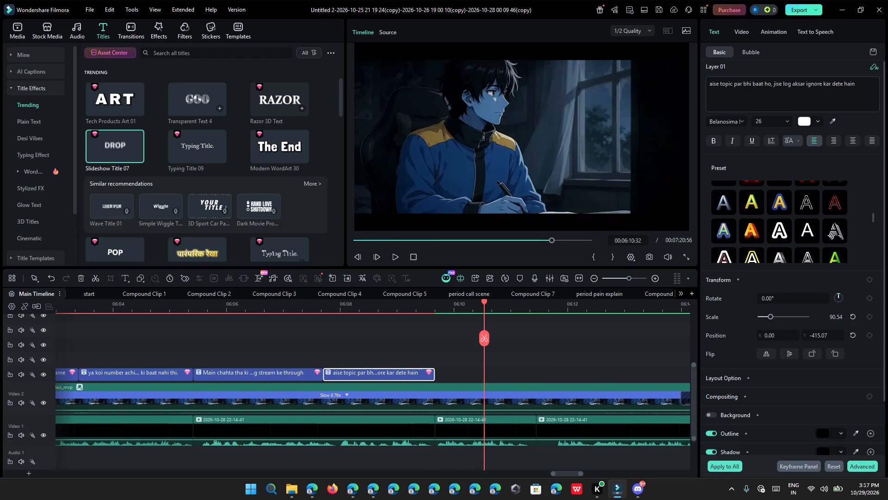
# Cut ", jise log aksar ignore kar dete hain" out of the fourth caption, leaving "aise topic par bhi baat ho".
pyautogui.moveTo(771, 82); pyautogui.dragTo(882, 80)
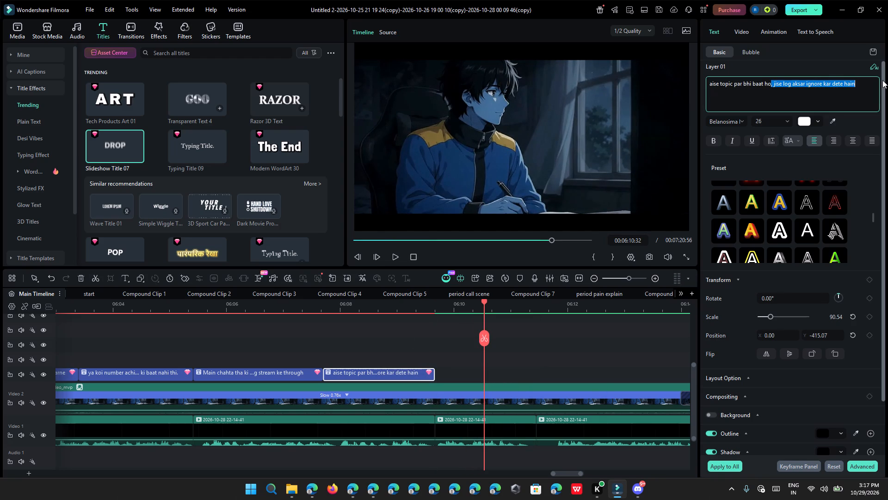
pyautogui.hotkey('ctrl', 'x')
# Duplicate the fourth caption, place the copy directly after it, and trim the copy's end to the narration cut at about 06:11:27.
pyautogui.rightClick(422, 372)
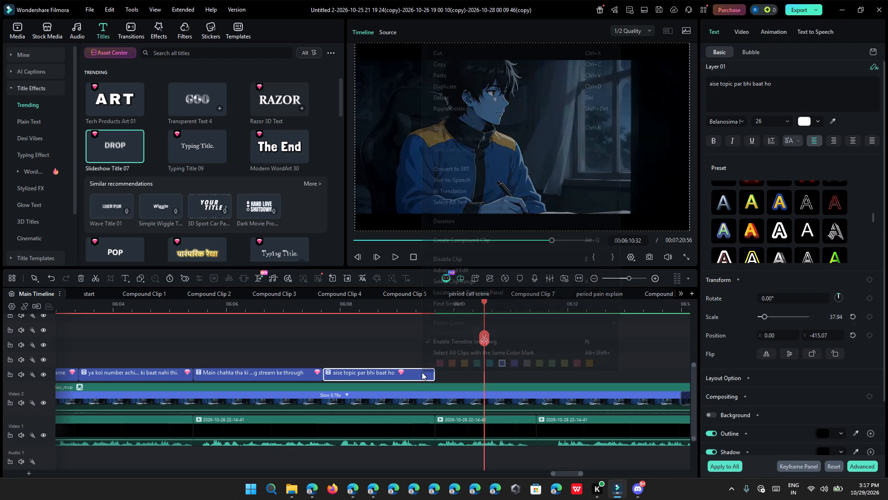
pyautogui.click(519, 89)
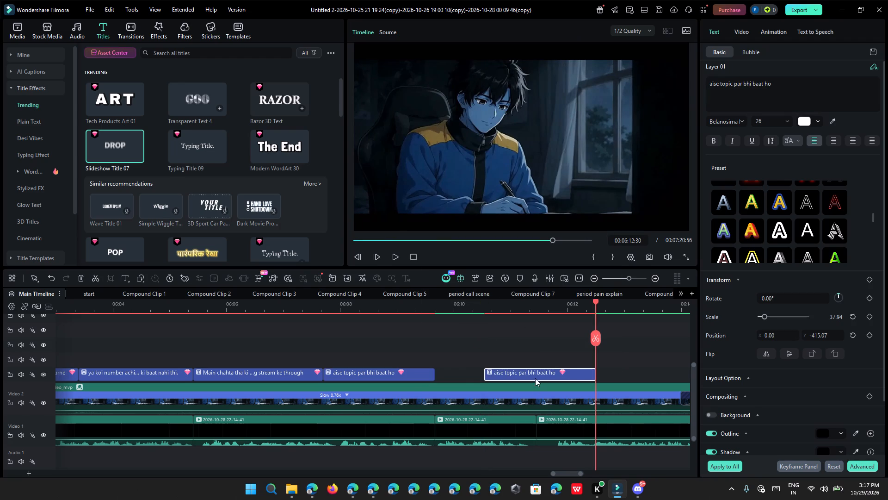
pyautogui.moveTo(535, 374); pyautogui.dragTo(487, 375)
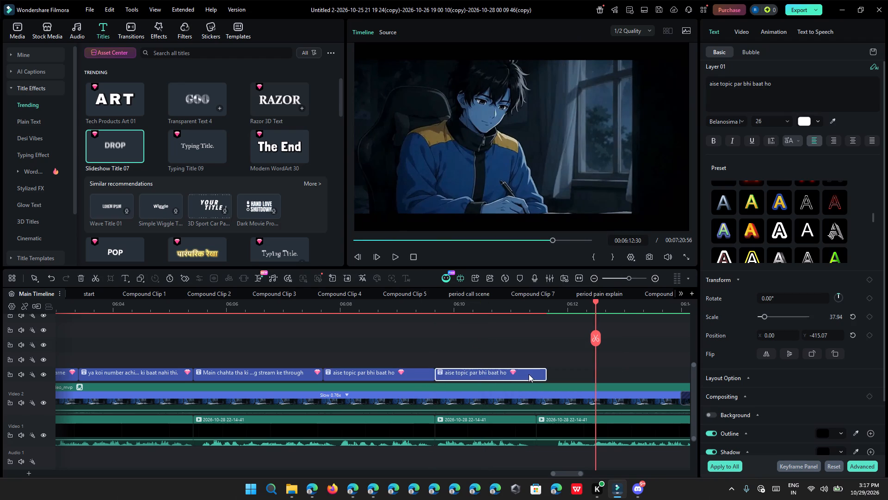
pyautogui.moveTo(545, 374); pyautogui.dragTo(532, 374)
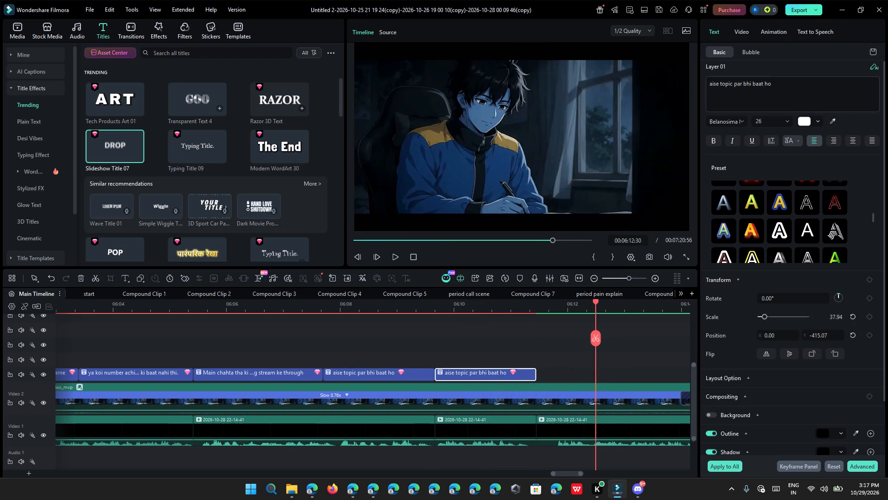
# Replace the fifth caption's text with the cut phrase, removing the leading comma and space so it reads "jise log aksar ignore kar dete hain".
pyautogui.keyDown('ctrl'); pyautogui.click(856, 95); pyautogui.keyUp('ctrl')
pyautogui.hotkey('ctrl', 'a')
pyautogui.hotkey('ctrl', 'v')
pyautogui.click(714, 86)
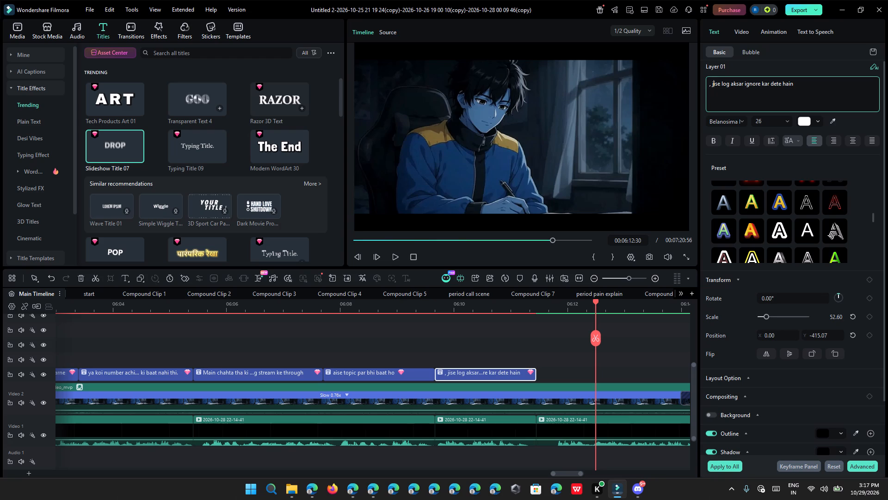
pyautogui.press('Left')
pyautogui.press('BackSpace')
pyautogui.press('BackSpace')
pyautogui.press('BackSpace')
pyautogui.press('BackSpace')
pyautogui.press('BackSpace')
pyautogui.press('BackSpace')
pyautogui.press('BackSpace')
pyautogui.press('BackSpace')
pyautogui.press('BackSpace')
pyautogui.press('BackSpace')
pyautogui.press('BackSpace')
pyautogui.press('BackSpace')
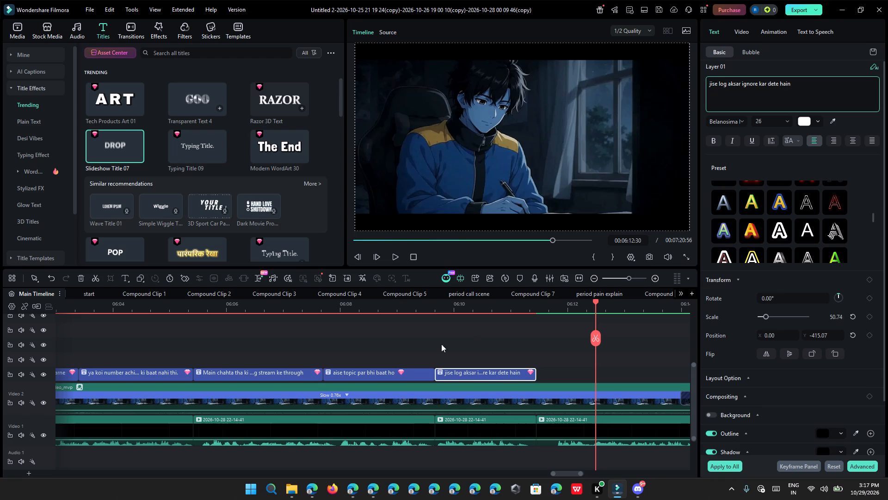
# Play the fifth caption and the following narration from about 06:09:50 to 06:14:03 to check the timing.
pyautogui.click(444, 309)
pyautogui.click(396, 255)
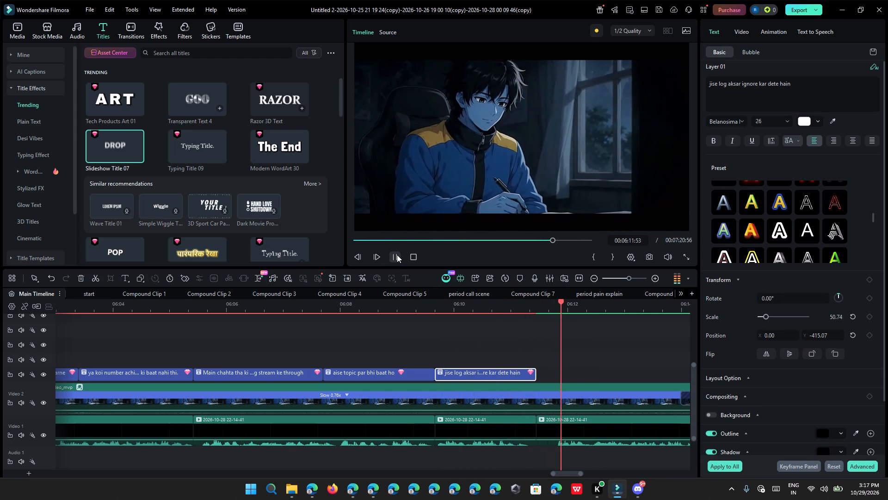
pyautogui.click(397, 255)
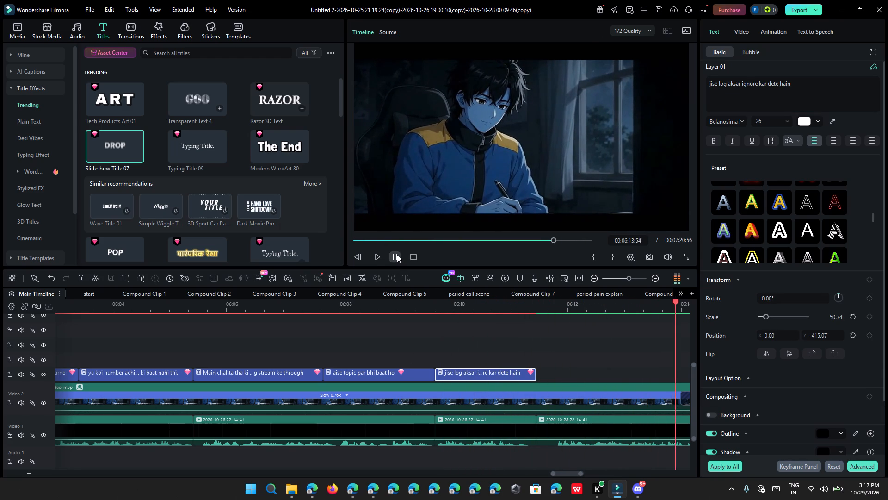
pyautogui.keyDown('ctrl'); pyautogui.scroll(-7, 367, 316); pyautogui.keyUp('ctrl')
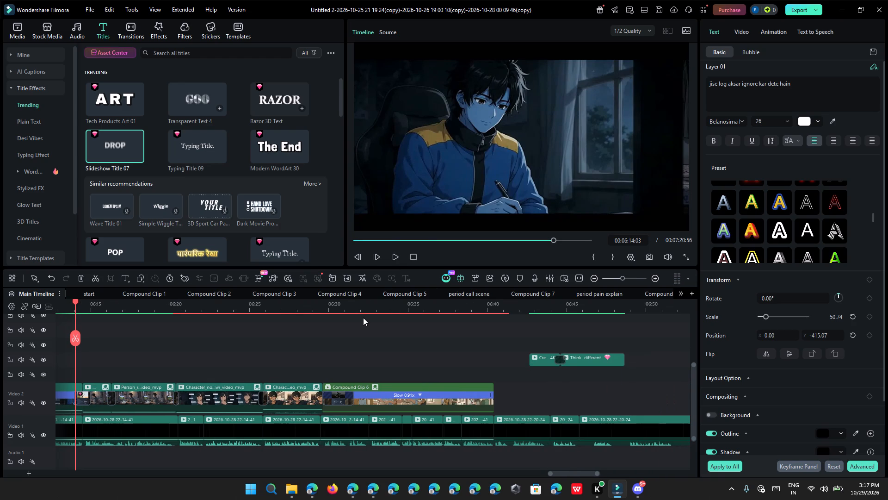
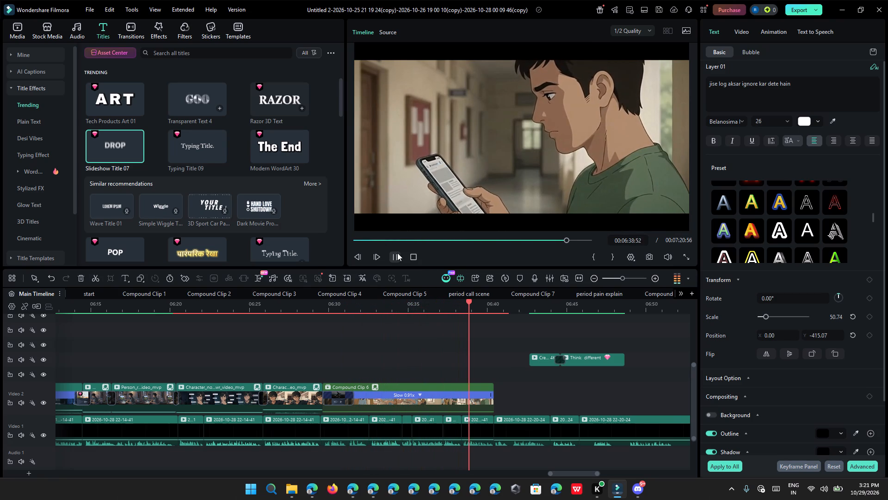
pyautogui.click(397, 253)
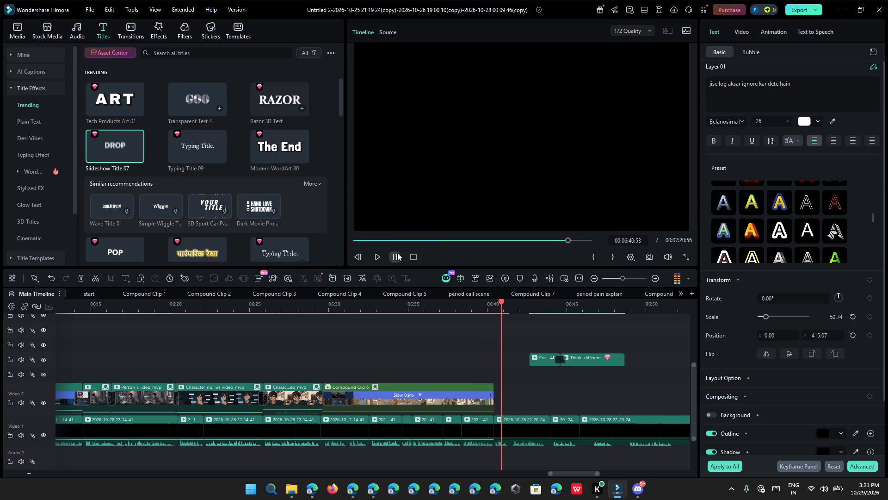
pyautogui.click(131, 312)
pyautogui.moveTo(132, 306); pyautogui.dragTo(73, 317)
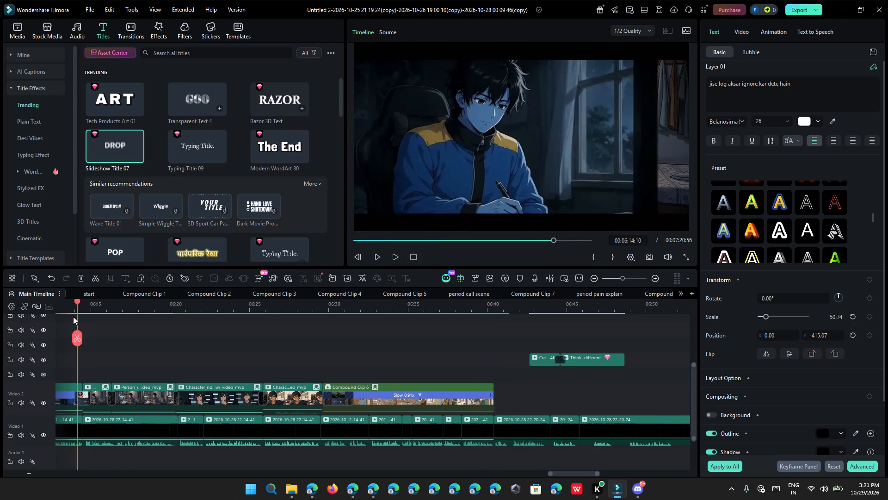
pyautogui.moveTo(73, 317); pyautogui.dragTo(164, 353)
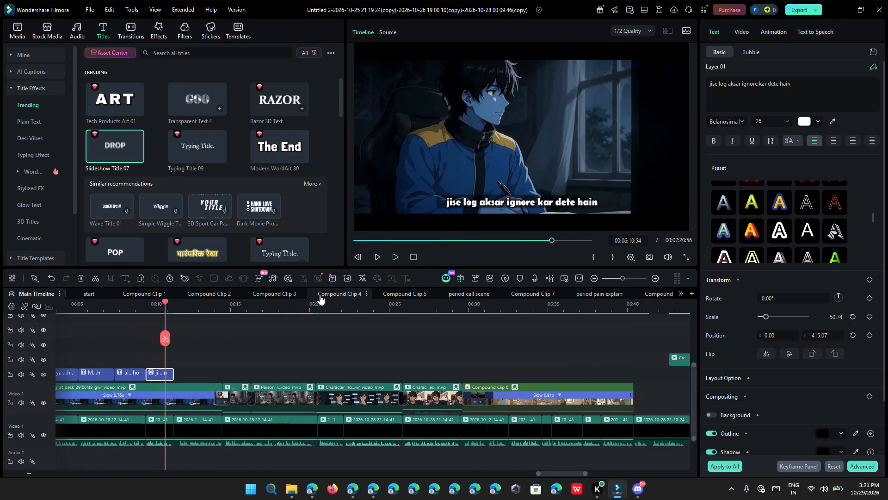
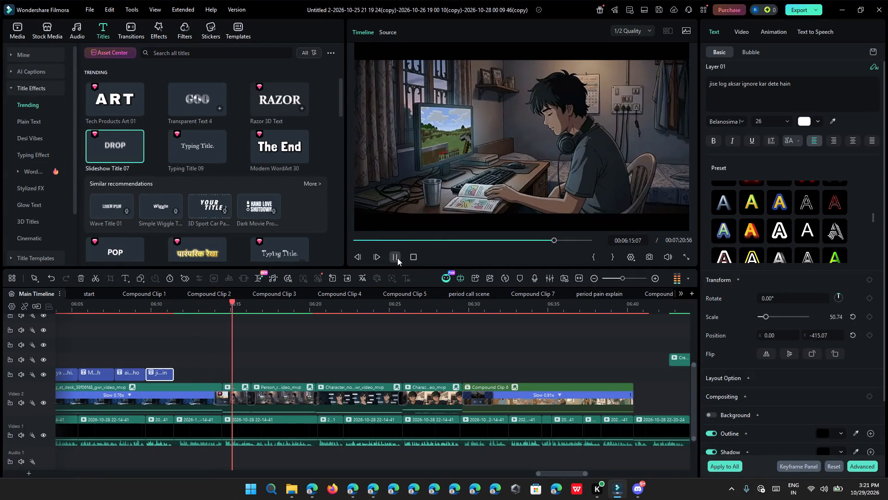
pyautogui.click(350, 484)
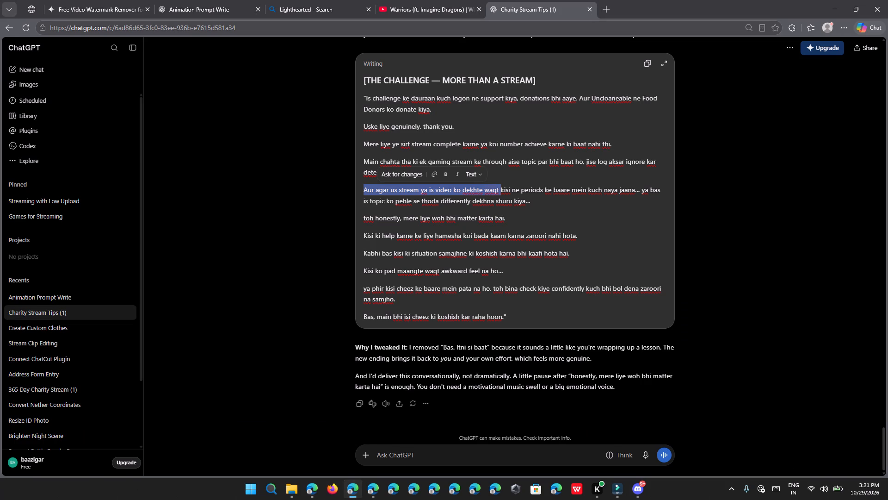
pyautogui.hotkey('ctrl', 'c')
pyautogui.click(625, 492)
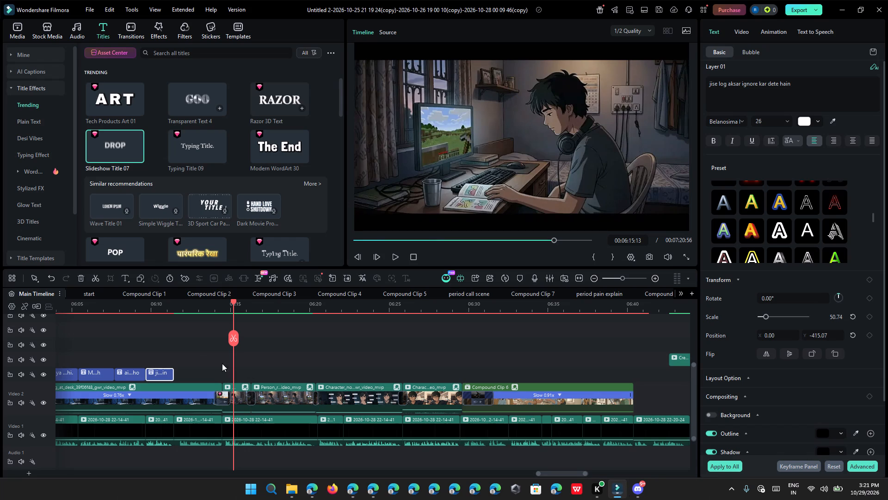
# Duplicate the "jise log aksar ignore kar dete hain" caption, place the copy directly after it, and extend its end to about 06:14.
pyautogui.rightClick(165, 365)
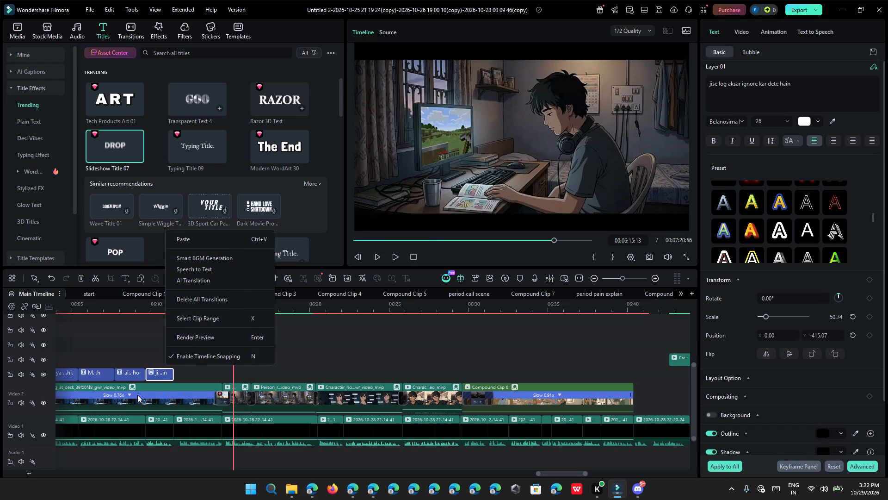
pyautogui.rightClick(166, 371)
pyautogui.click(234, 81)
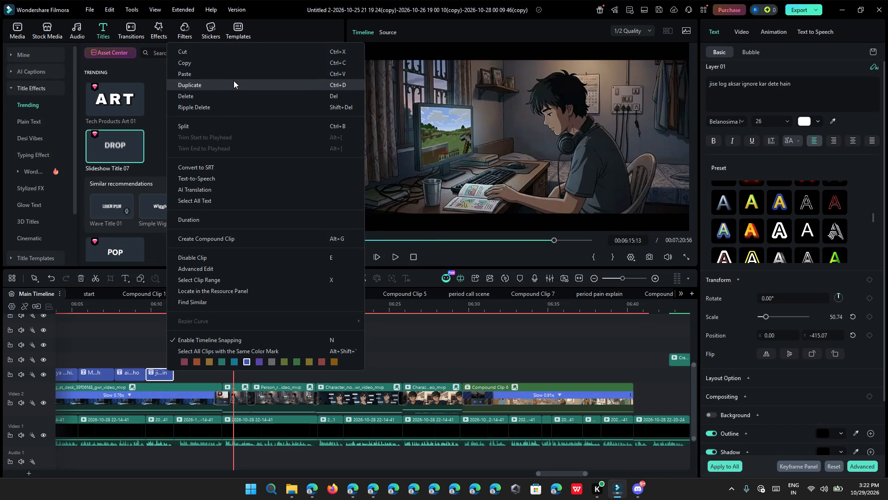
pyautogui.moveTo(247, 375); pyautogui.dragTo(193, 379)
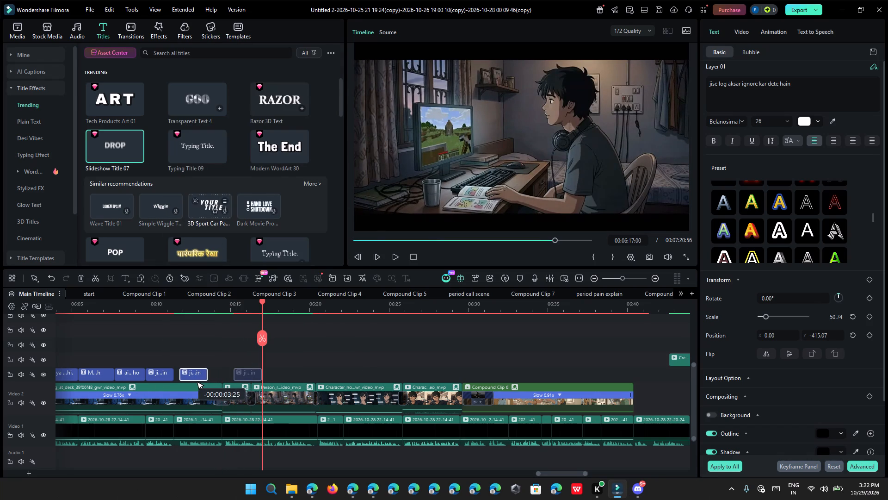
pyautogui.moveTo(193, 379); pyautogui.dragTo(190, 378)
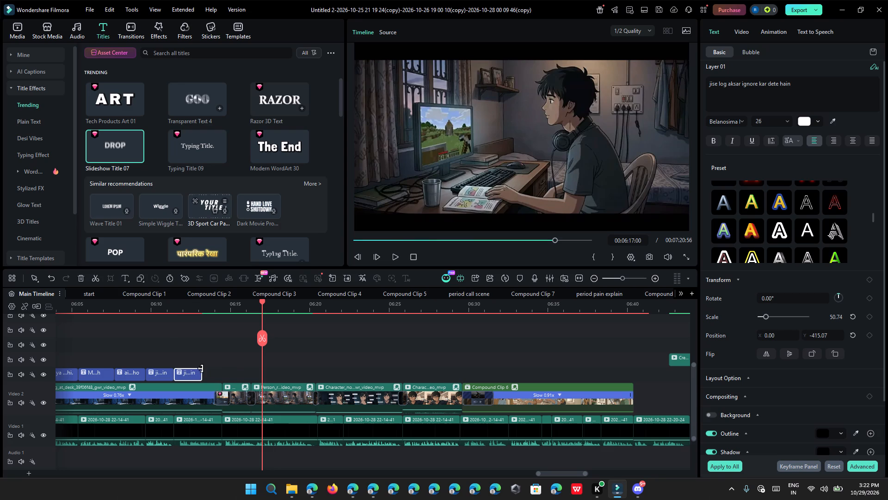
pyautogui.moveTo(201, 369); pyautogui.dragTo(220, 375)
# Replace the duplicated caption's text with "Aur agar us stream ya is video ko dekhte waqt".
pyautogui.keyDown('ctrl'); pyautogui.click(742, 104); pyautogui.keyUp('ctrl')
pyautogui.hotkey('ctrl', 'a')
pyautogui.hotkey('ctrl', 'v')
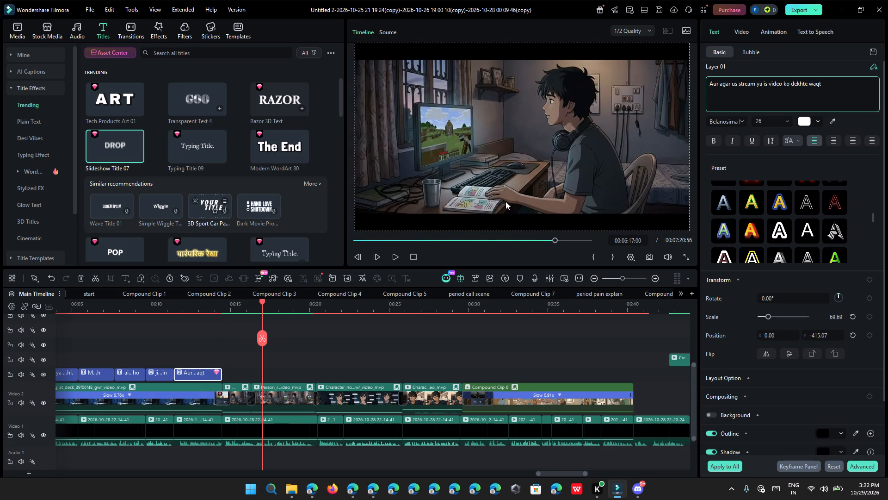
pyautogui.press('=')
pyautogui.press('BackSpace')
pyautogui.press('BackSpace')
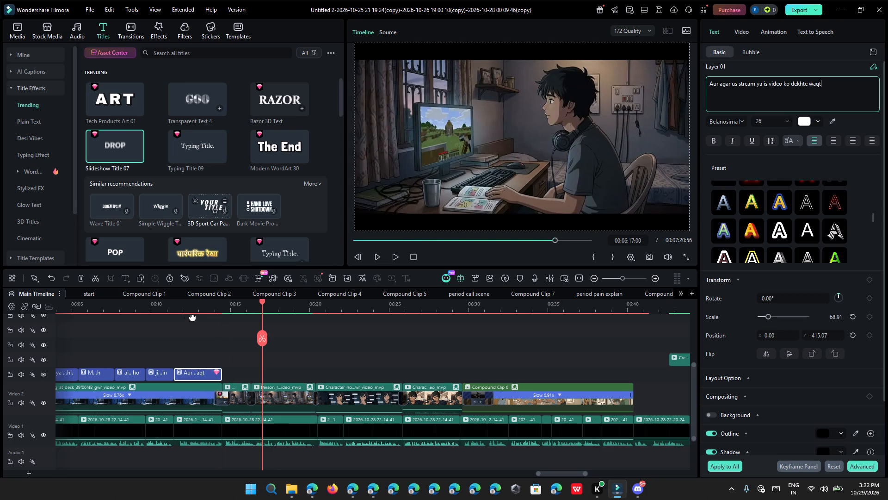
# Replay the narration under the new caption and append "kisine" to the end of its text.
pyautogui.click(190, 312)
pyautogui.click(395, 256)
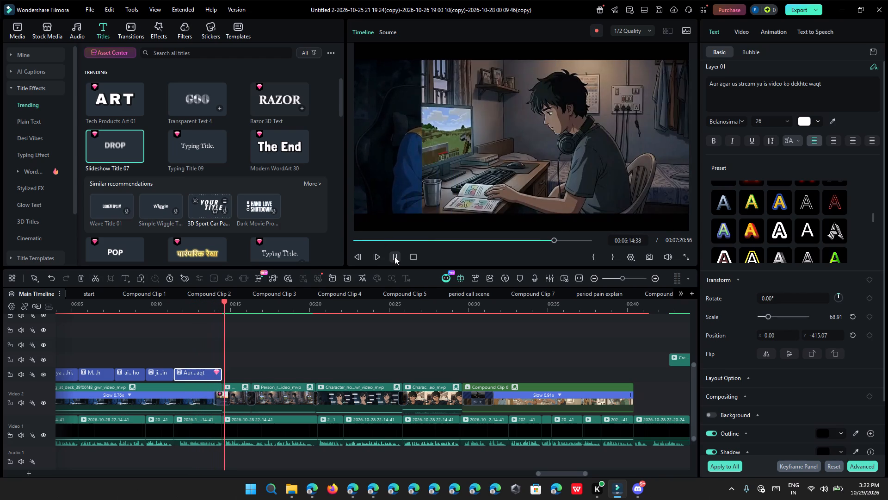
pyautogui.click(209, 310)
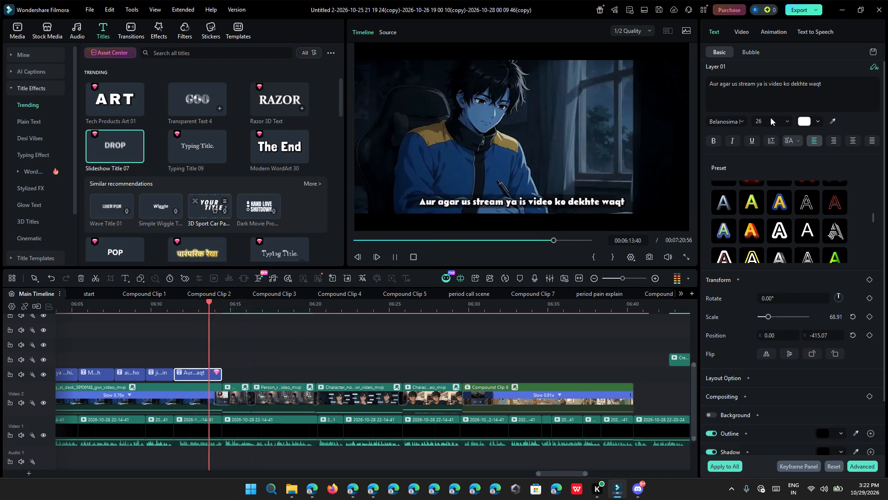
pyautogui.click(834, 92)
pyautogui.press('space')
pyautogui.write('kisine')
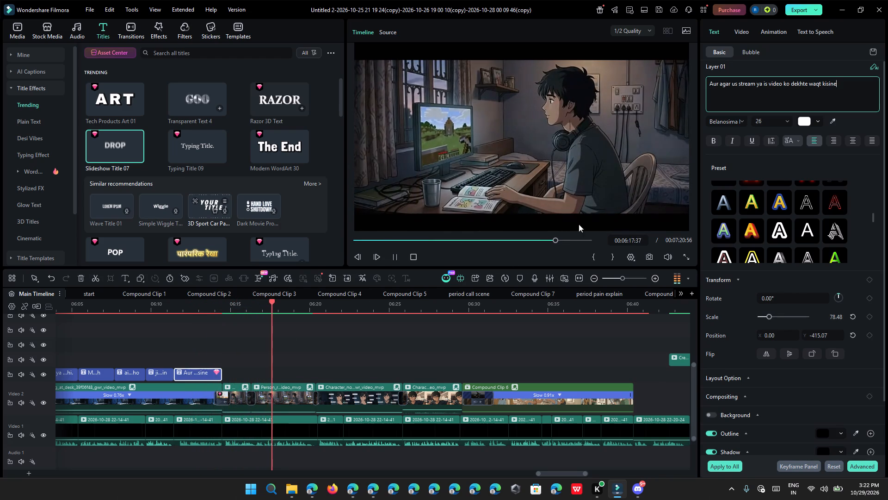
# Replay the narration from within the new caption and pause at about 06:20.
pyautogui.click(216, 313)
pyautogui.click(395, 357)
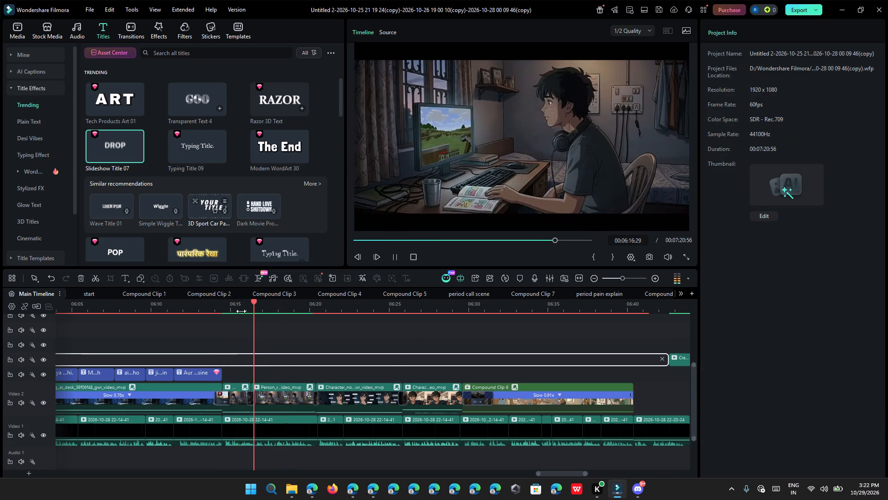
pyautogui.click(203, 310)
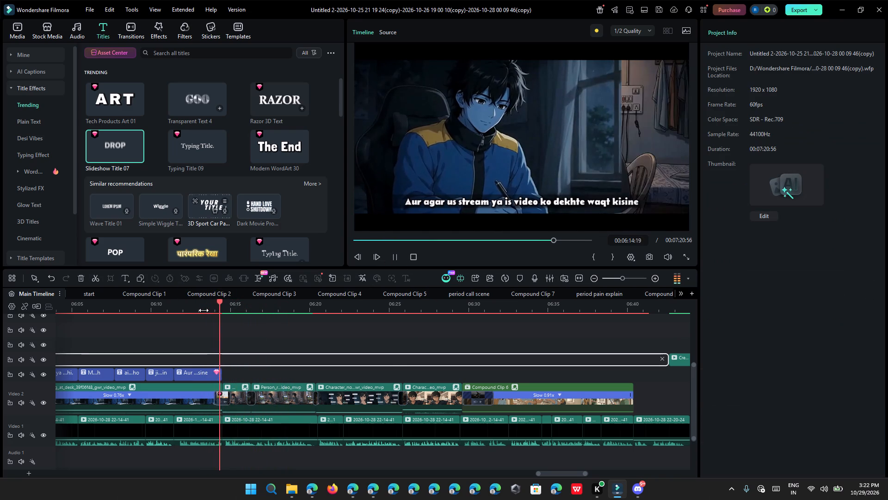
pyautogui.click(395, 259)
pyautogui.click(395, 259)
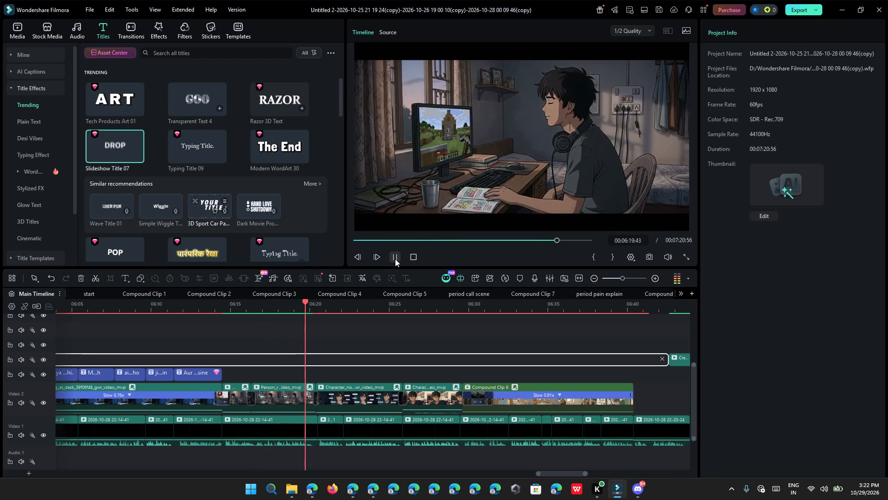
pyautogui.click(395, 259)
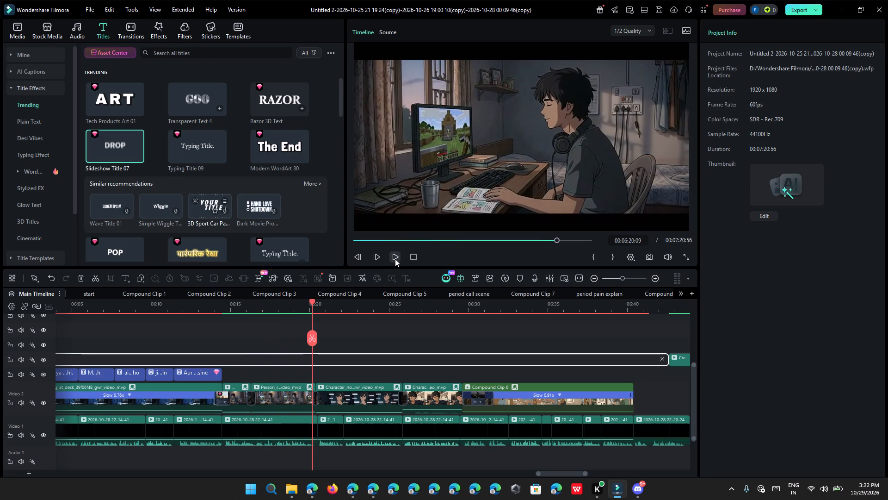
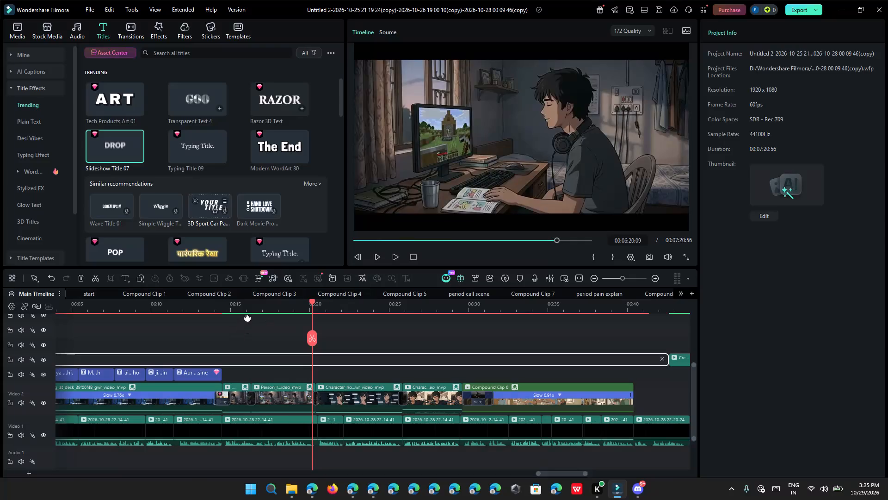
# Play the main timeline from about 06:15 past 06:30, replaying sections to review the narration following the last caption, and pause near 06:18.
pyautogui.click(237, 315)
pyautogui.click(229, 307)
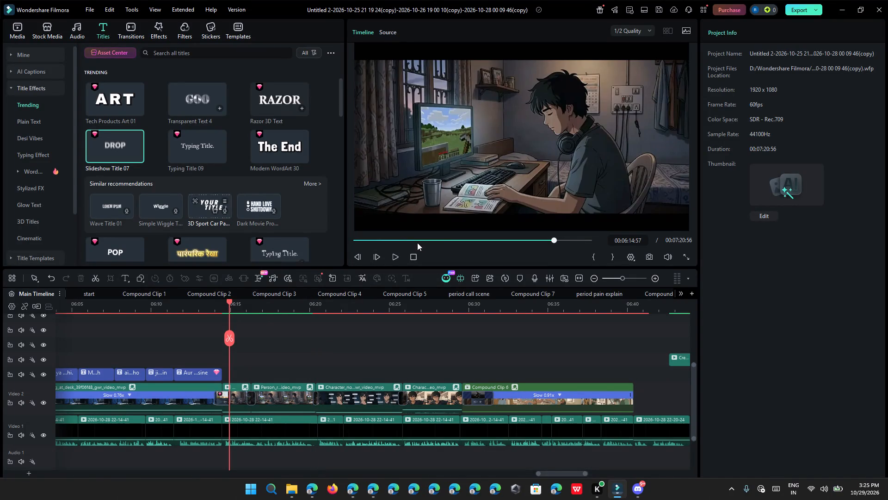
pyautogui.click(398, 252)
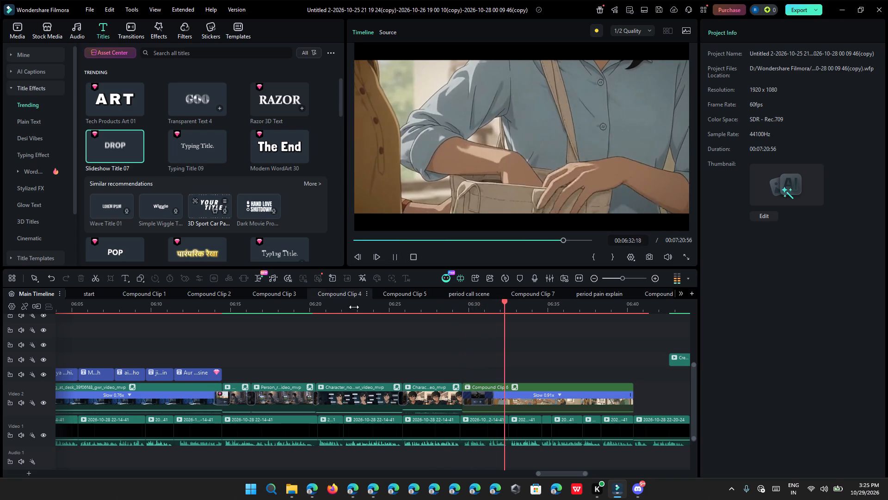
pyautogui.click(391, 313)
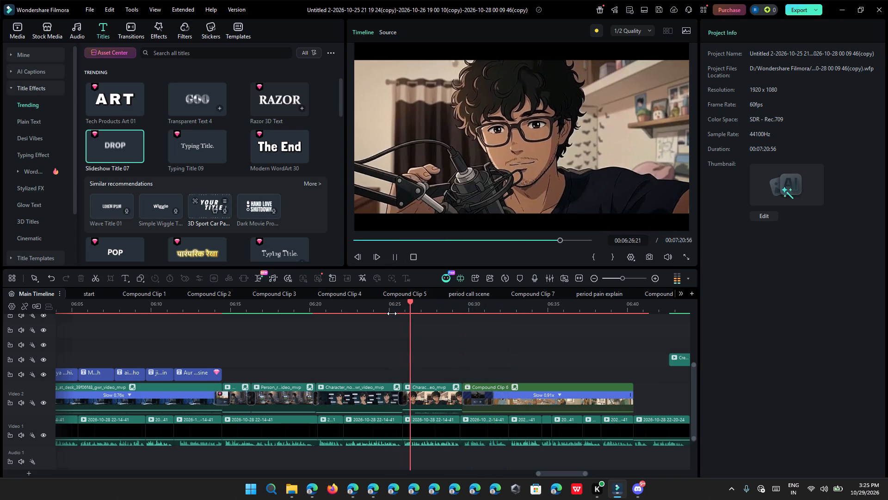
pyautogui.click(279, 307)
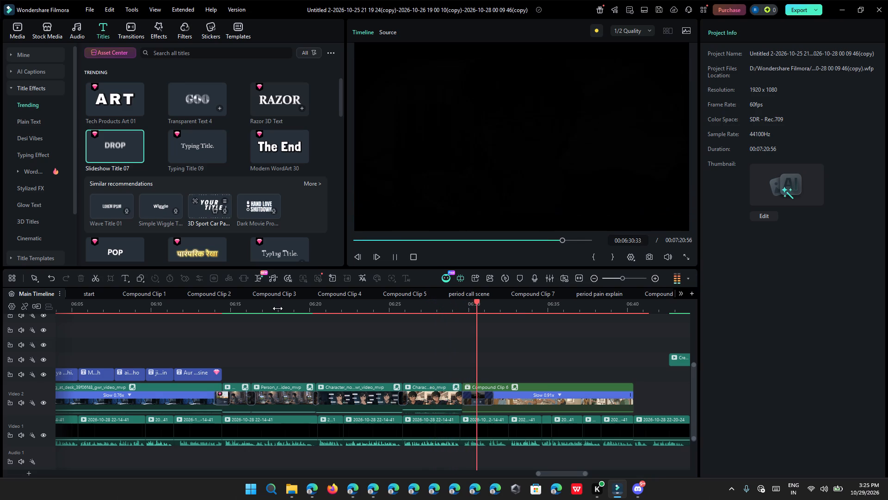
pyautogui.click(212, 309)
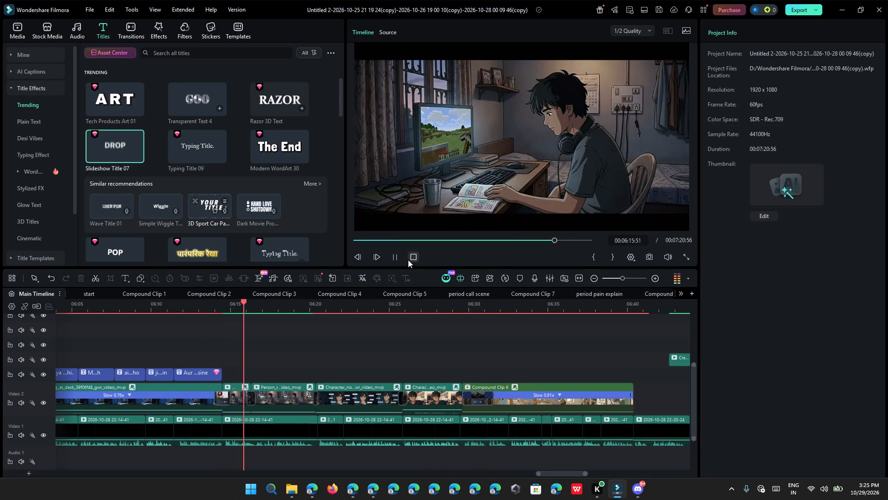
pyautogui.click(396, 258)
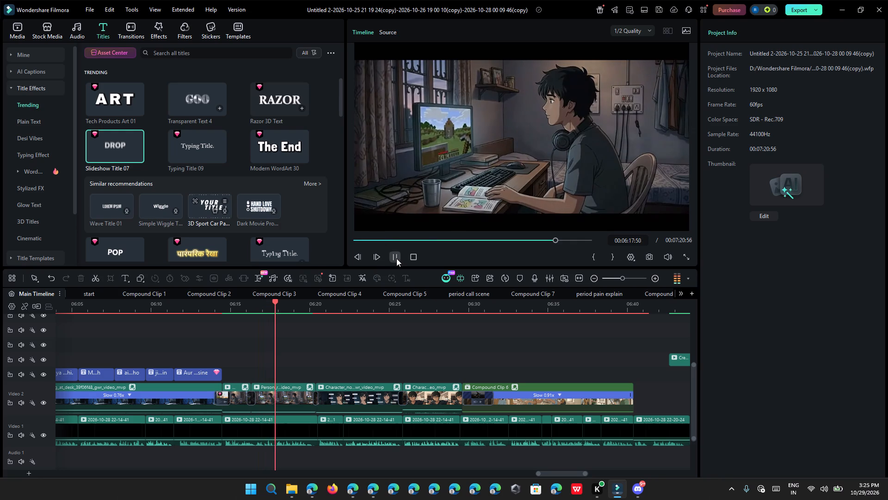
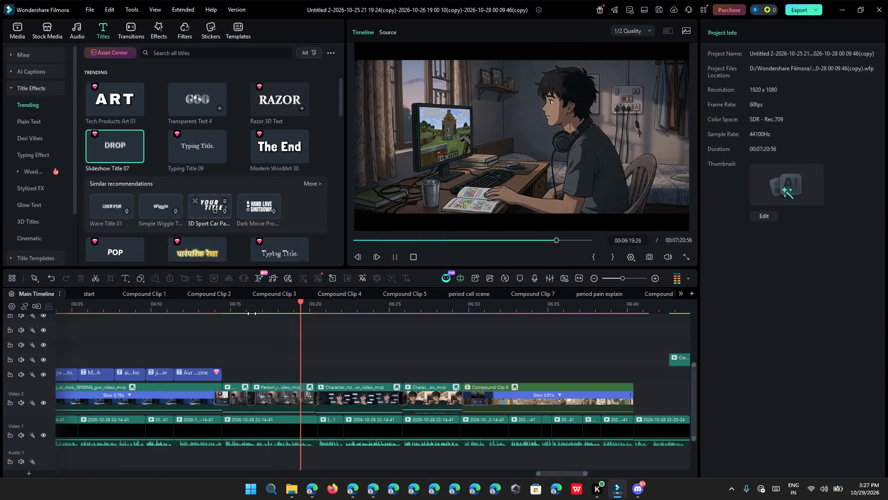
pyautogui.click(213, 314)
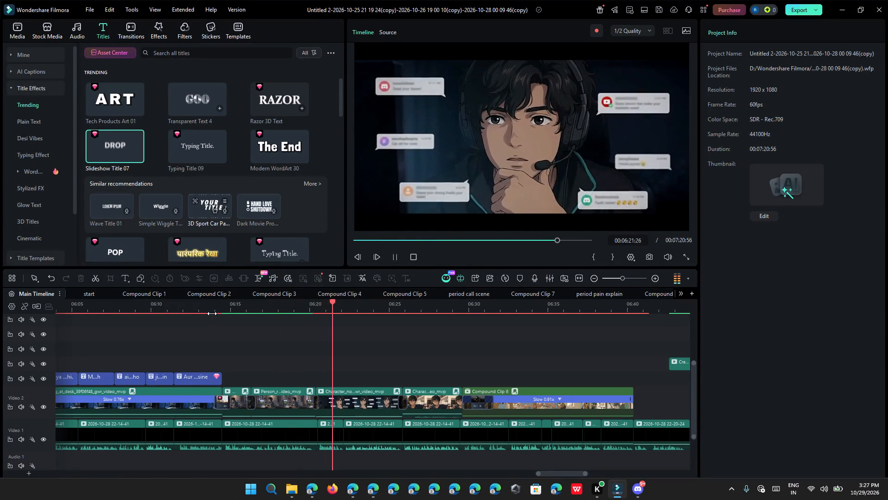
pyautogui.click(214, 305)
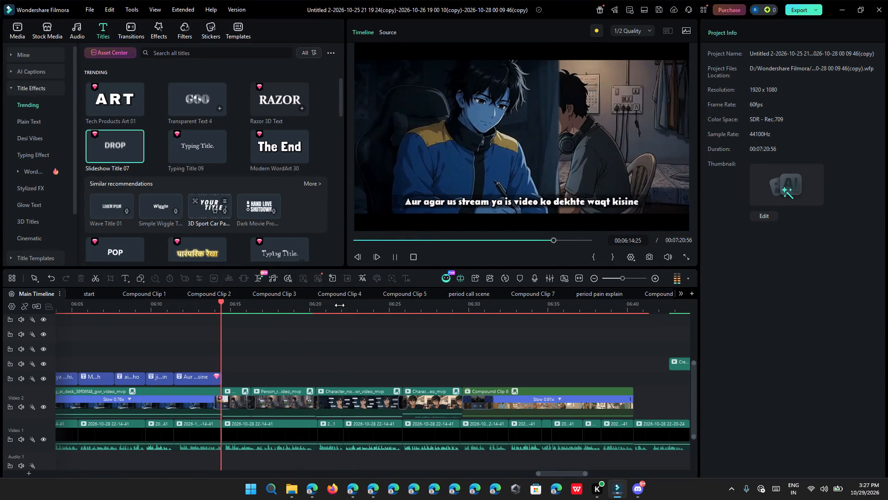
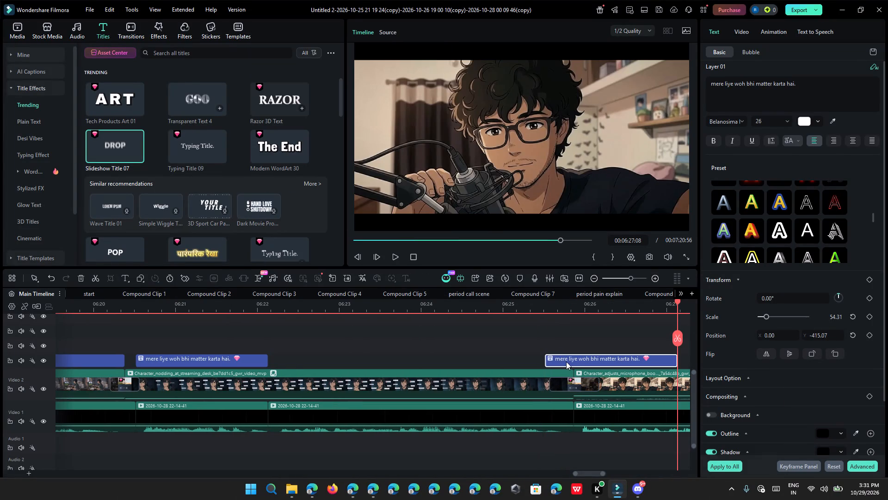
pyautogui.moveTo(566, 362); pyautogui.dragTo(289, 359)
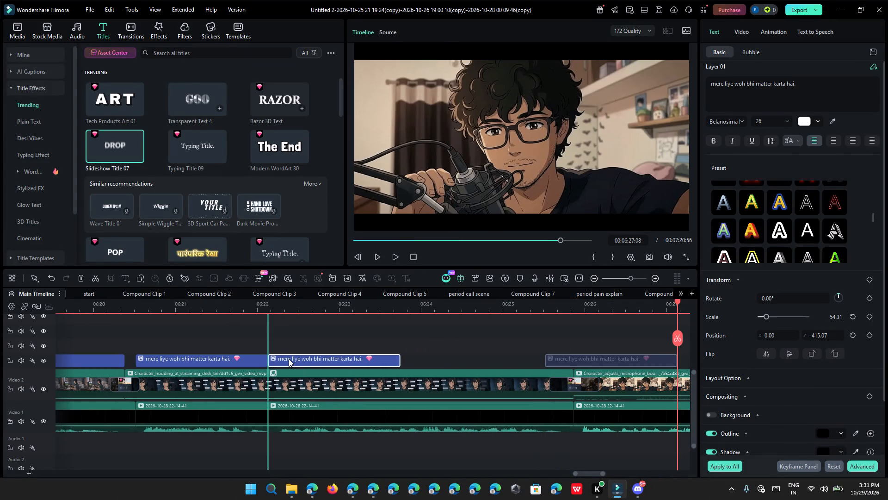
# Replace the duplicated caption's text with the copied script phrase "Kisi ki help karne ke liye".
pyautogui.keyDown('ctrl'); pyautogui.click(768, 91); pyautogui.keyUp('ctrl')
pyautogui.hotkey('ctrl', 'a')
pyautogui.hotkey('ctrl', 'v')
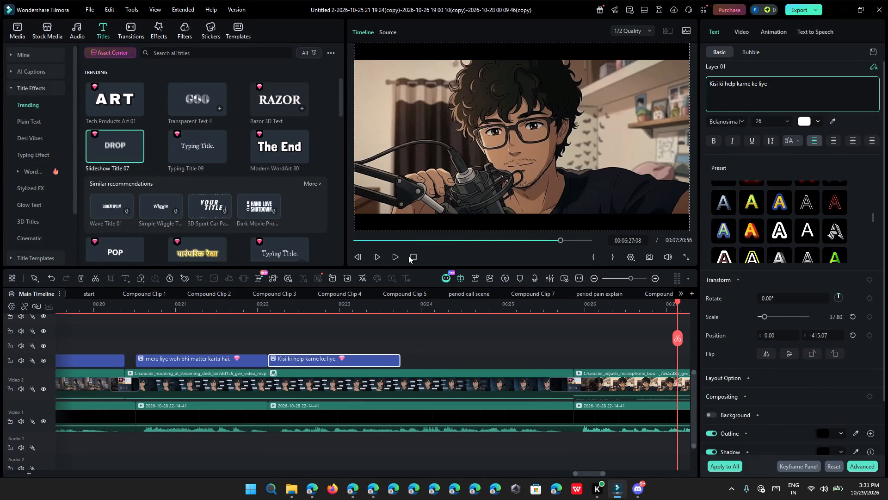
# Play back the narration from the start of the "Kisi ki help karne ke liye" caption to about 06:23 to check its timing.
pyautogui.click(274, 312)
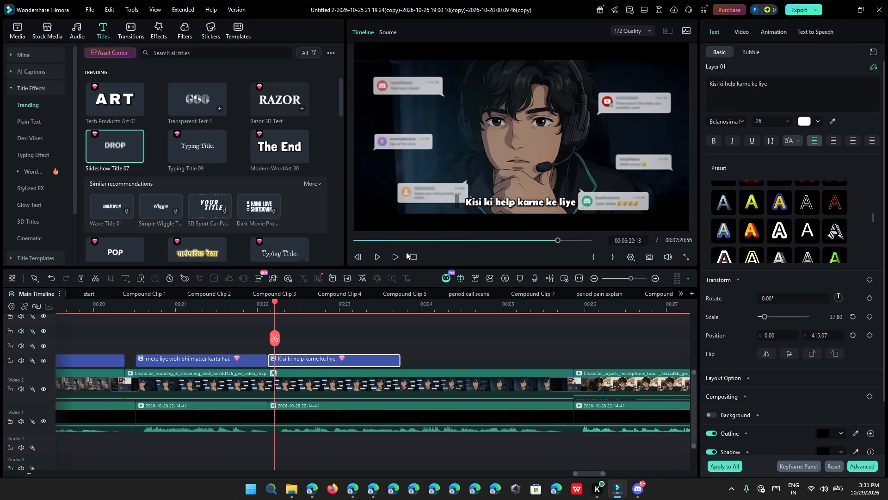
pyautogui.click(395, 256)
pyautogui.click(395, 256)
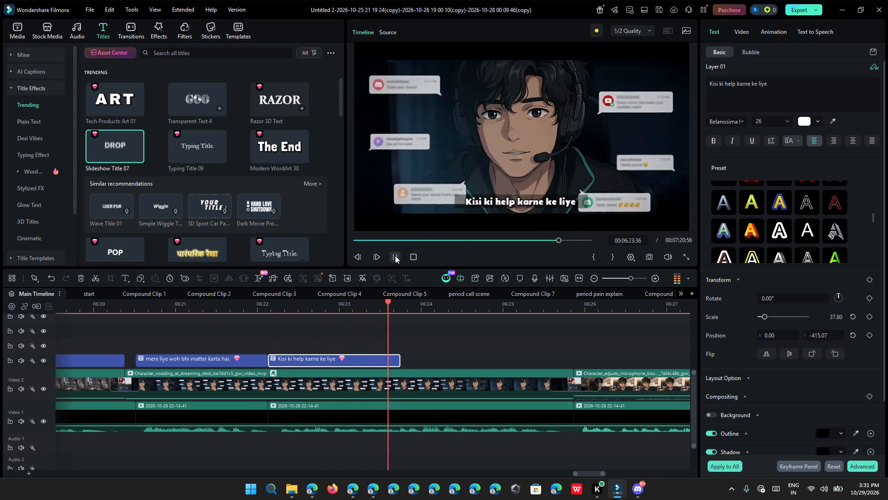
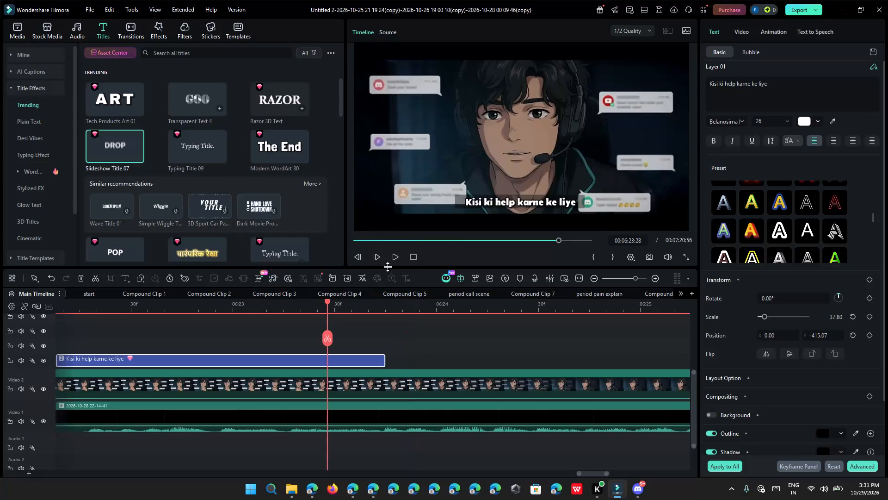
# Play back the narration between about 06:23 and 06:24 to check it against the end of the "Kisi ki help karne ke liye" caption.
pyautogui.click(393, 258)
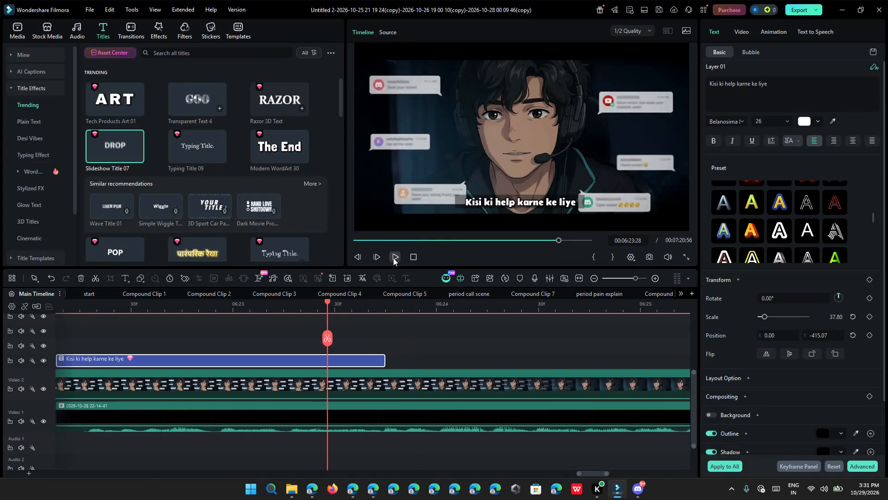
pyautogui.click(393, 258)
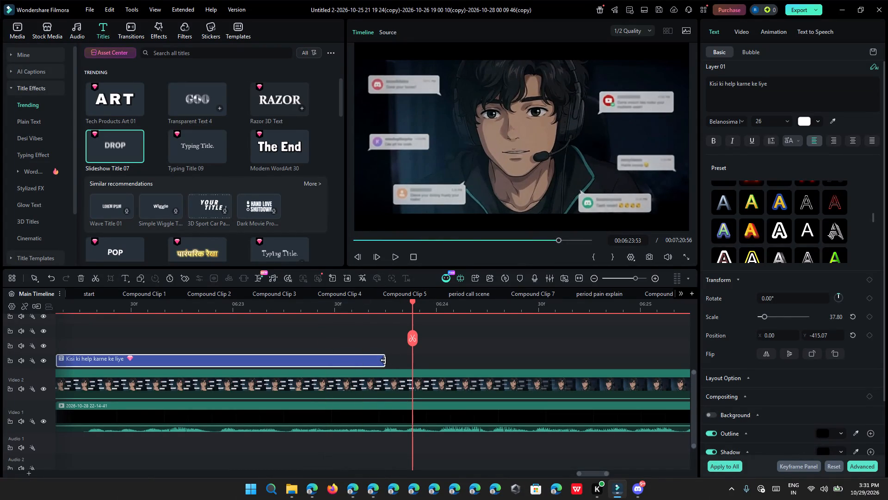
pyautogui.click(375, 311)
pyautogui.click(393, 260)
pyautogui.click(393, 260)
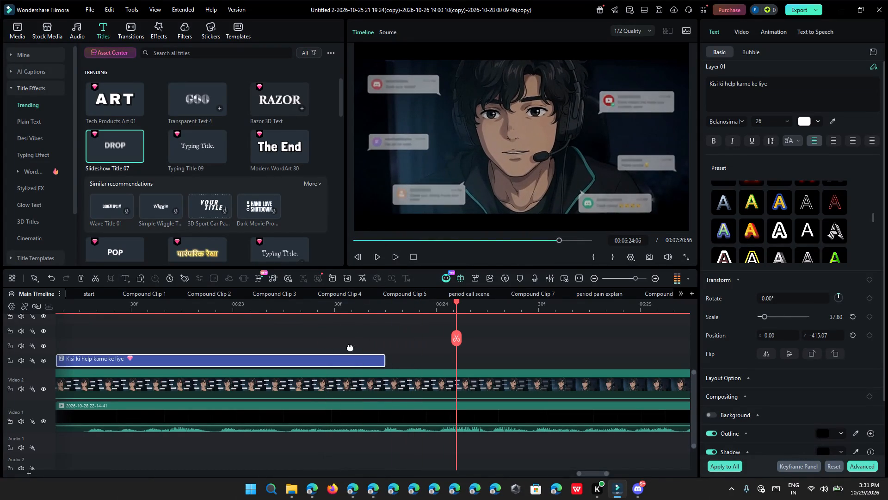
pyautogui.click(265, 310)
pyautogui.click(396, 256)
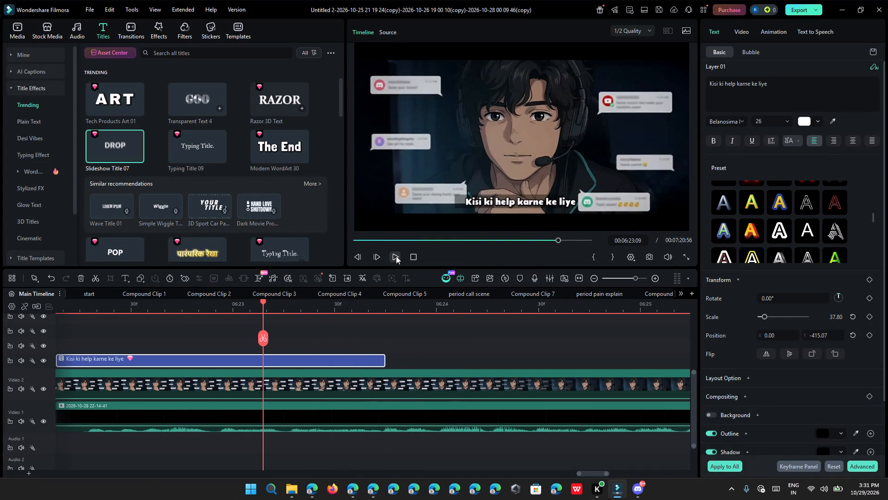
pyautogui.click(396, 256)
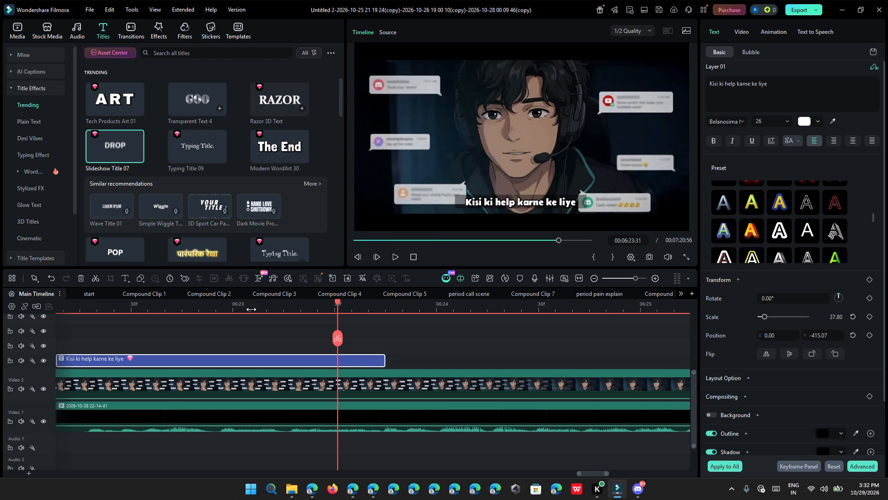
# Replay the narration under the "Kisi ki help karne ke liye" caption from about 06:22:41 to just past its end to judge where the phrase finishes.
pyautogui.click(228, 307)
pyautogui.moveTo(389, 257); pyautogui.dragTo(391, 257)
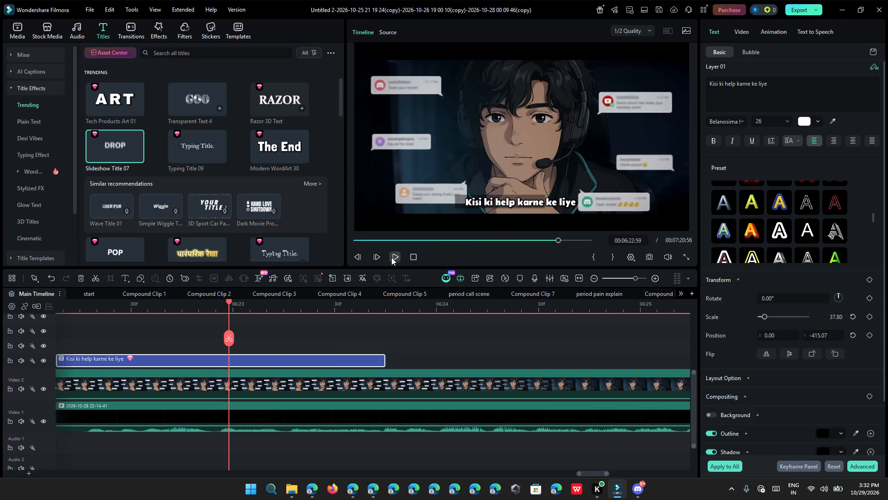
pyautogui.moveTo(391, 257); pyautogui.dragTo(394, 257)
pyautogui.click(399, 256)
pyautogui.click(399, 256)
pyautogui.click(399, 256)
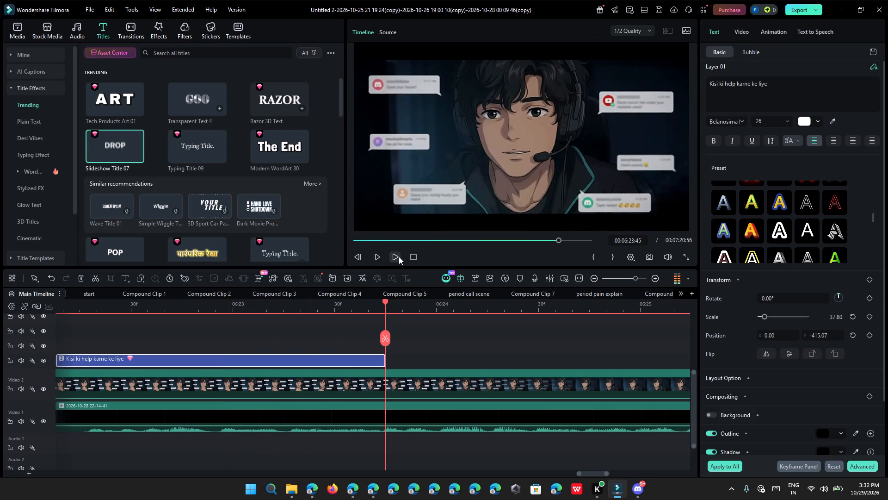
pyautogui.click(171, 307)
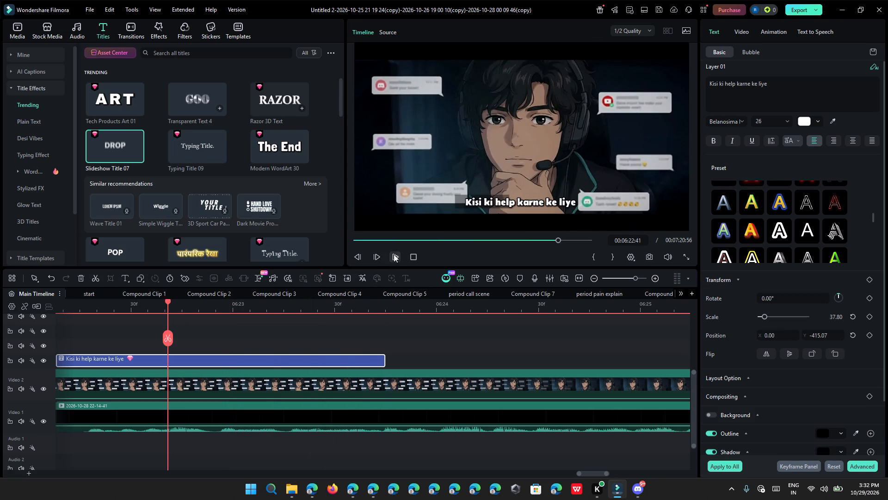
pyautogui.click(389, 257)
pyautogui.click(389, 257)
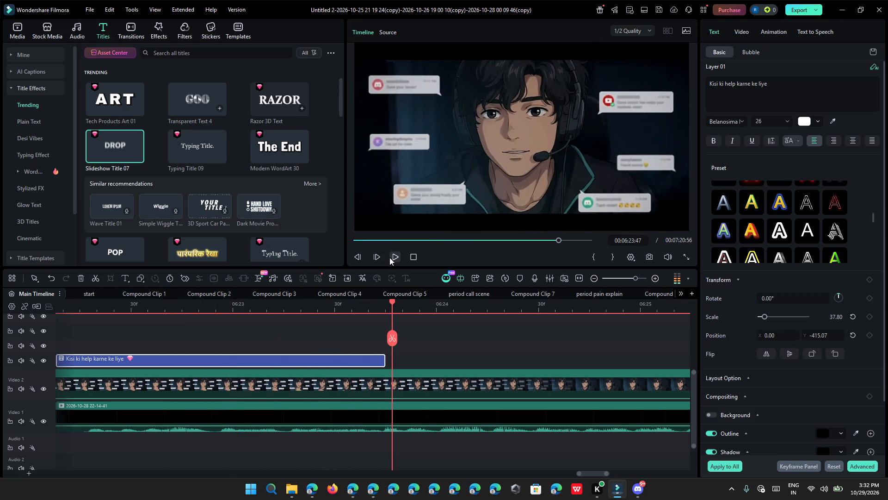
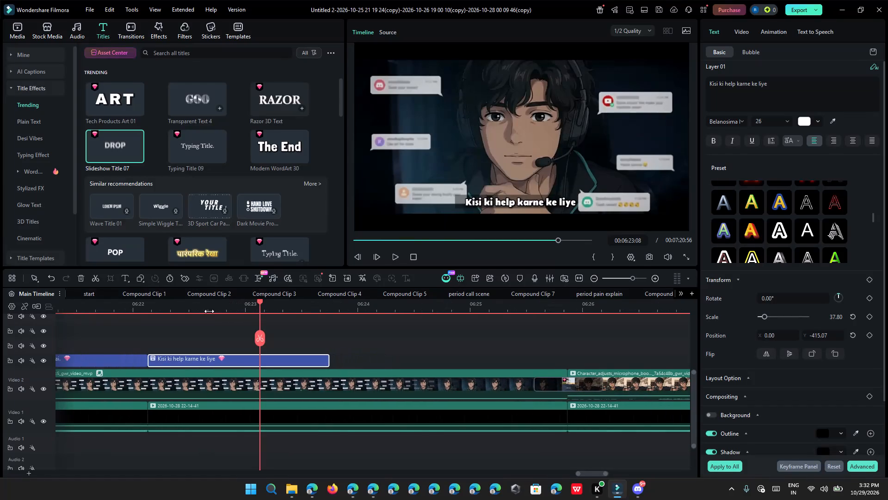
# Replay the narration under the "Kisi ki help karne ke liye" caption and trim the caption's end back to about 06:23:30.
pyautogui.click(152, 309)
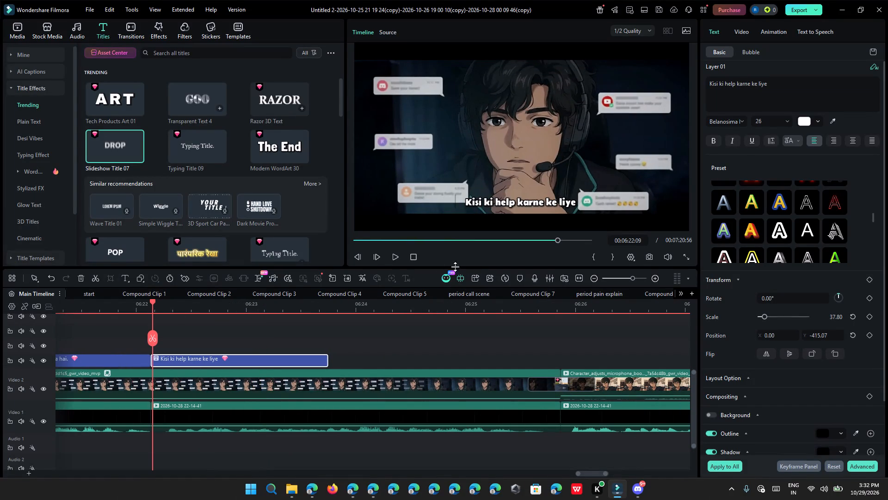
pyautogui.click(395, 252)
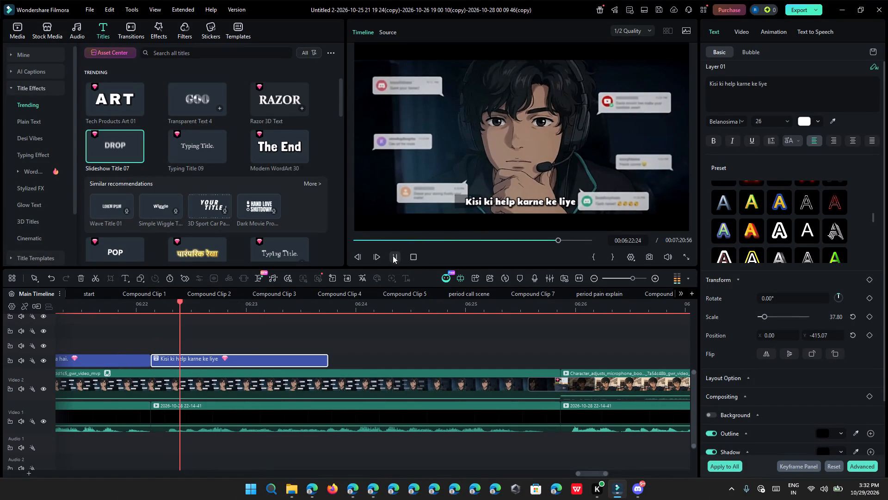
pyautogui.click(390, 258)
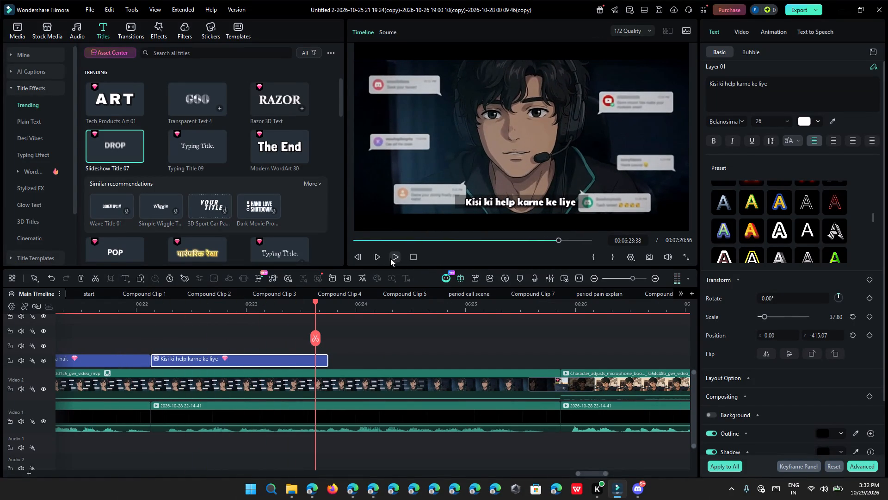
pyautogui.click(170, 309)
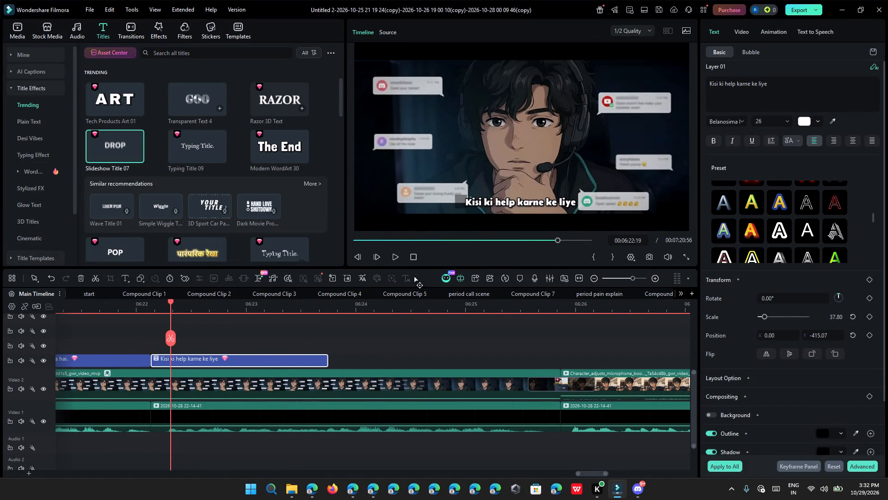
pyautogui.click(394, 259)
pyautogui.click(394, 259)
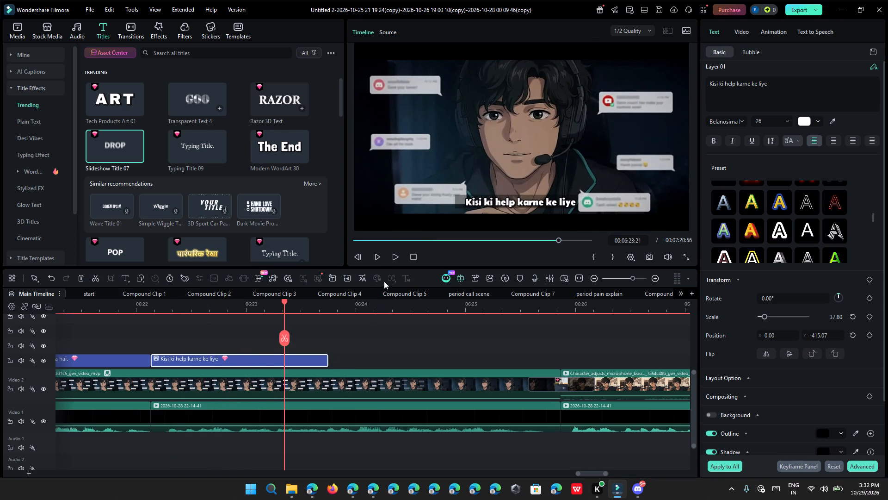
pyautogui.click(395, 256)
pyautogui.click(395, 256)
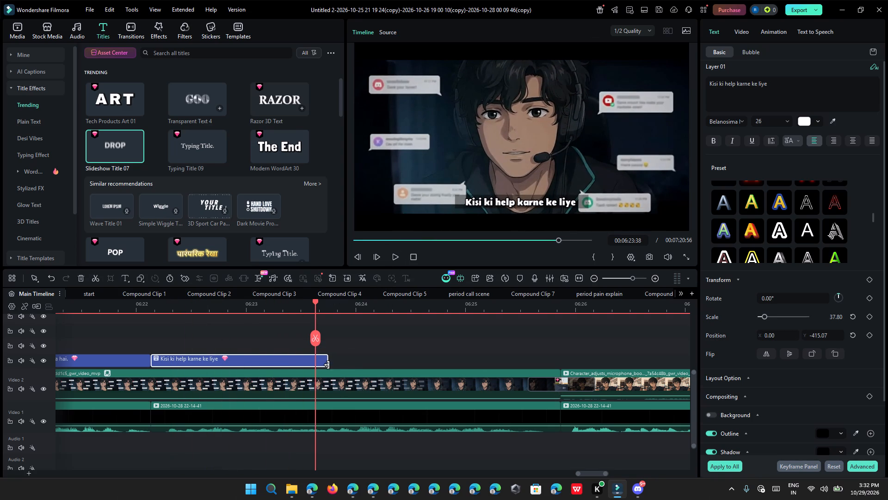
pyautogui.moveTo(327, 365); pyautogui.dragTo(300, 366)
# Duplicate the "Kisi ki help karne ke liye" caption and place the copy directly after the original on the same track.
pyautogui.rightClick(292, 365)
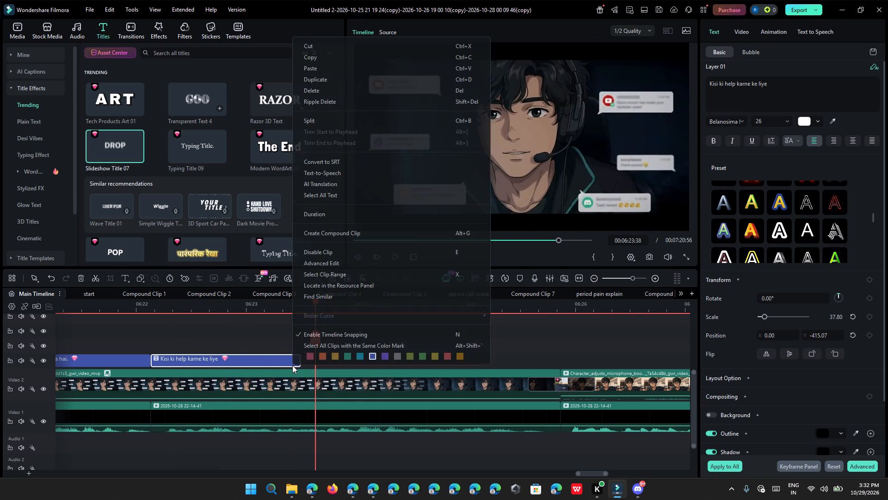
pyautogui.click(388, 74)
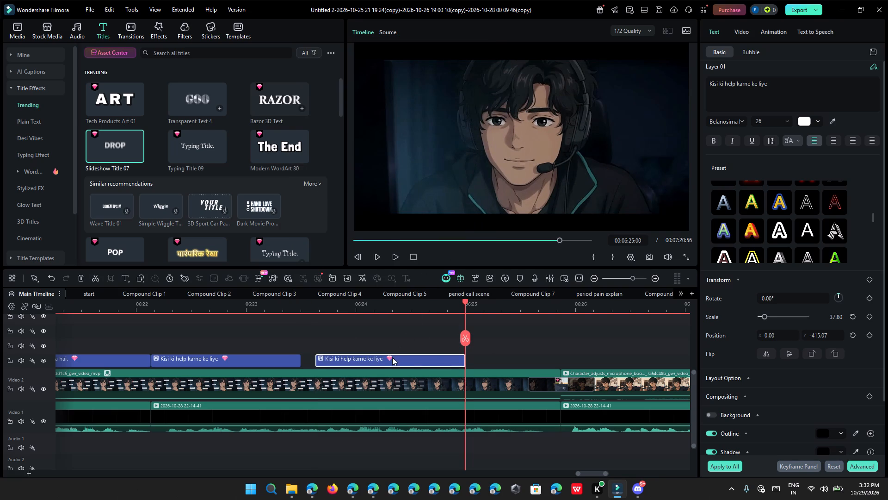
pyautogui.moveTo(387, 359); pyautogui.dragTo(373, 360)
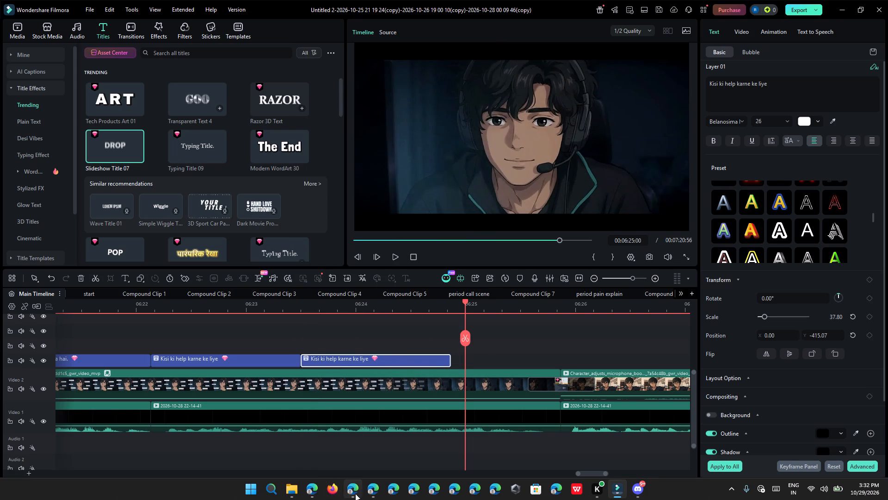
# Switch to the browser to look up the script line for the duplicated caption.
pyautogui.click(367, 494)
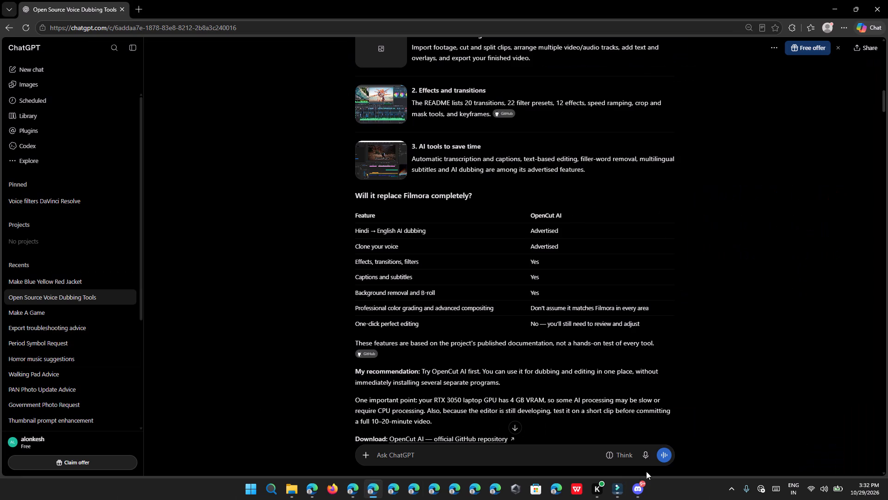
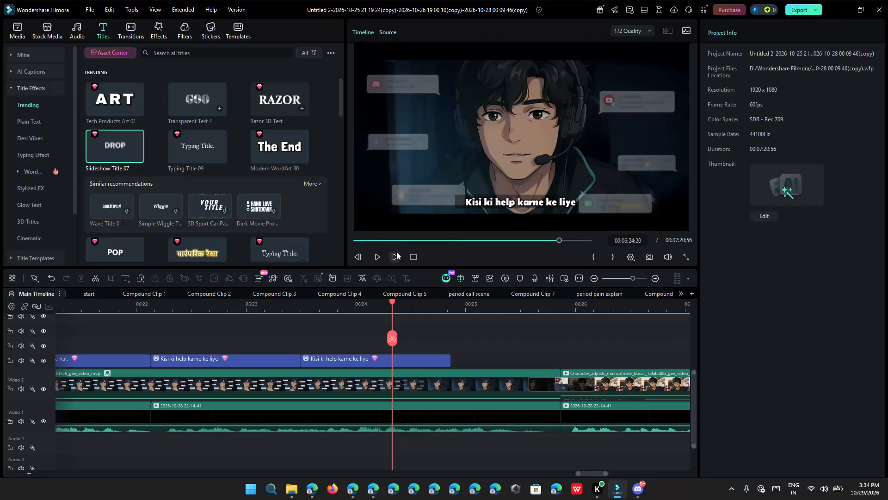
# Return the playhead to the start of the duplicated "Kisi ki help karne ke liye" caption at 06:23:30.
pyautogui.click(321, 302)
pyautogui.click(302, 303)
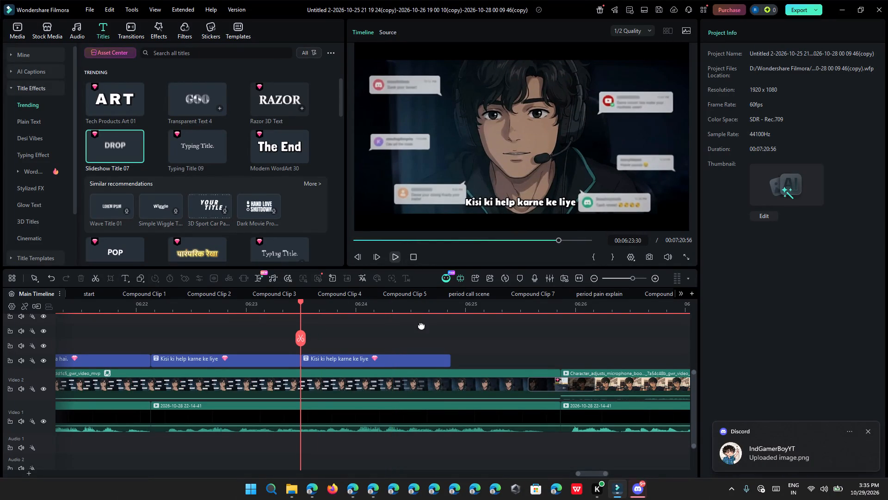
# Switch to Discord to view the newly uploaded image from the incoming notification.
pyautogui.click(811, 437)
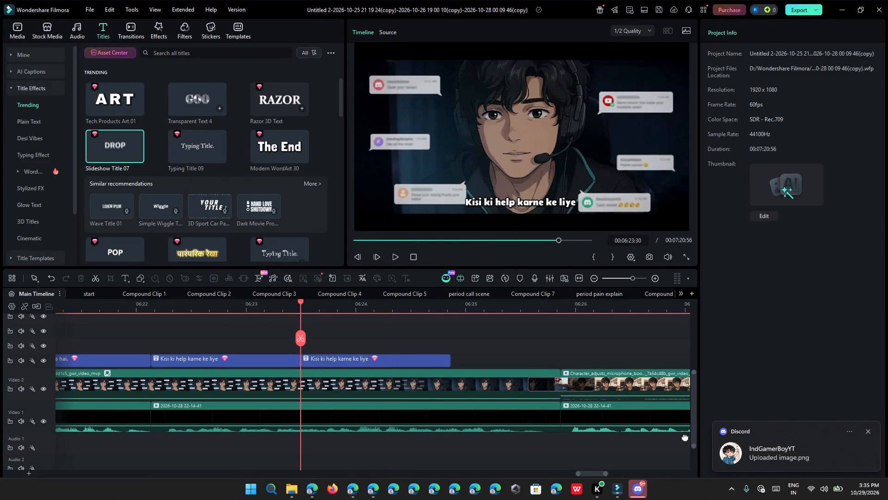
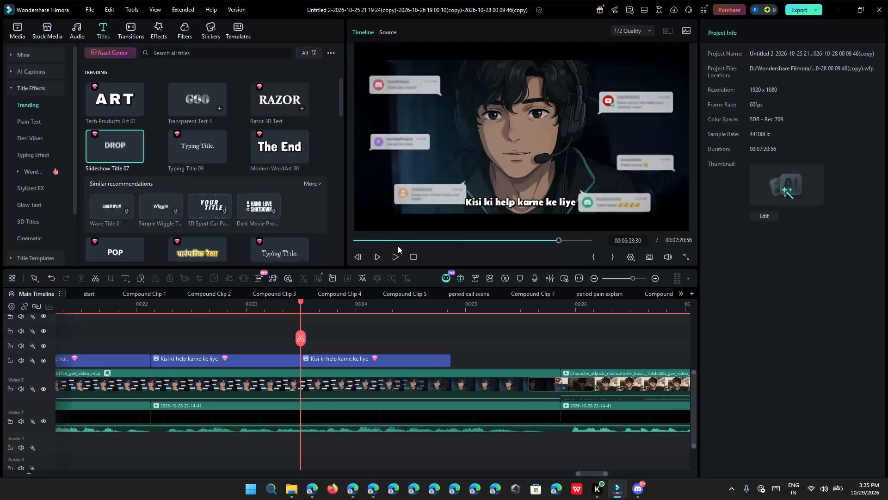
# Play the narration under the duplicated "Kisi ki help karne ke liye" caption, between about 06:23:28 and 06:24:42, to check its timing.
pyautogui.click(398, 260)
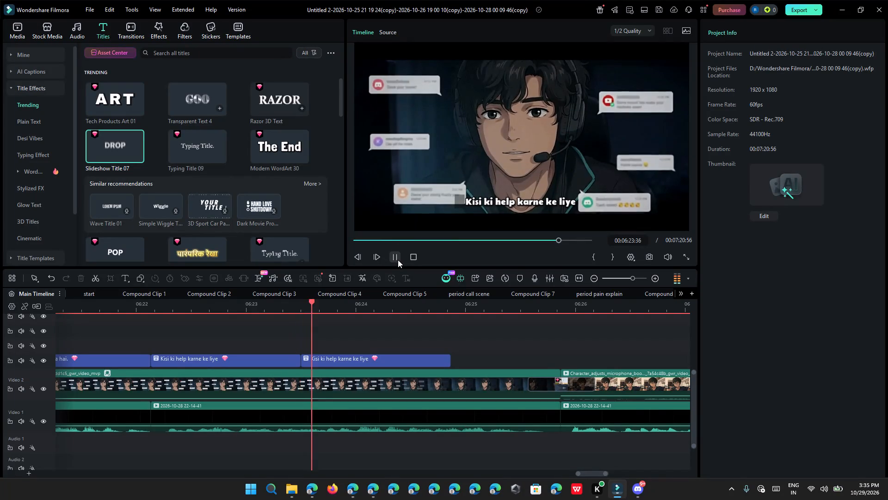
pyautogui.click(398, 260)
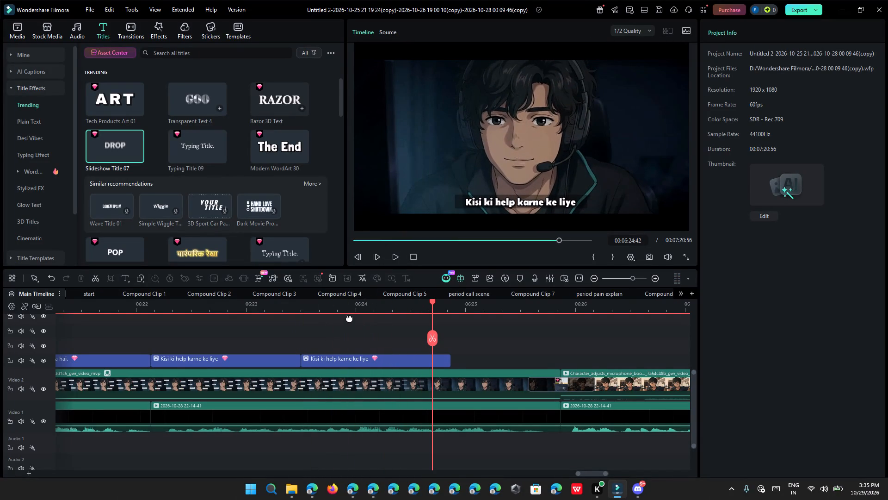
pyautogui.click(344, 312)
pyautogui.click(395, 264)
pyautogui.click(395, 259)
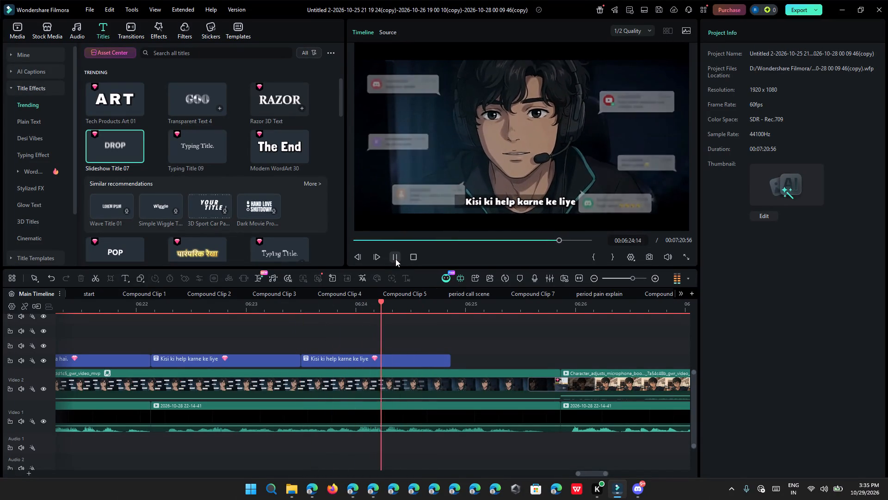
pyautogui.click(395, 259)
pyautogui.click(297, 308)
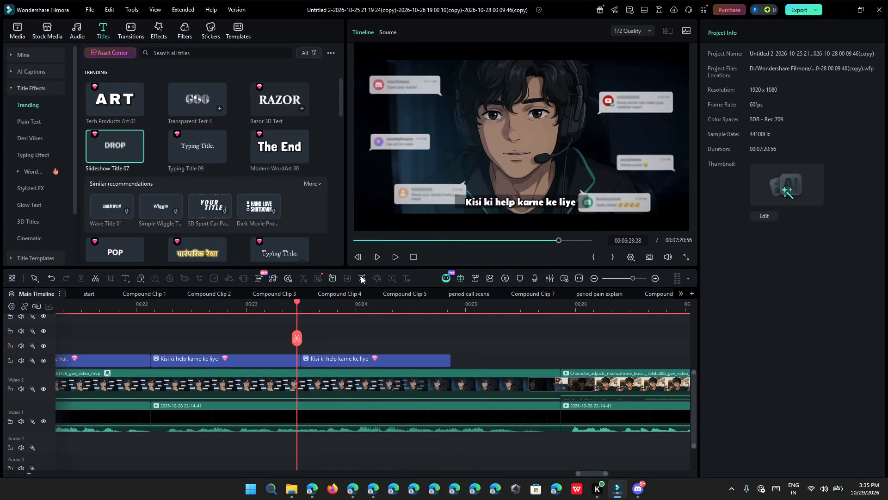
pyautogui.click(394, 257)
pyautogui.click(394, 257)
# Replay the narration across the cut between the two "Kisi ki help karne ke liye" captions, around 06:23:19 to 06:23:52, to locate the phrase boundary.
pyautogui.keyDown('ctrl'); pyautogui.scroll(4, 316, 347); pyautogui.keyUp('ctrl')
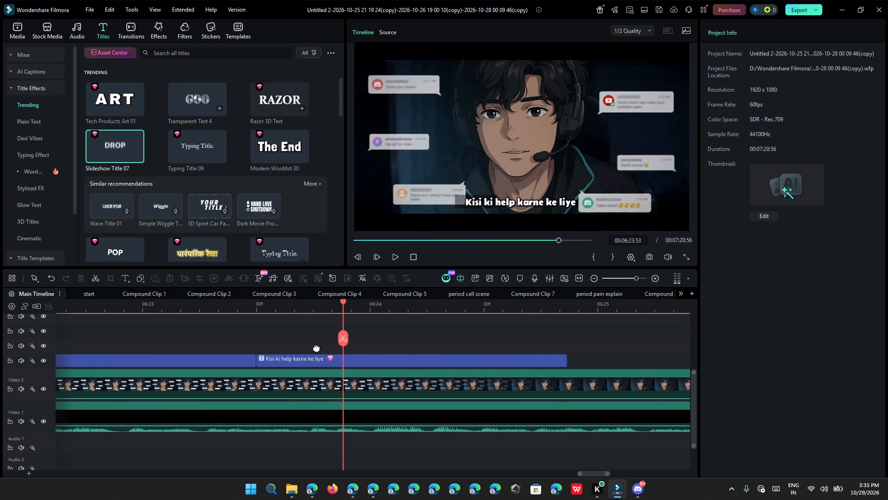
pyautogui.click(254, 304)
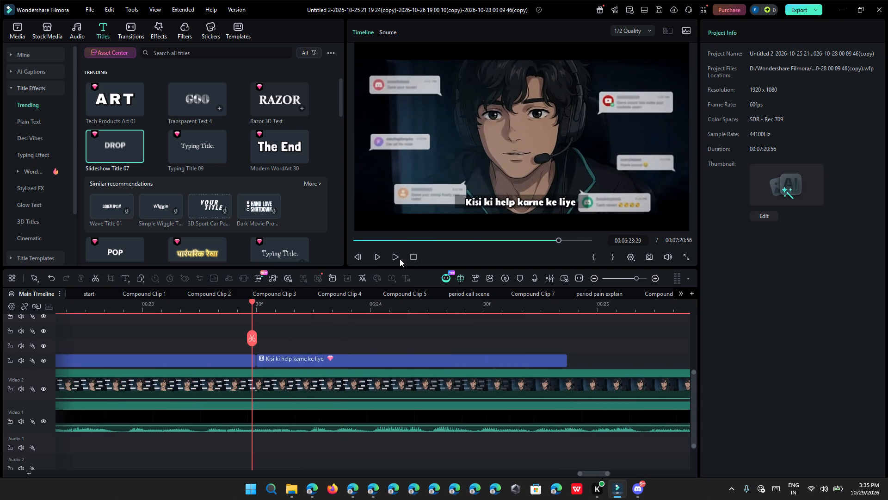
pyautogui.click(395, 259)
pyautogui.click(395, 259)
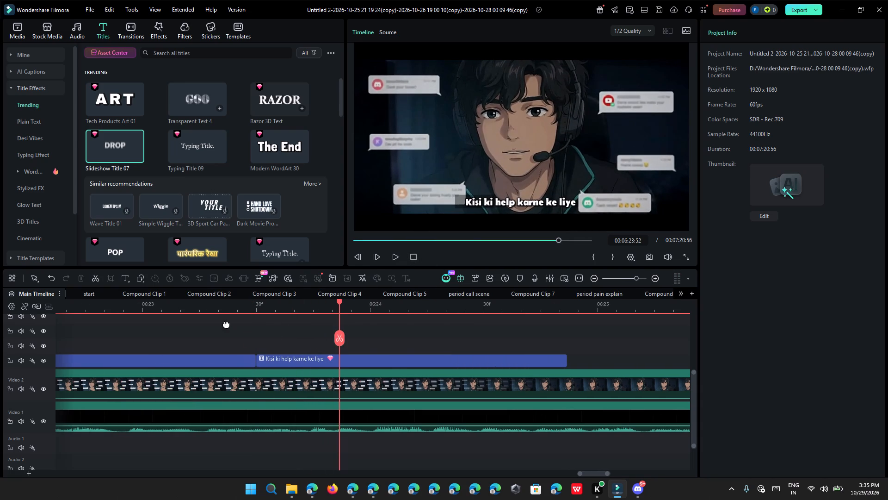
pyautogui.click(212, 294)
pyautogui.click(46, 294)
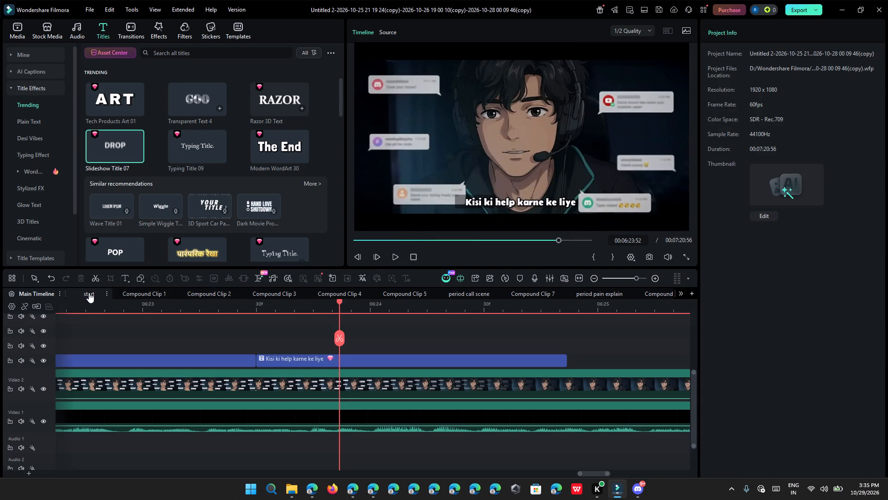
pyautogui.click(215, 303)
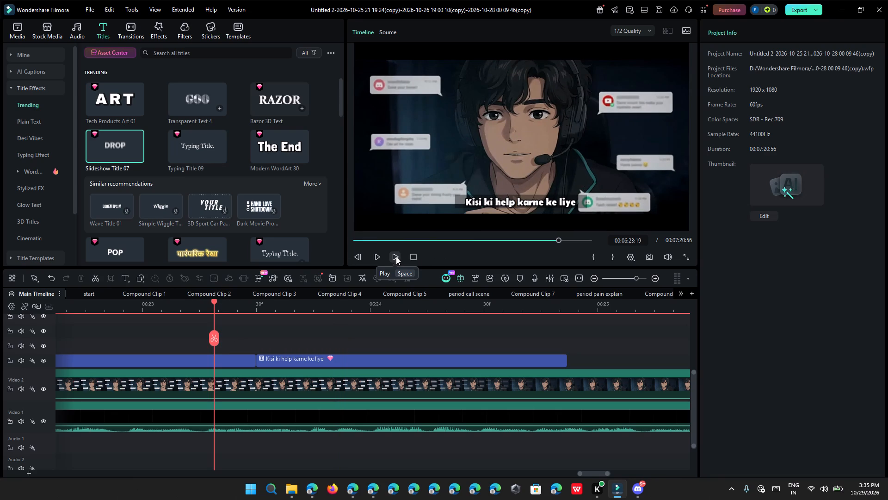
pyautogui.click(396, 256)
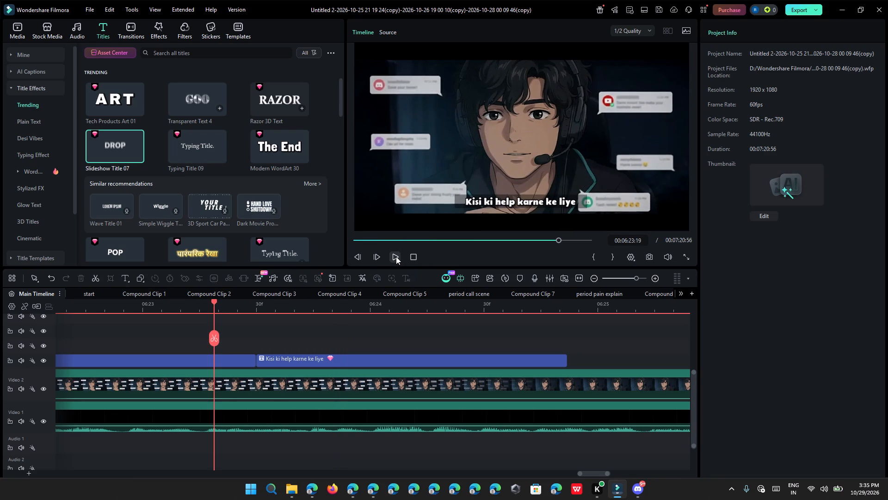
pyautogui.click(396, 256)
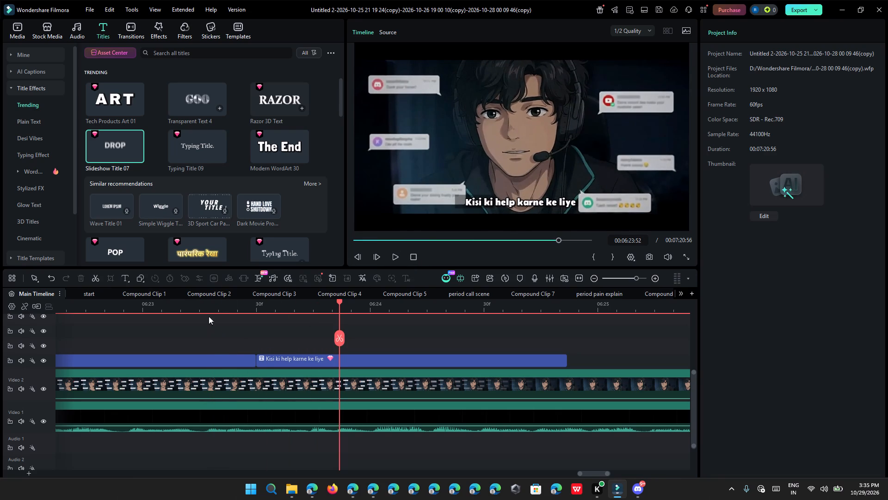
pyautogui.click(201, 305)
pyautogui.click(395, 259)
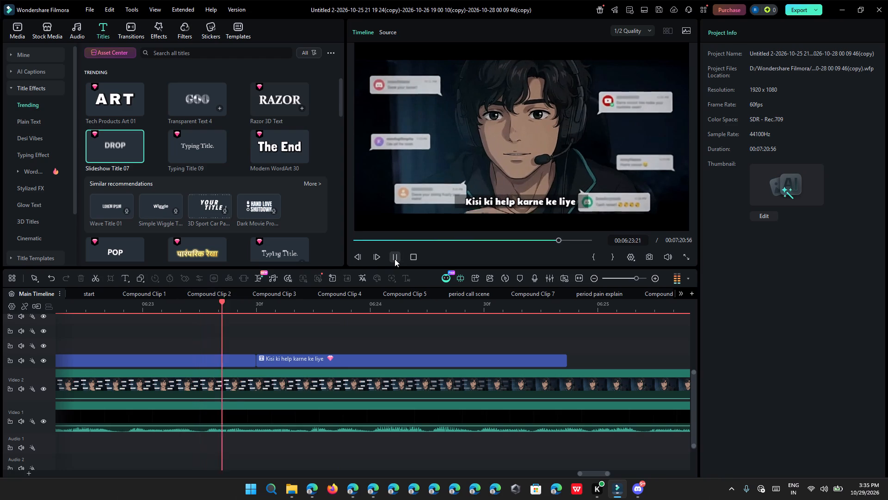
pyautogui.click(395, 259)
# Trim the first "Kisi ki help karne ke liye" caption to end at 06:23:28 and move its duplicate earlier so the two captions meet.
pyautogui.moveTo(255, 362); pyautogui.dragTo(247, 363)
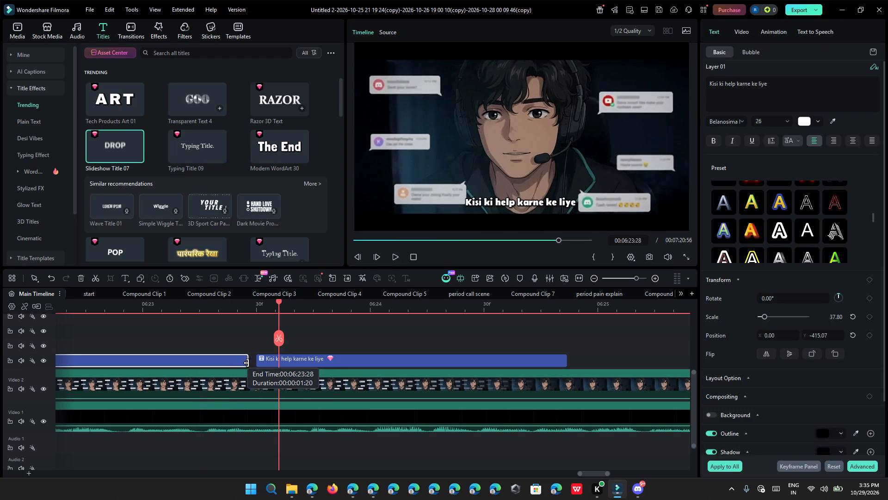
pyautogui.moveTo(247, 363); pyautogui.dragTo(245, 363)
pyautogui.moveTo(267, 363); pyautogui.dragTo(261, 362)
pyautogui.moveTo(242, 358); pyautogui.dragTo(247, 358)
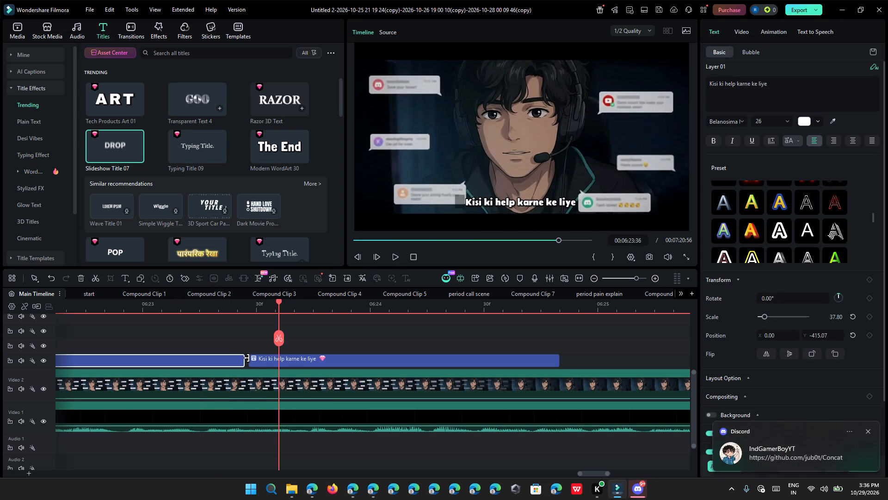
pyautogui.moveTo(247, 358); pyautogui.dragTo(250, 358)
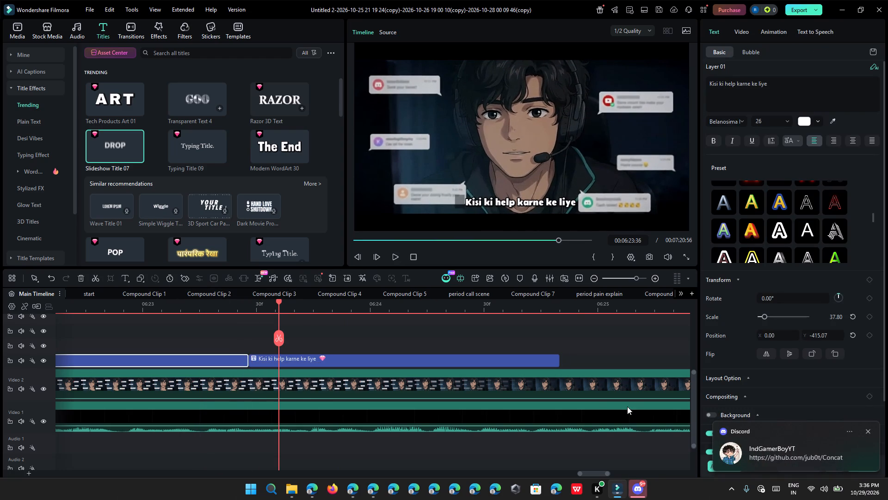
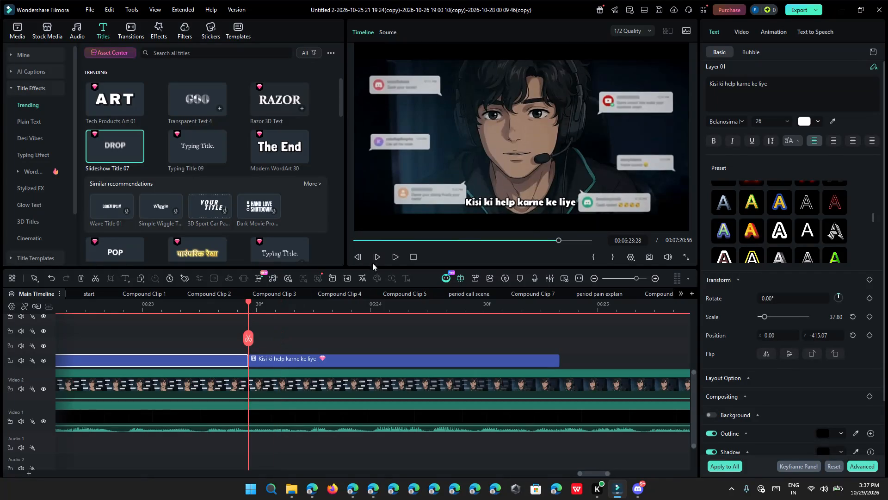
# Play the narration from 06:23:28 under the second "Kisi ki help karne ke liye" caption to hear its phrase.
pyautogui.click(394, 255)
pyautogui.click(394, 255)
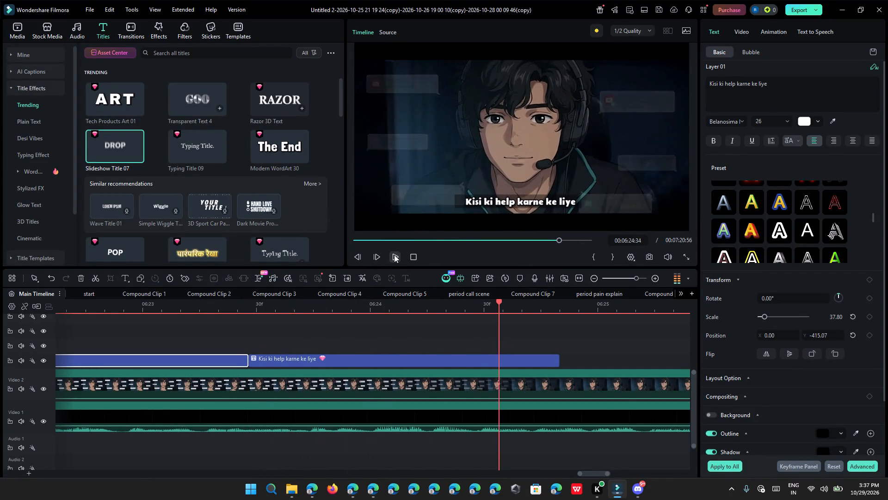
pyautogui.keyDown('ctrl'); pyautogui.click(827, 81); pyautogui.keyUp('ctrl')
pyautogui.hotkey('ctrl', 'a')
pyautogui.hotkey('ctrl', 'v')
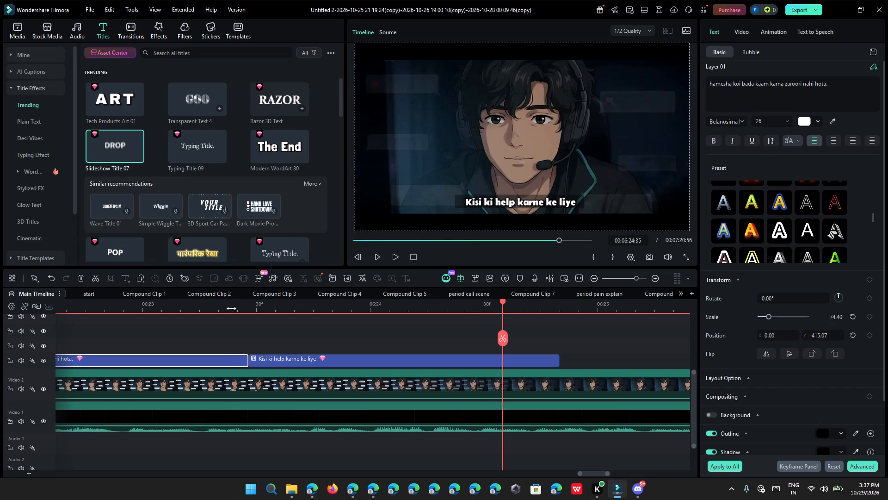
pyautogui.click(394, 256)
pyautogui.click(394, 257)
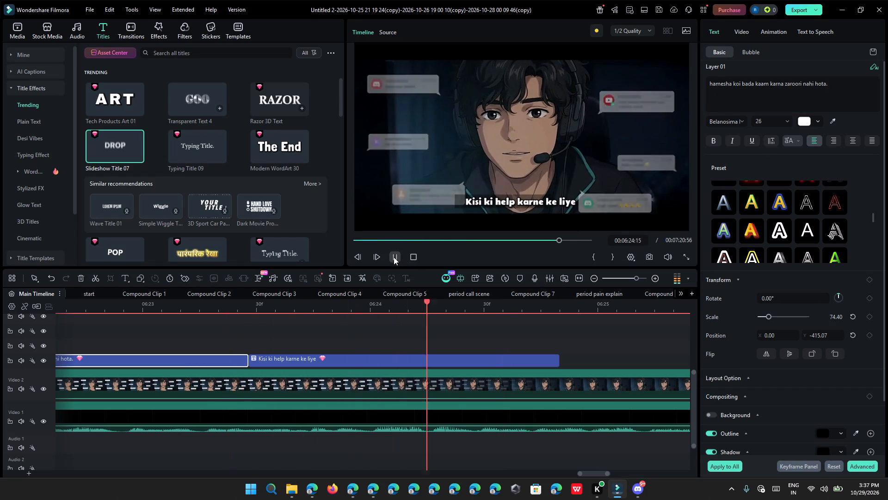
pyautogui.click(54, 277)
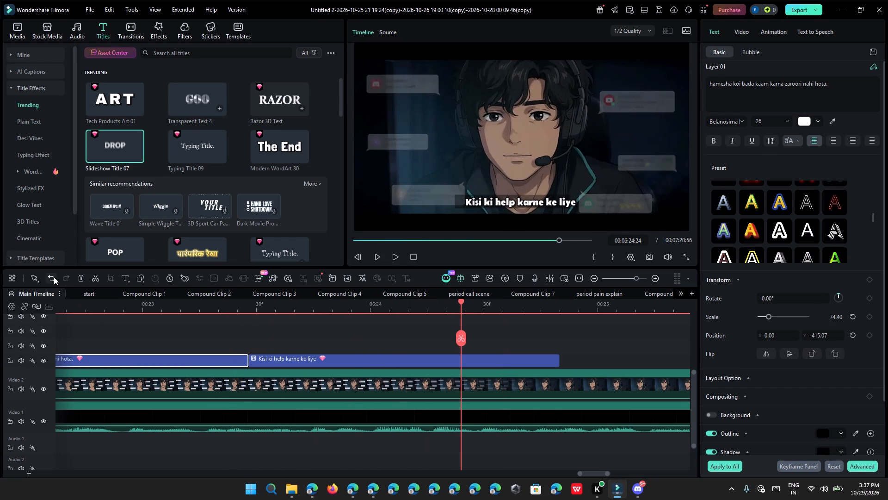
# Replace the text of the second caption, starting at 06:23:28, with "hamesha koi bada kaam karna zaroori nahi hota.".
pyautogui.click(266, 356)
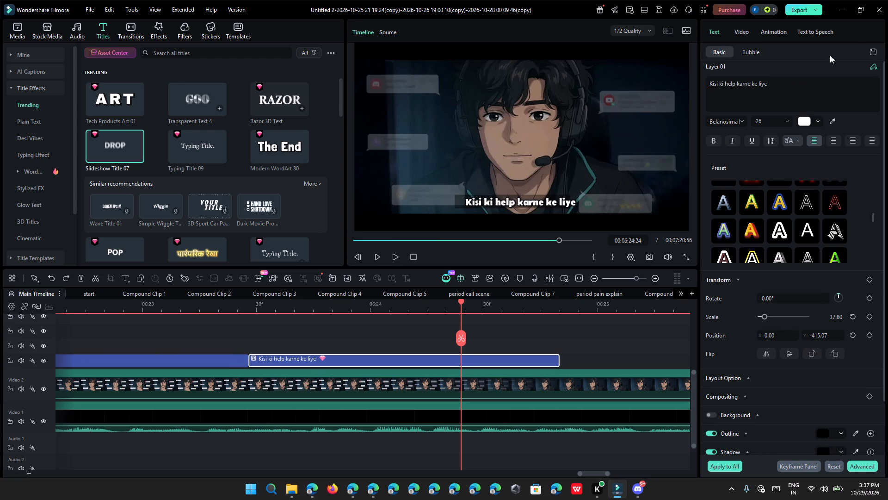
pyautogui.keyDown('ctrl'); pyautogui.click(775, 98); pyautogui.keyUp('ctrl')
pyautogui.hotkey('ctrl', 'a')
pyautogui.hotkey('ctrl', 'v')
# Play the narration under the "hamesha koi bada kaam" caption and extend the caption's end to about 06:25:41.
pyautogui.click(216, 308)
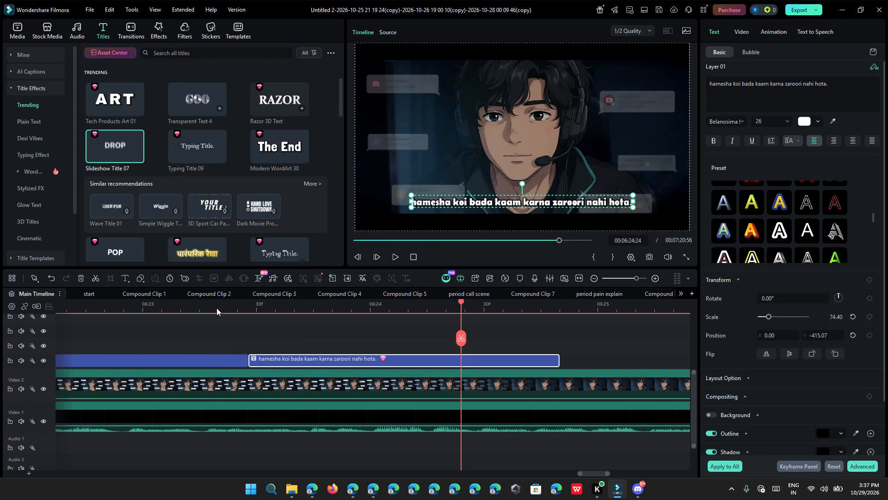
pyautogui.click(390, 254)
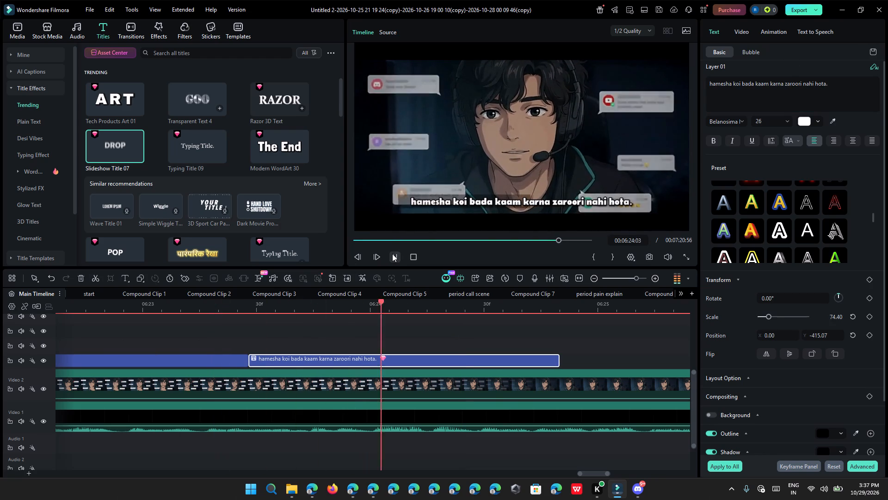
pyautogui.click(392, 254)
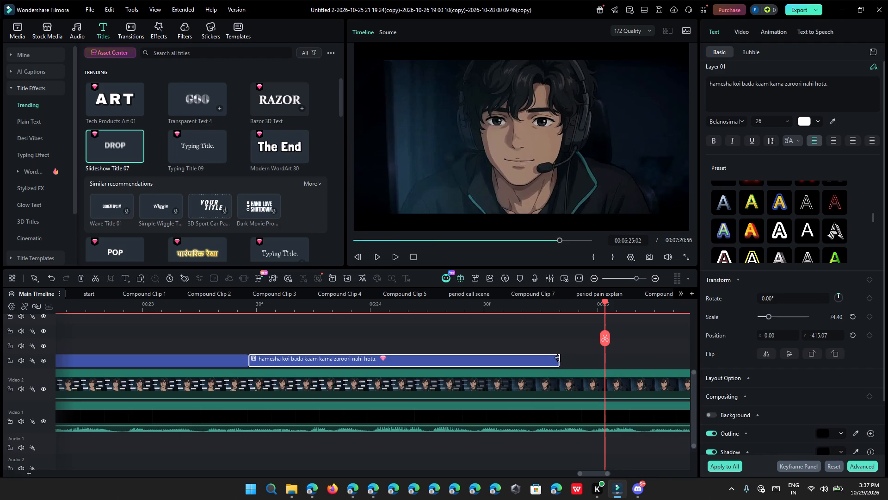
pyautogui.moveTo(556, 358); pyautogui.dragTo(661, 402)
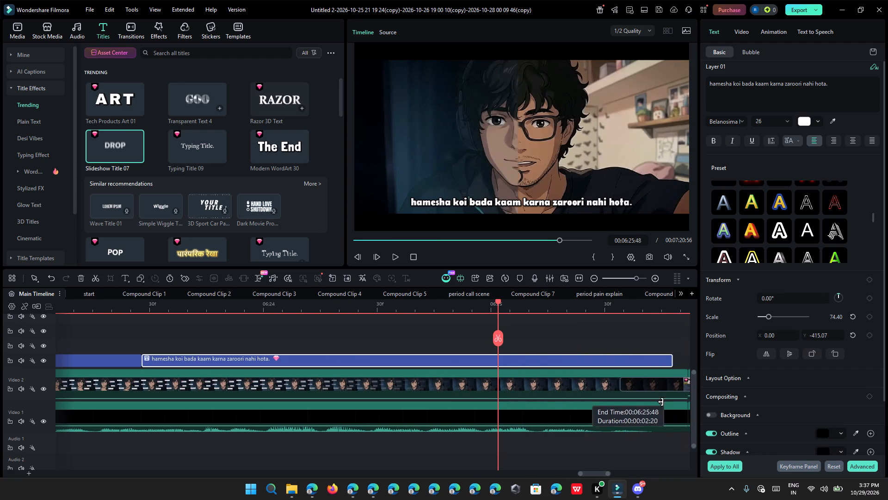
pyautogui.moveTo(661, 402); pyautogui.dragTo(546, 438)
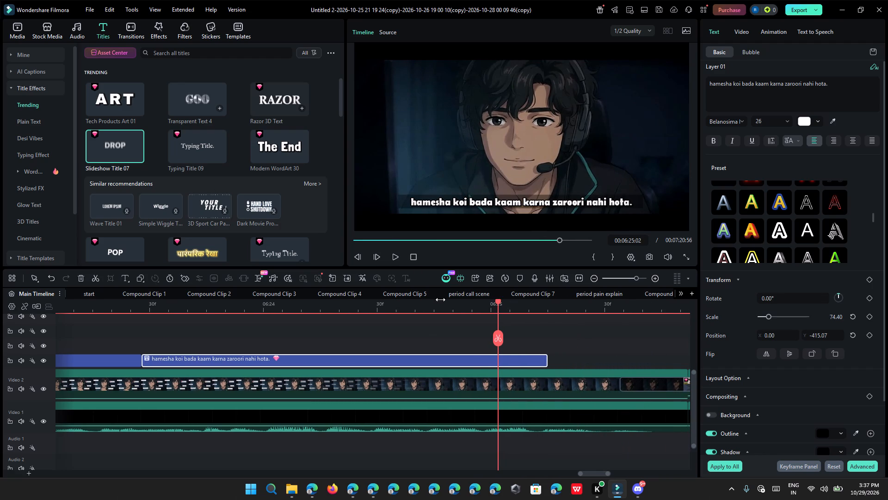
pyautogui.click(396, 260)
pyautogui.click(396, 260)
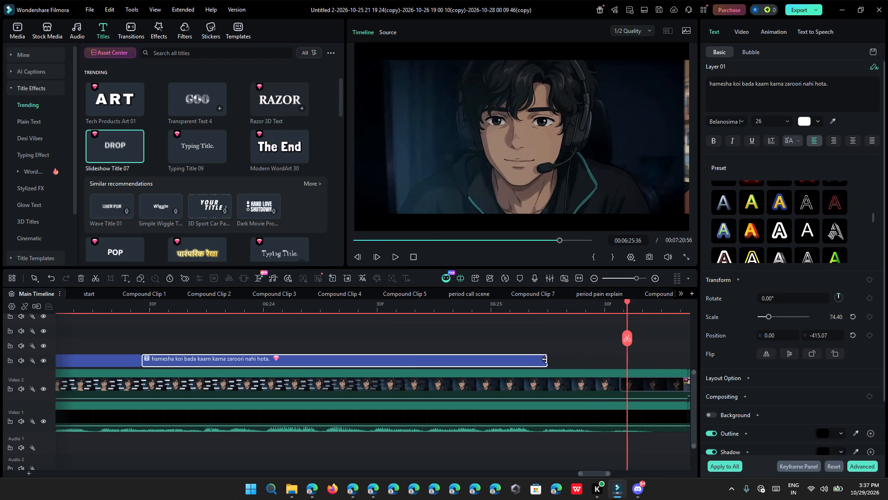
pyautogui.moveTo(545, 359); pyautogui.dragTo(653, 390)
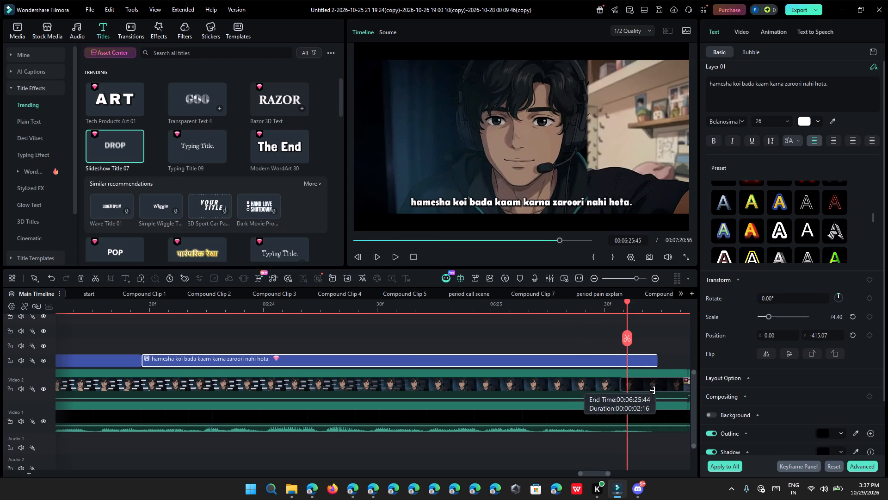
pyautogui.moveTo(653, 390); pyautogui.dragTo(644, 392)
# Replay the narration from 06:23:25 to 06:25:19 to compare its wording with the "hamesha koi bada kaam" caption.
pyautogui.click(130, 309)
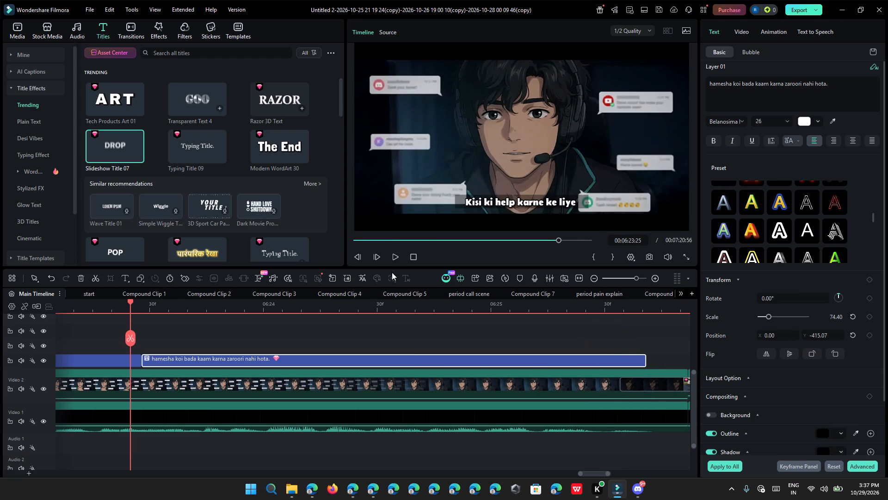
pyautogui.moveTo(396, 265); pyautogui.dragTo(396, 258)
pyautogui.click(396, 256)
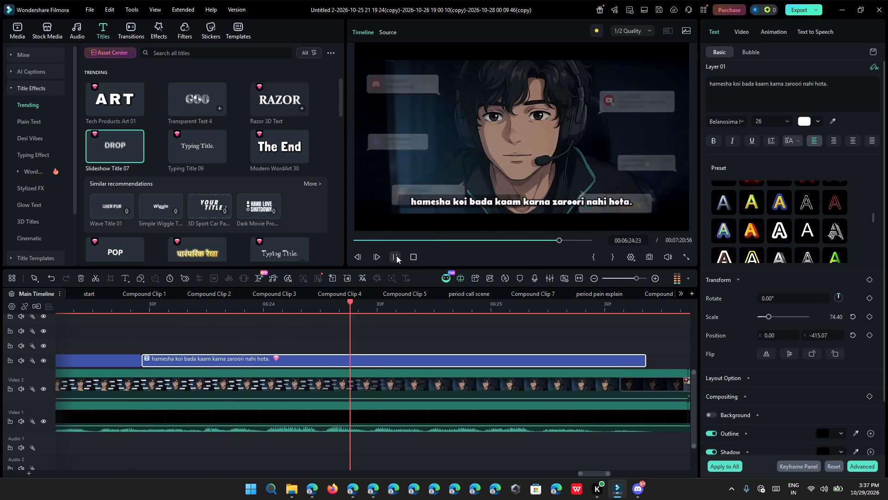
pyautogui.click(396, 256)
pyautogui.click(396, 256)
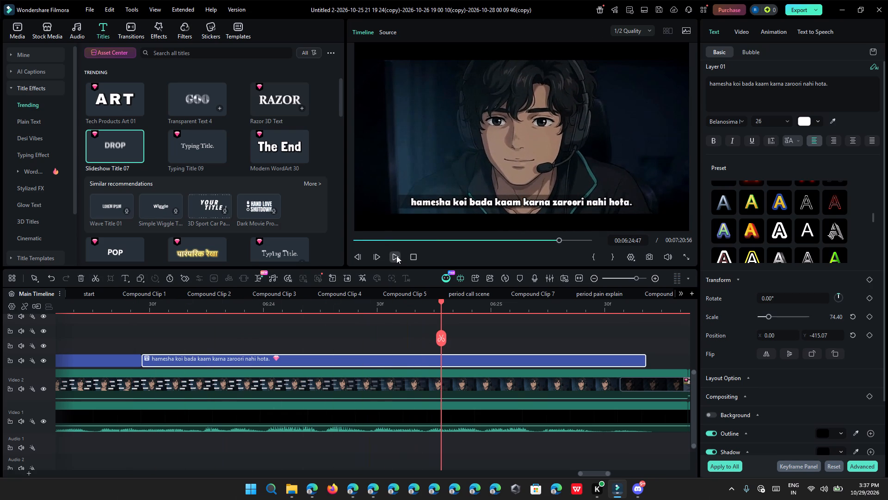
pyautogui.click(396, 256)
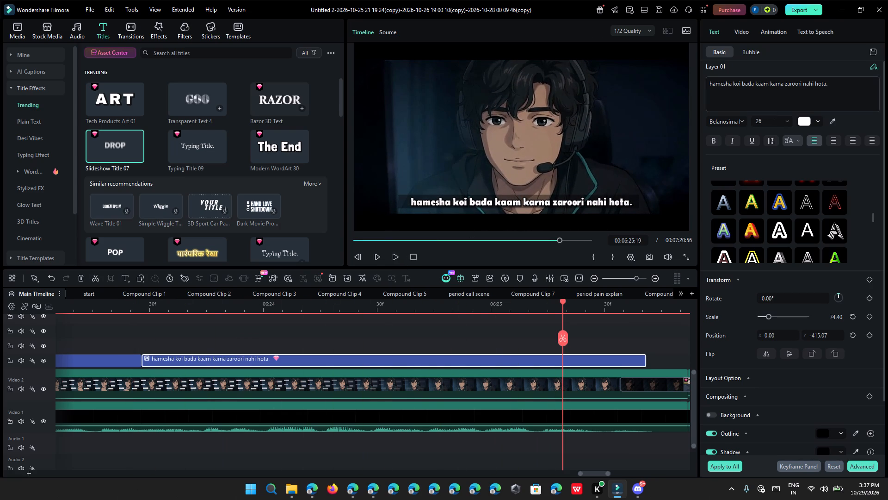
# Change the word "zaroori" to "zaroorat" in the "hamesha koi bada kaam" caption.
pyautogui.click(802, 87)
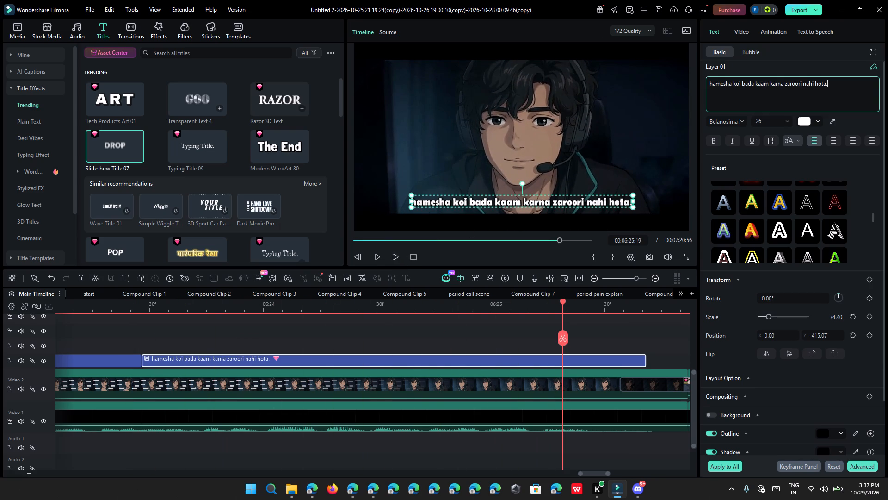
pyautogui.click(800, 83)
pyautogui.press('Right')
pyautogui.press('BackSpace')
pyautogui.press('BackSpace')
pyautogui.press('BackSpace')
pyautogui.press('BackSpace')
pyautogui.write('oo')
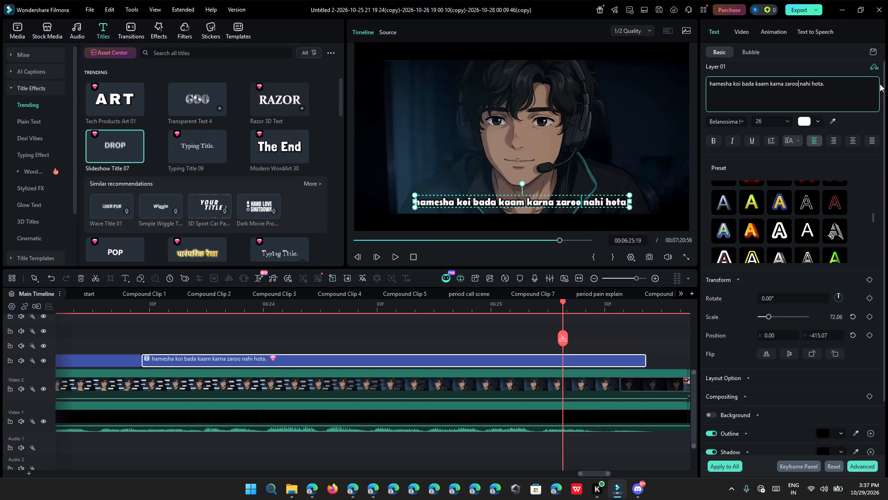
pyautogui.write('rat')
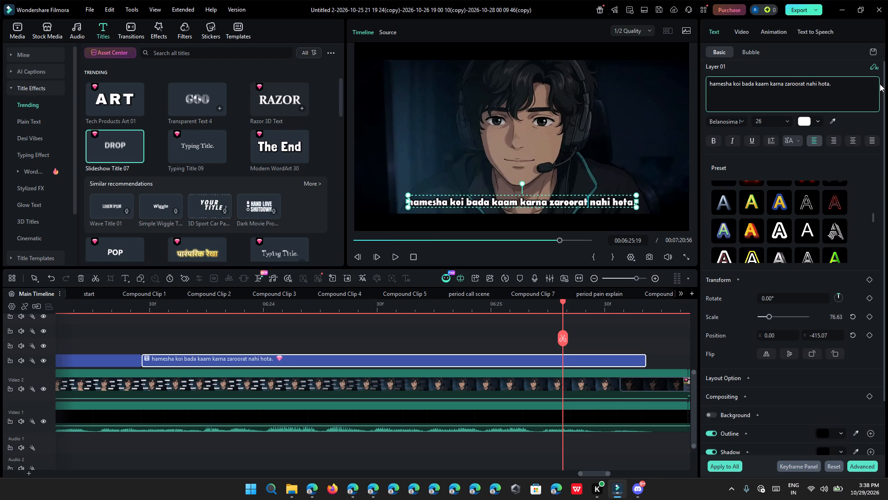
pyautogui.click(609, 331)
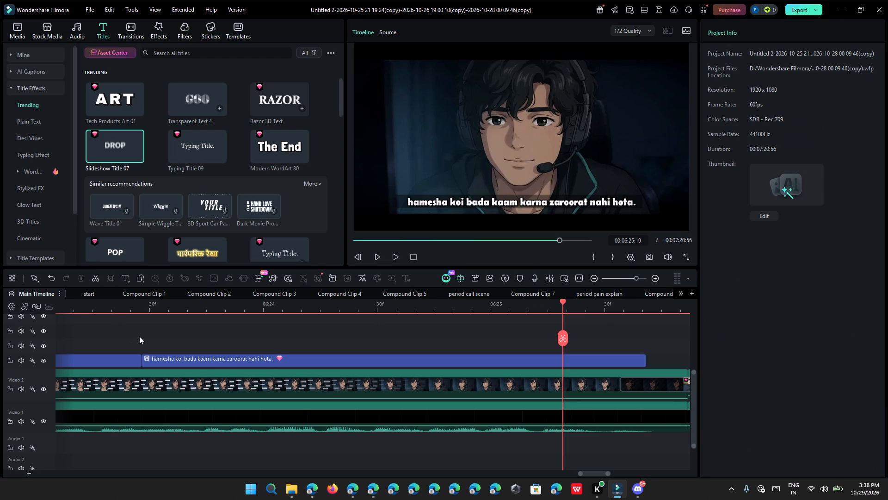
# Replay the "hamesha koi bada kaam" caption from 06:23:31 and respell its word "zaroorat" as "zarurat".
pyautogui.click(152, 303)
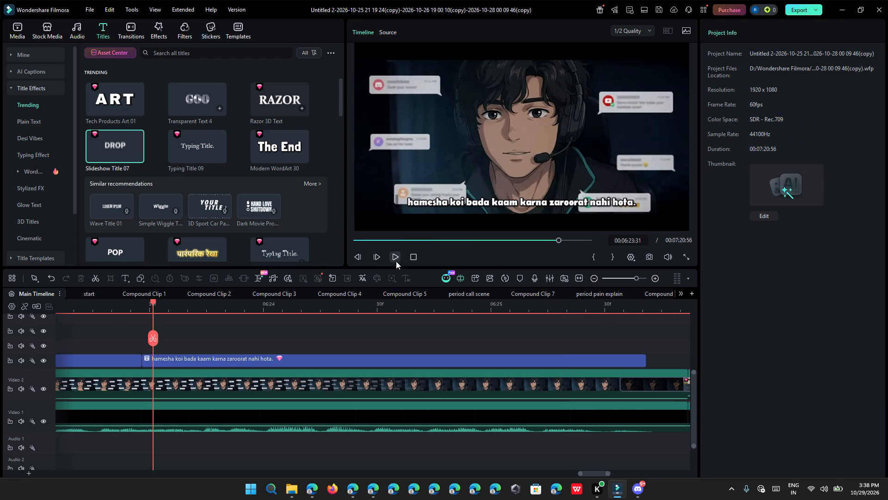
pyautogui.click(389, 258)
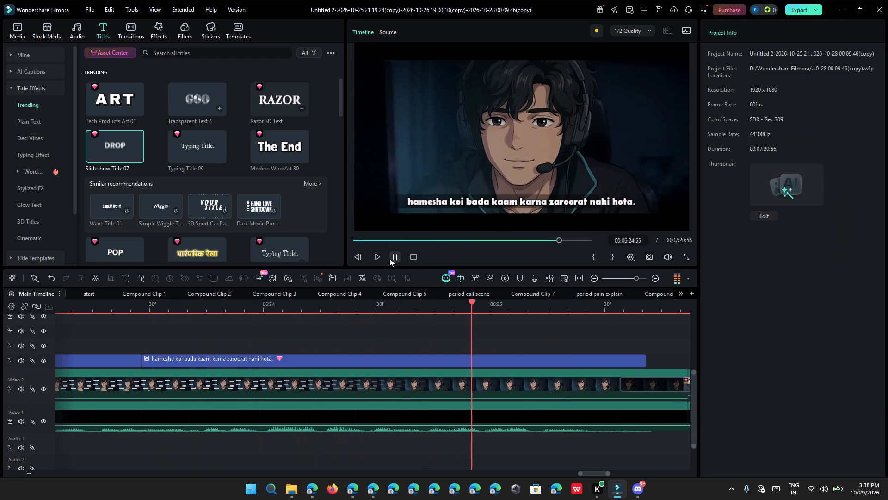
pyautogui.click(389, 258)
pyautogui.click(513, 353)
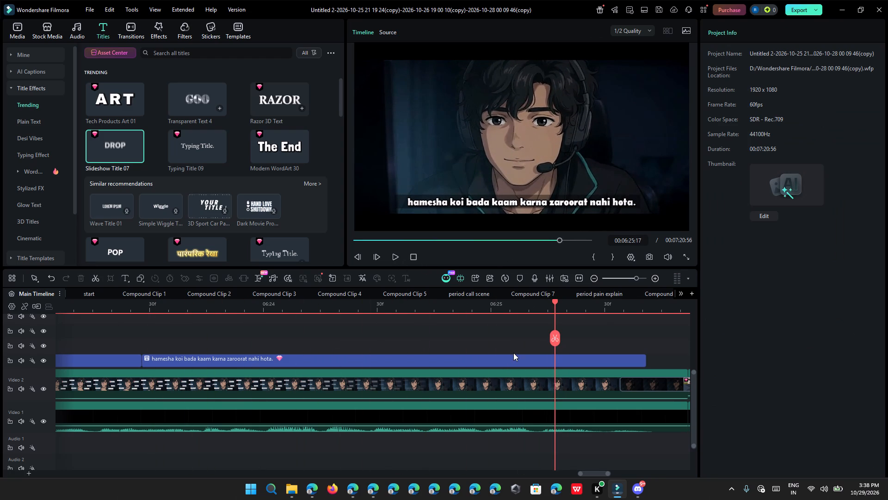
pyautogui.click(518, 365)
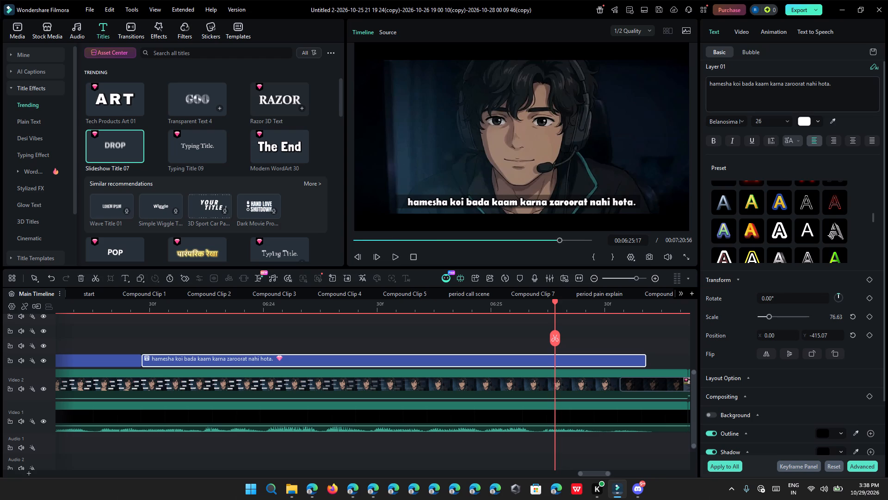
pyautogui.click(796, 82)
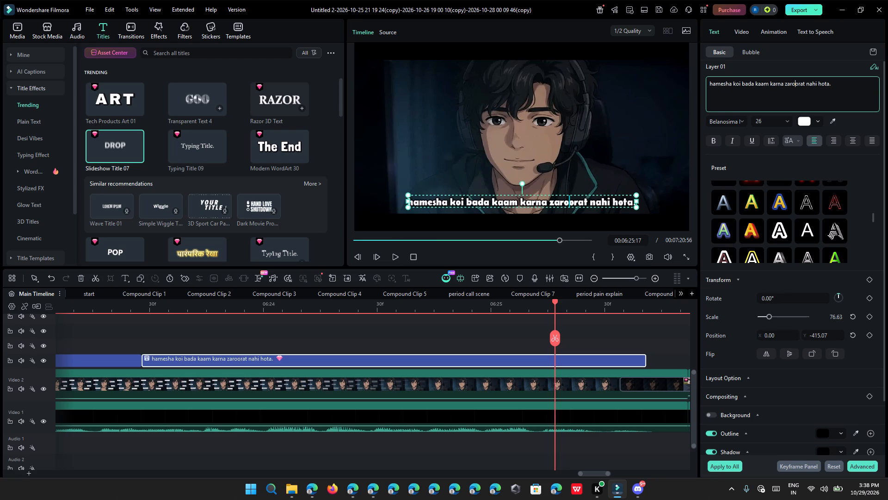
pyautogui.press('Right')
pyautogui.press('BackSpace')
pyautogui.press('BackSpace')
pyautogui.press('u')
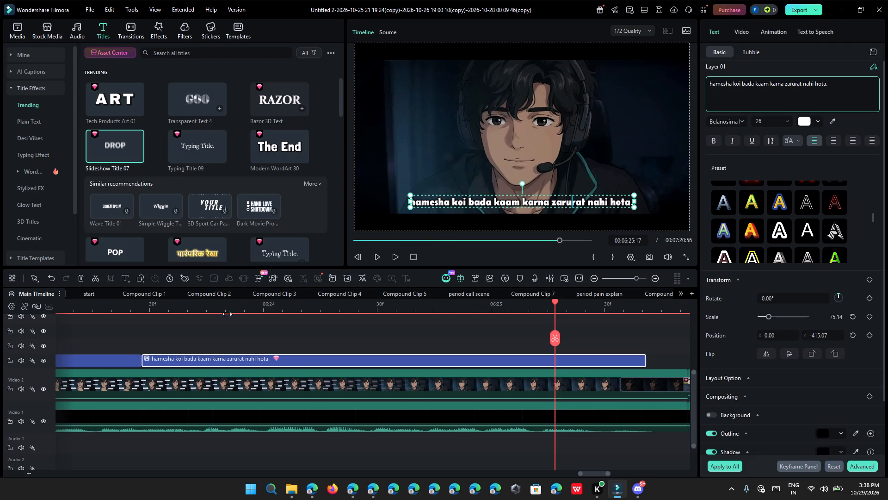
pyautogui.click(171, 322)
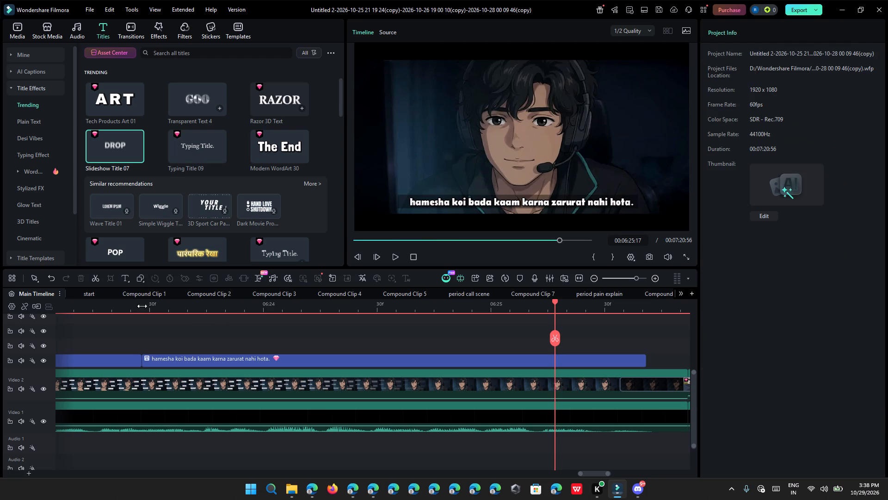
# Replay the corrected "hamesha koi bada kaam" caption from its start at 06:23:28 to check it.
pyautogui.click(141, 303)
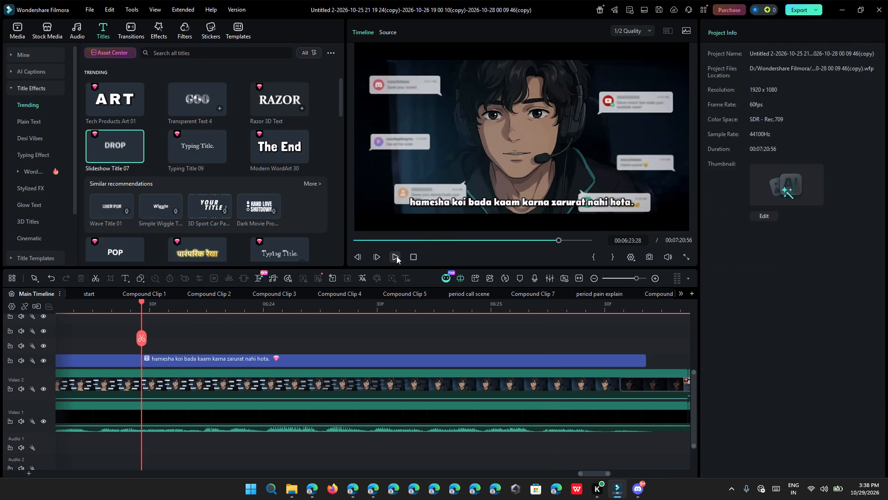
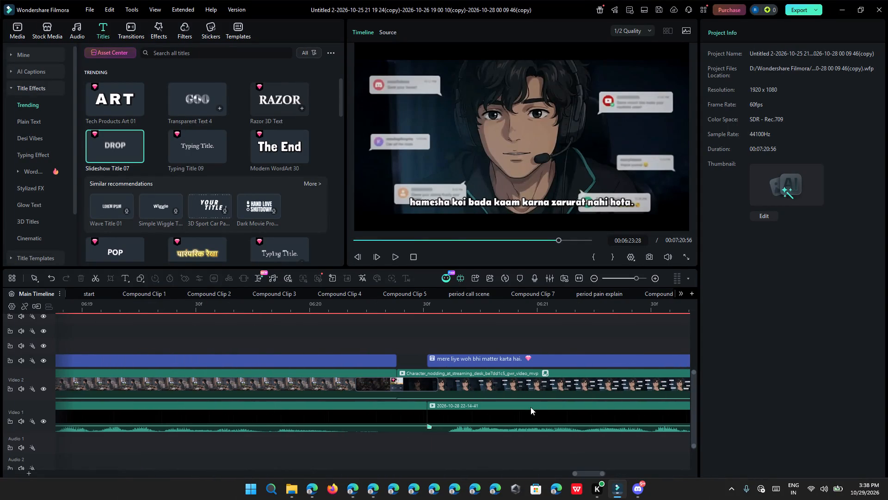
# Play the narration after the "hamesha koi bada kaam" caption through about 06:43, replaying from 06:24 to review the uncaptioned part.
pyautogui.click(384, 310)
pyautogui.click(397, 254)
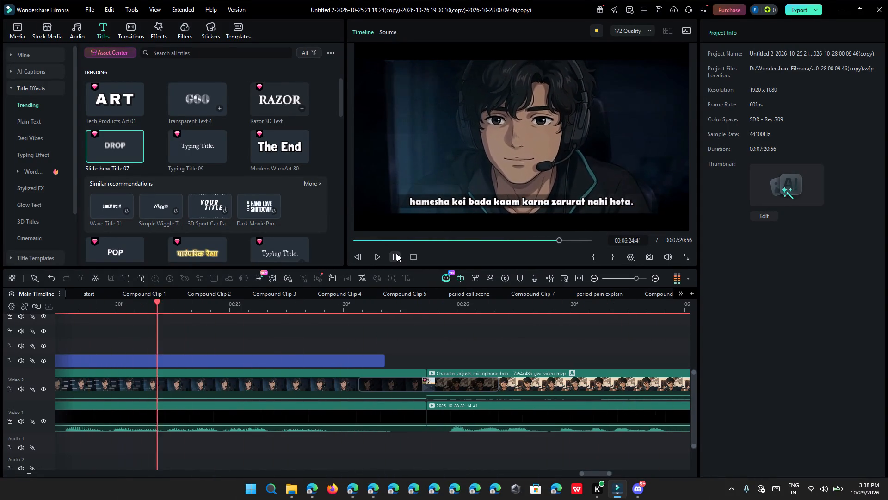
pyautogui.click(397, 254)
pyautogui.click(397, 254)
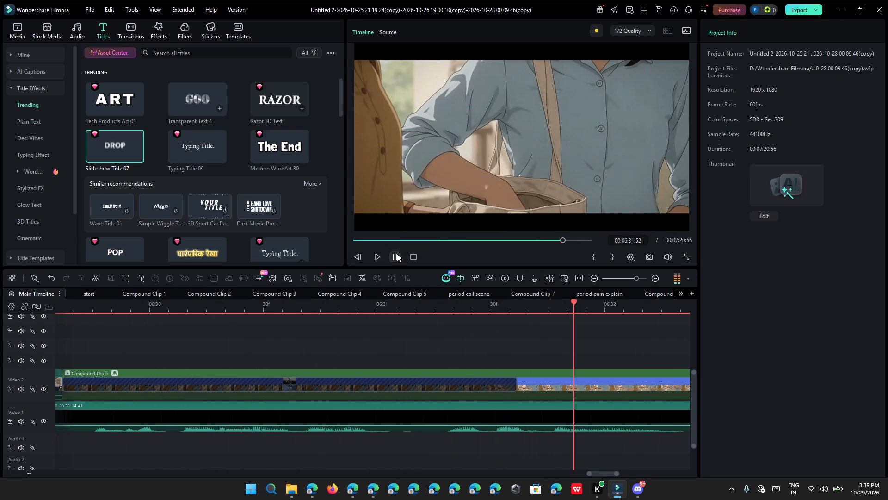
pyautogui.click(397, 254)
pyautogui.click(397, 254)
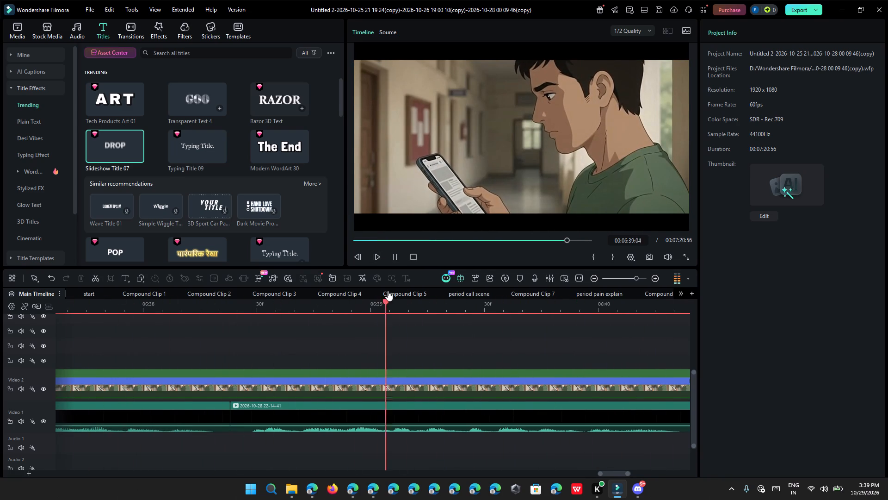
pyautogui.keyDown('ctrl'); pyautogui.scroll(-15, 408, 404); pyautogui.keyUp('ctrl')
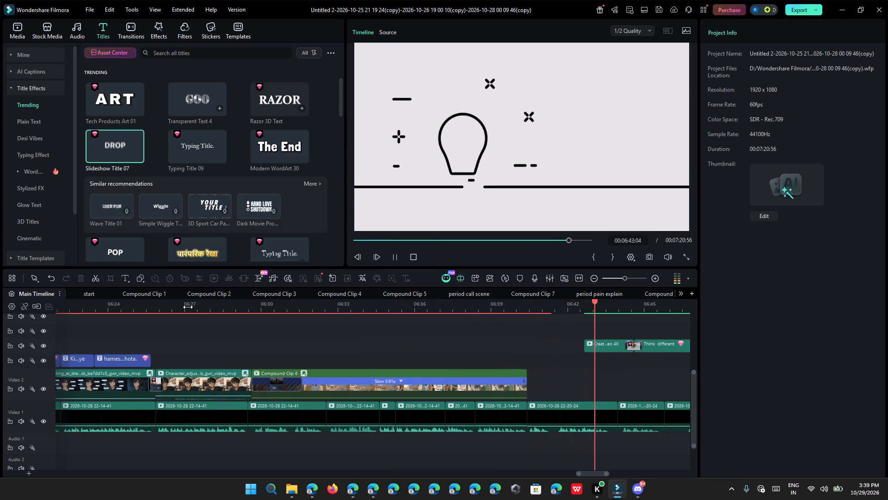
pyautogui.click(188, 307)
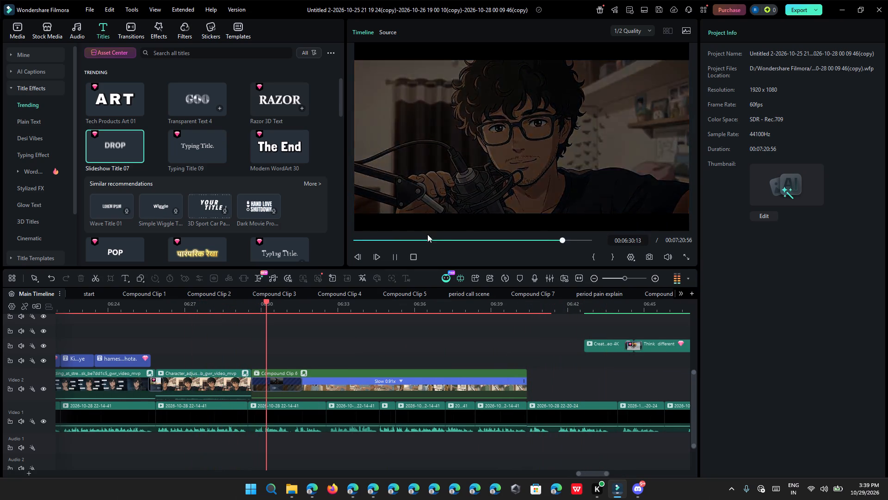
pyautogui.click(398, 252)
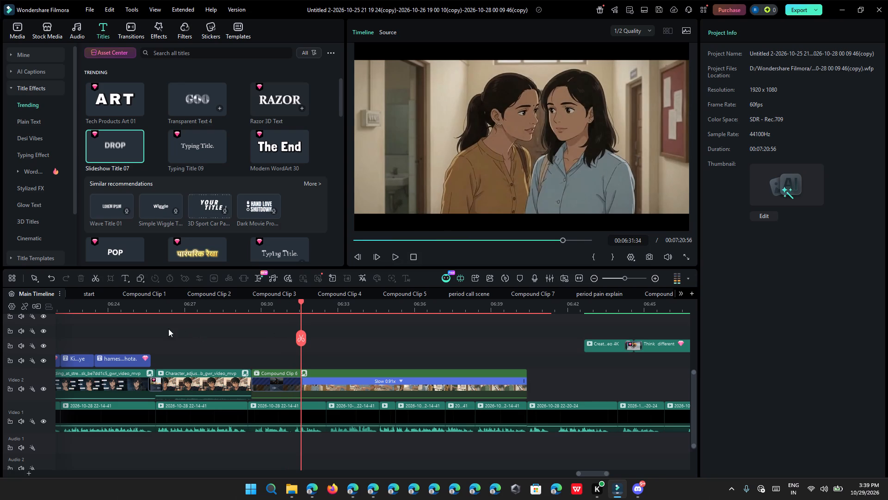
pyautogui.click(123, 302)
pyautogui.click(398, 260)
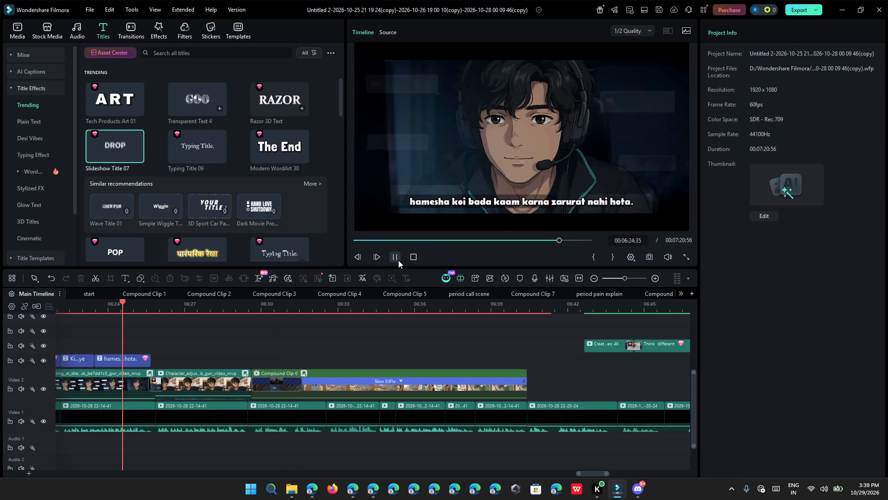
pyautogui.click(401, 260)
# Delete the full stop at the end of the "hamesha koi bada kaam karna zarurat nahi hota" caption.
pyautogui.keyDown('ctrl'); pyautogui.scroll(3, 333, 331); pyautogui.keyUp('ctrl')
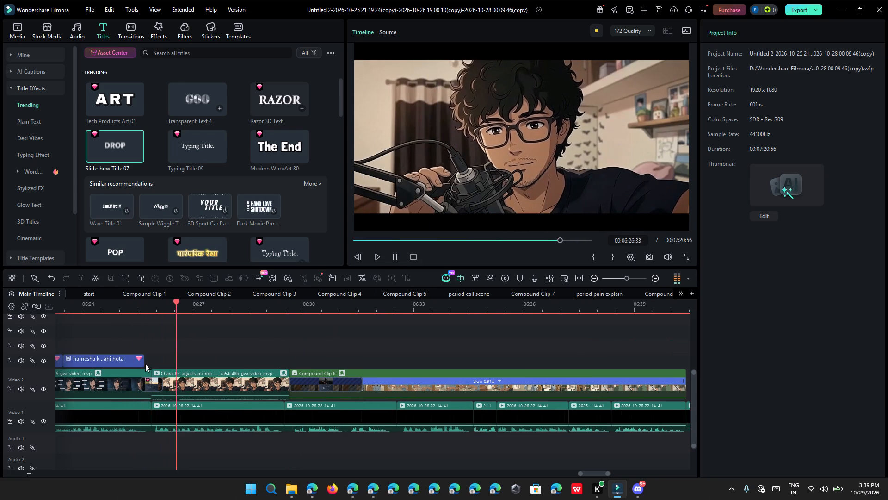
pyautogui.click(127, 362)
pyautogui.click(849, 85)
pyautogui.press('BackSpace')
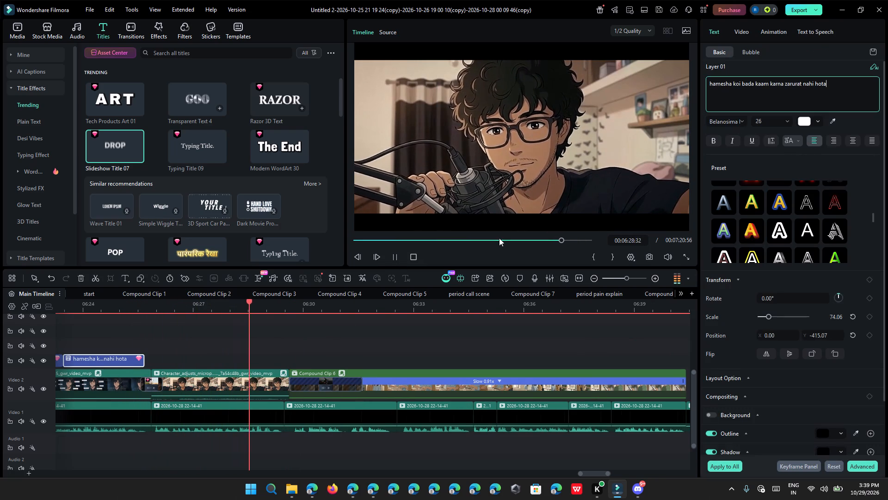
pyautogui.click(391, 258)
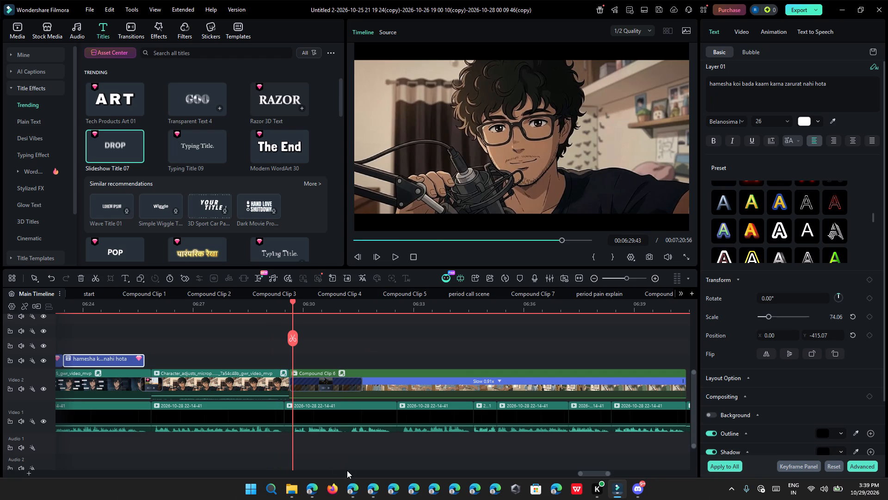
# Duplicate the "hamesha koi bada kaam" caption, place the copy above the microphone-adjusting clip and extend it to that clip's end.
pyautogui.click(131, 277)
pyautogui.hotkey('ctrl', 'd')
pyautogui.moveTo(306, 359); pyautogui.dragTo(184, 368)
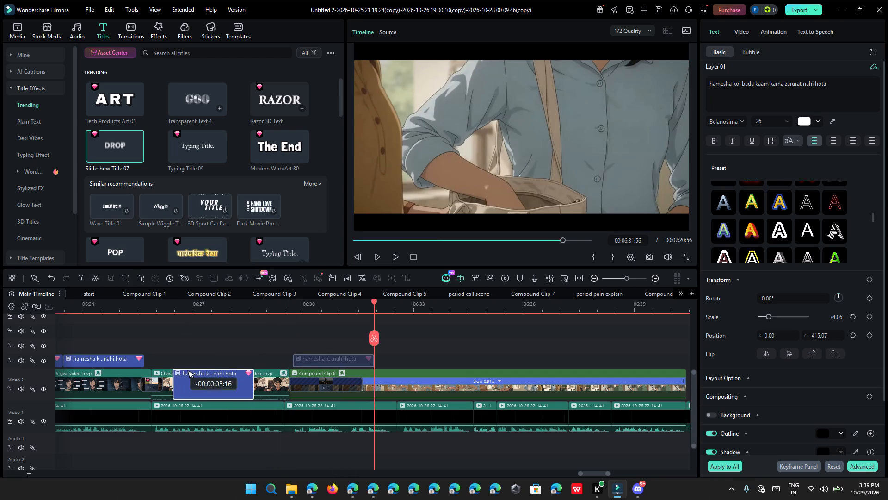
pyautogui.moveTo(184, 368); pyautogui.dragTo(166, 359)
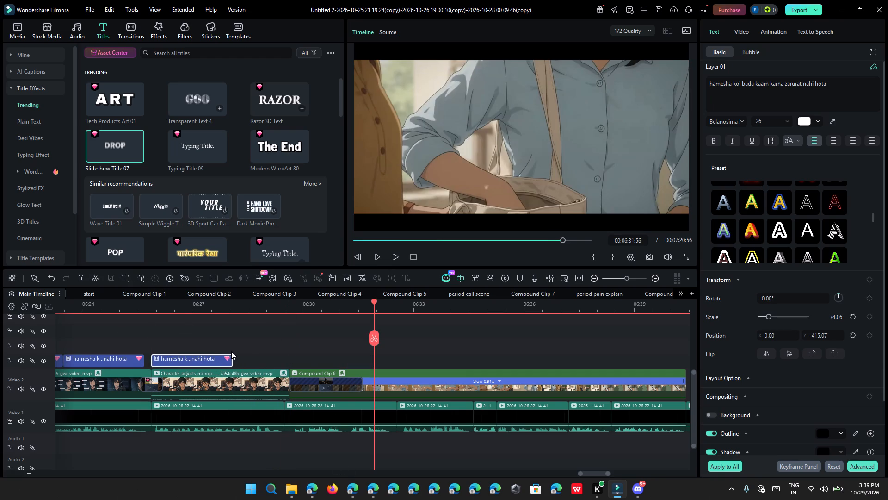
pyautogui.moveTo(231, 357); pyautogui.dragTo(285, 365)
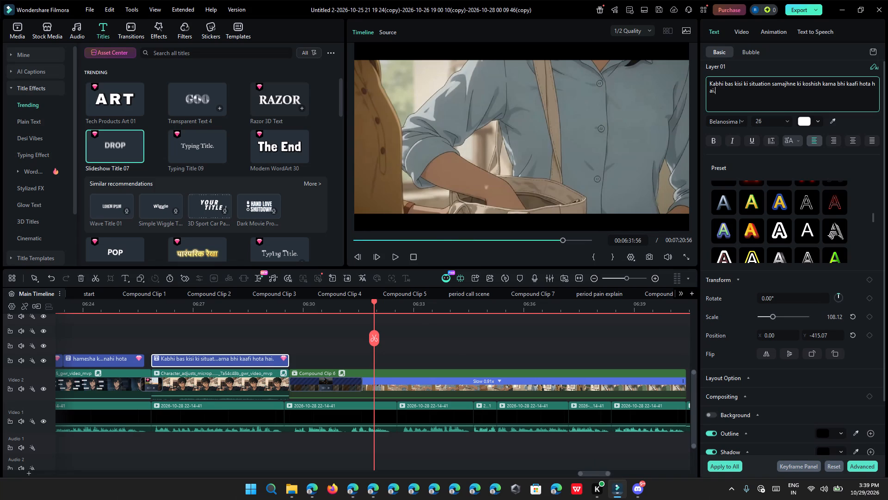
pyautogui.press('BackSpace')
# Play the start of the "Kabhi bas kisi ki situation" caption and trim its beginning to about 06:26:03 to match the narration.
pyautogui.click(145, 306)
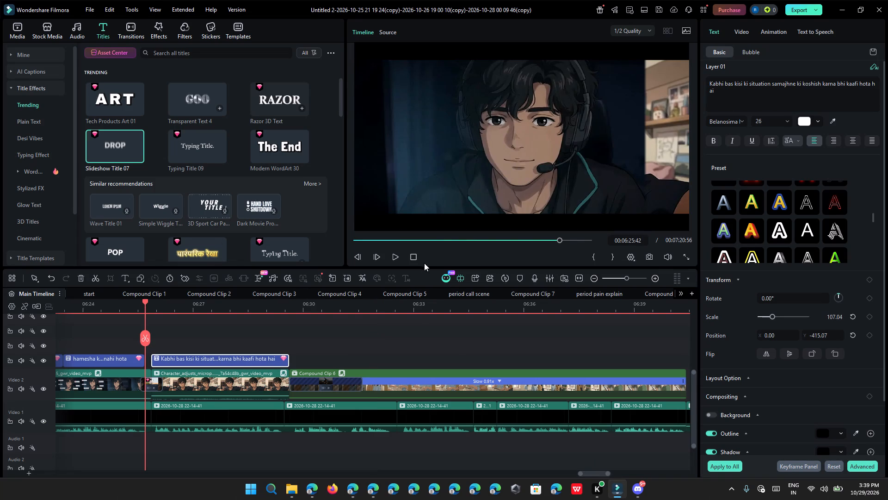
pyautogui.click(391, 257)
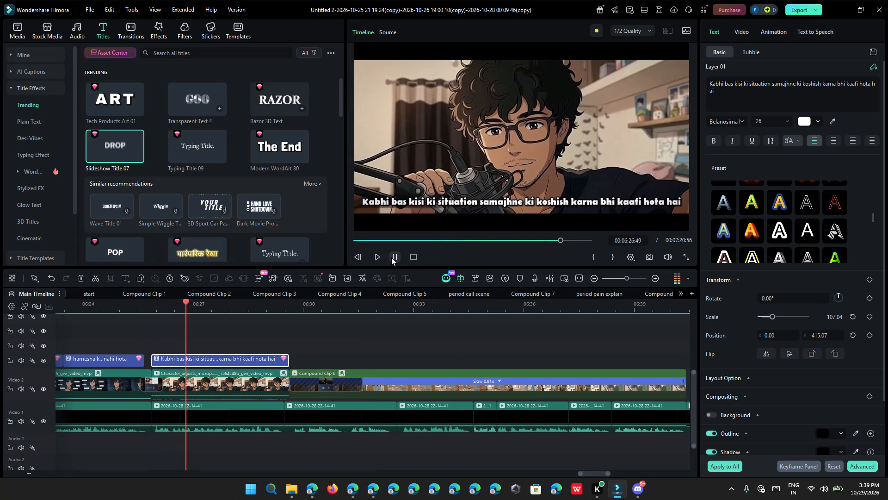
pyautogui.click(154, 307)
pyautogui.keyDown('ctrl'); pyautogui.scroll(5, 156, 310); pyautogui.keyUp('ctrl')
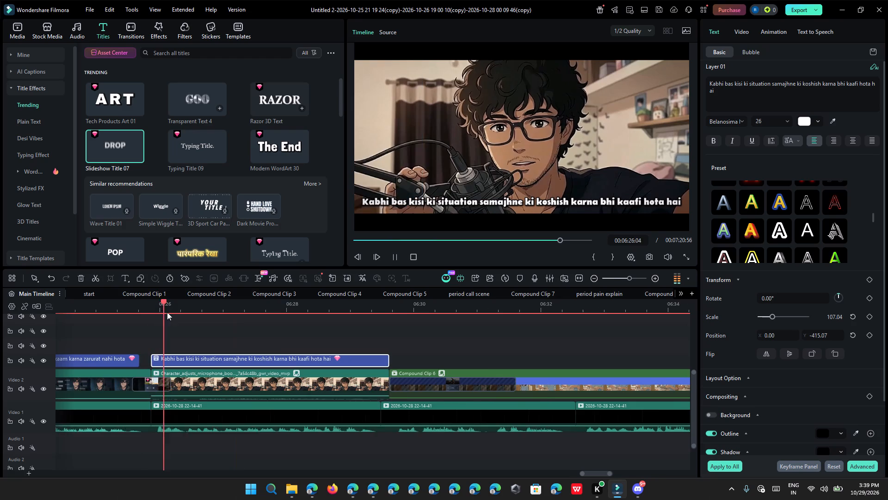
pyautogui.keyDown('ctrl'); pyautogui.scroll(3, 167, 312); pyautogui.keyUp('ctrl')
pyautogui.click(392, 256)
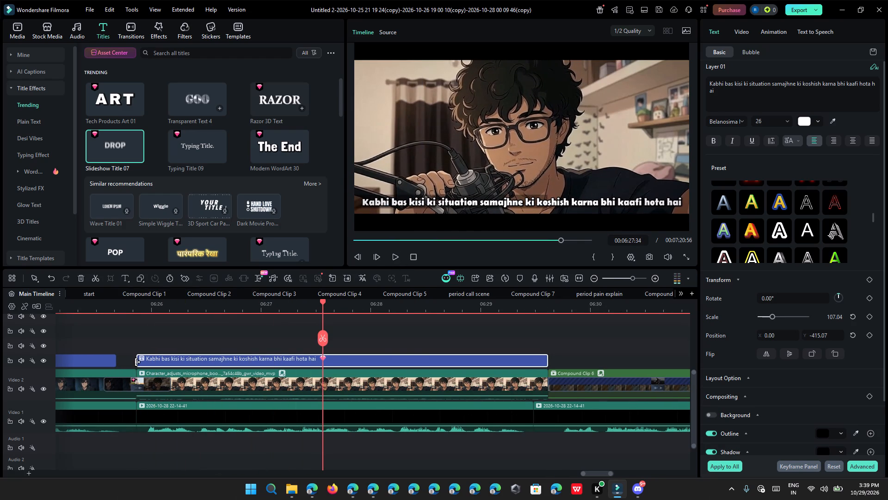
pyautogui.moveTo(138, 362); pyautogui.dragTo(164, 362)
# Replay the trimmed "Kabhi bas kisi ki situation" caption from 06:26:02 to 06:29:13 to check it against the narration.
pyautogui.click(155, 312)
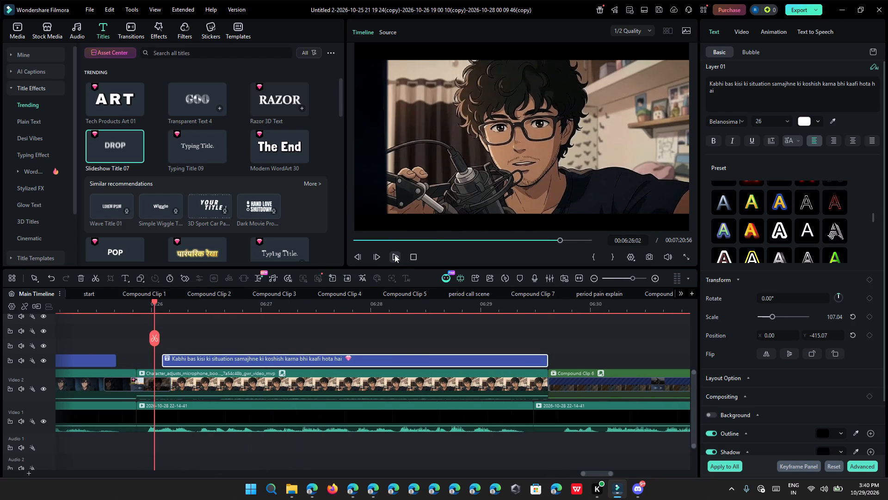
pyautogui.click(395, 255)
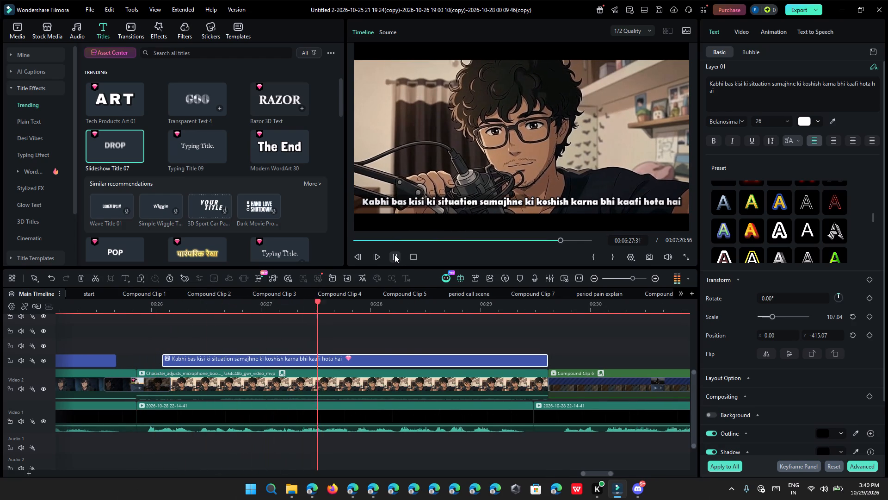
pyautogui.click(395, 255)
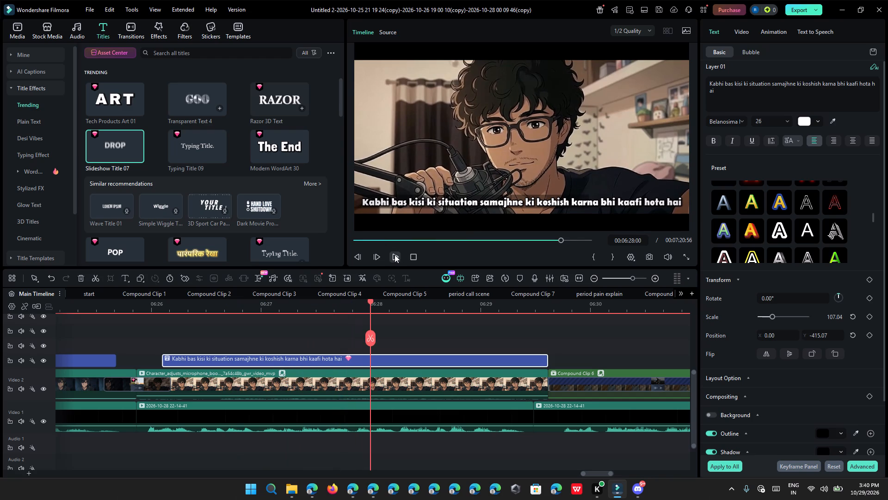
pyautogui.click(395, 255)
pyautogui.click(395, 255)
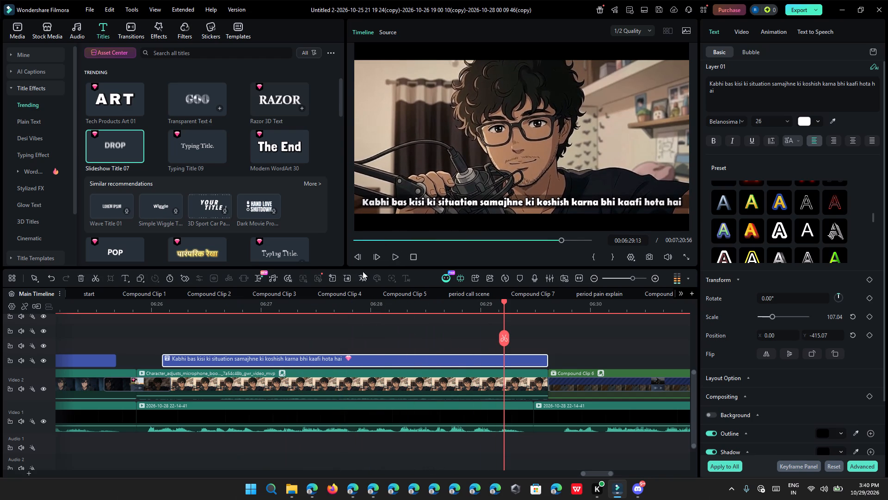
# Replay the "Kabhi bas kisi ki situation" caption in short bursts from 06:26:08 to 06:28:39 to examine its phrase timing.
pyautogui.click(166, 306)
pyautogui.click(393, 256)
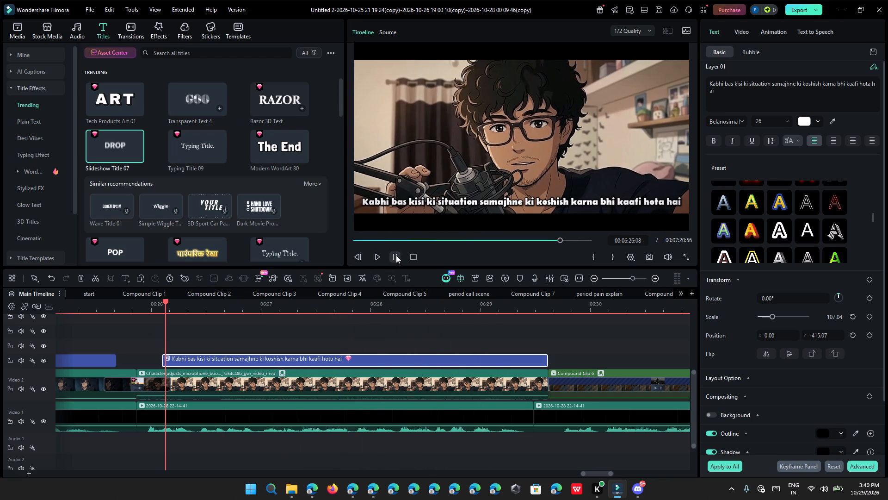
pyautogui.click(396, 255)
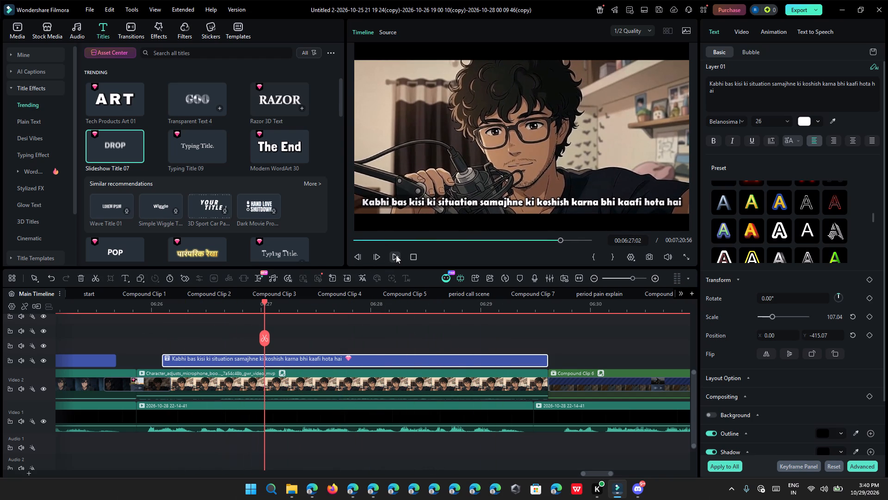
pyautogui.click(396, 255)
pyautogui.click(396, 255)
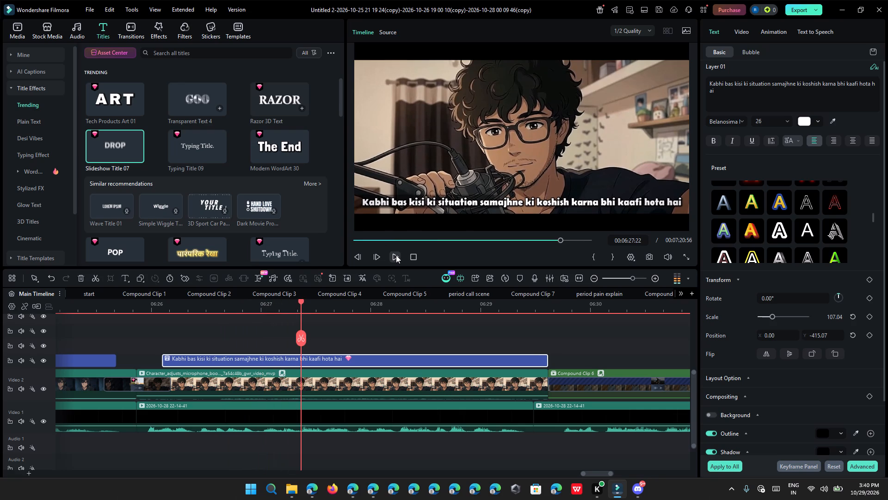
pyautogui.click(396, 255)
pyautogui.click(396, 255)
pyautogui.click(396, 255)
pyautogui.click(396, 255)
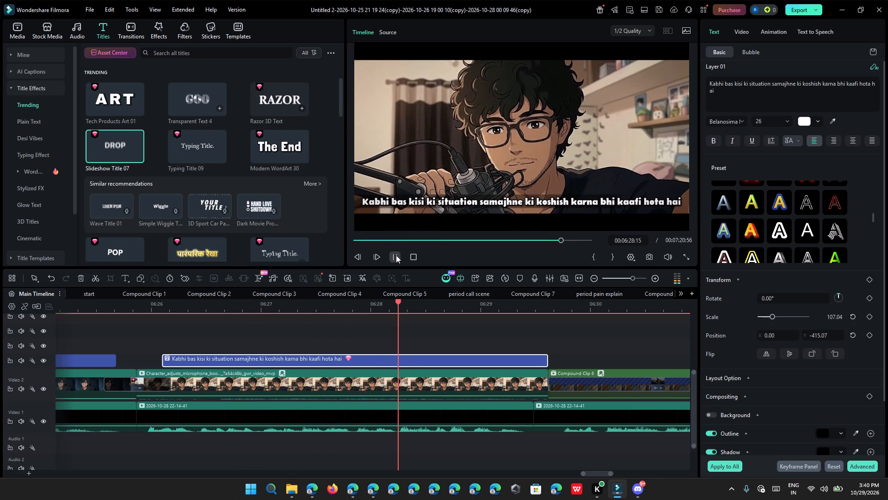
pyautogui.click(396, 255)
pyautogui.click(396, 255)
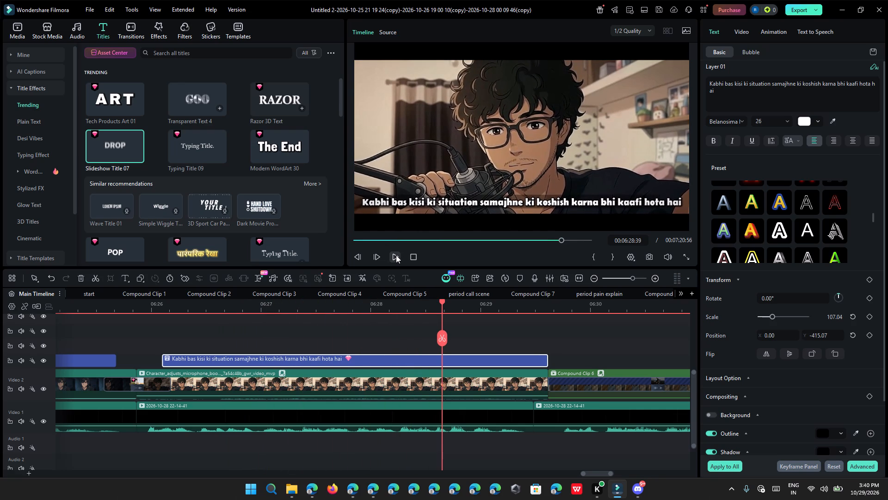
# Replay the "Kabhi bas kisi ki situation" caption to find the phrase break and split the caption at 06:27:50.
pyautogui.click(292, 312)
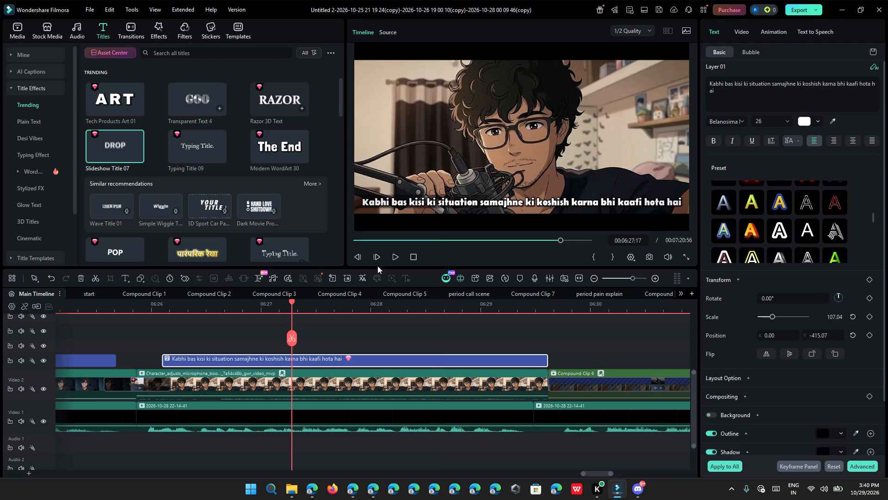
pyautogui.click(390, 262)
pyautogui.click(229, 308)
pyautogui.click(398, 256)
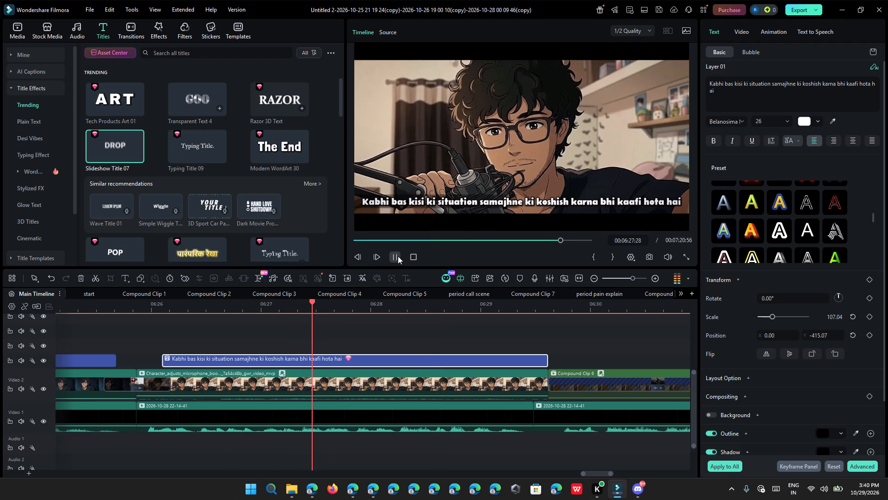
pyautogui.click(398, 256)
pyautogui.click(398, 256)
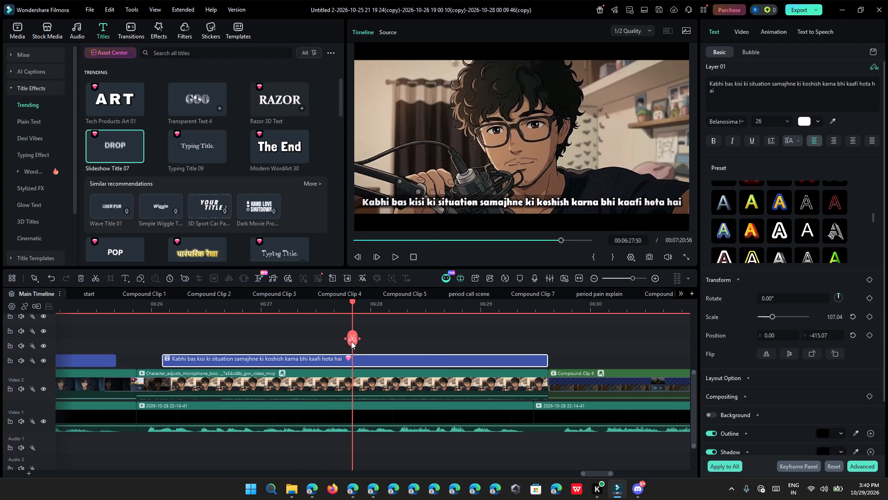
pyautogui.click(351, 341)
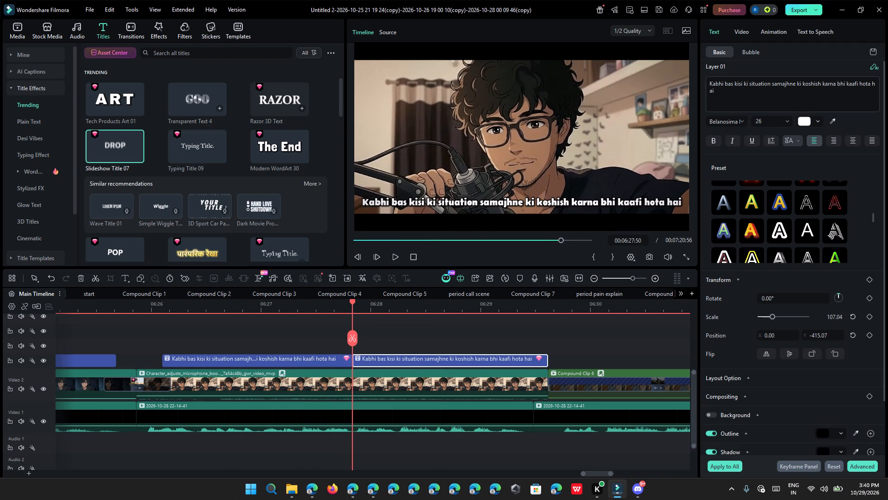
# Shorten the second half's caption text to "koshish karna bhi kaafi hota hai".
pyautogui.moveTo(801, 84); pyautogui.dragTo(644, 82)
pyautogui.press('BackSpace')
pyautogui.press('Right')
pyautogui.press('BackSpace')
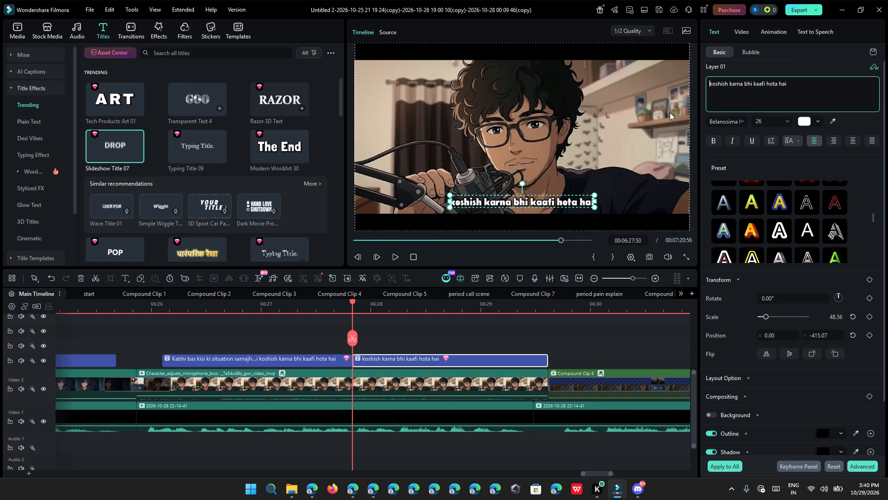
# Shorten the first half's caption text, starting near 06:26:06, to "Kabhi bas kisi ki situation samajhne ki".
pyautogui.click(161, 305)
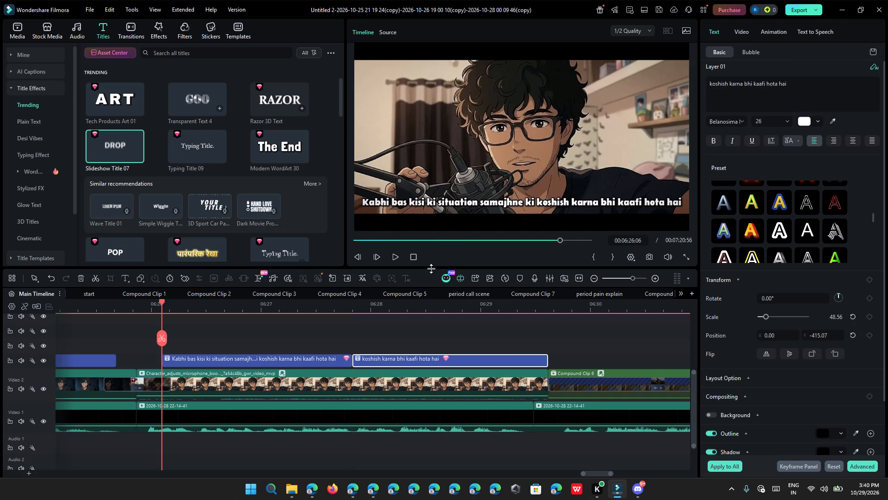
pyautogui.click(333, 356)
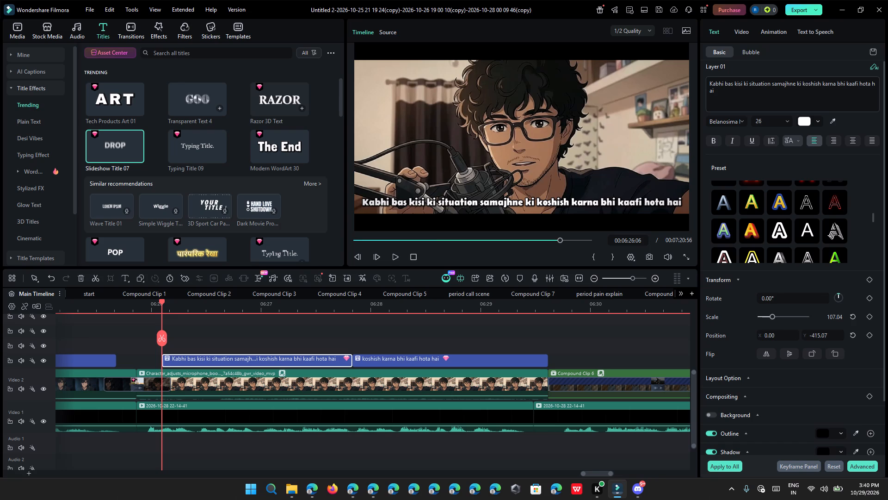
pyautogui.moveTo(796, 79); pyautogui.dragTo(812, 99)
pyautogui.click(806, 96)
pyautogui.moveTo(803, 81); pyautogui.dragTo(813, 109)
pyautogui.press('BackSpace')
pyautogui.press('BackSpace')
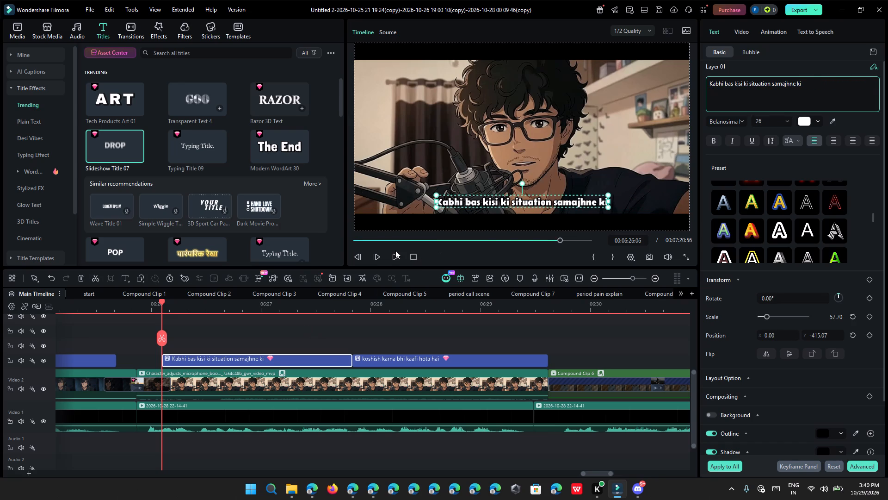
# Play from 06:26:06 to 06:40:57 to check the two split captions and review the compound clip that follows.
pyautogui.click(395, 250)
pyautogui.click(394, 256)
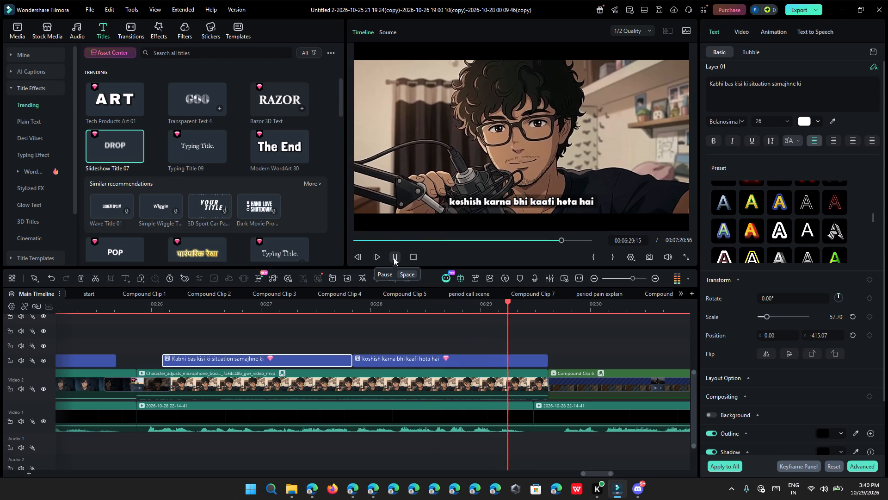
pyautogui.click(394, 257)
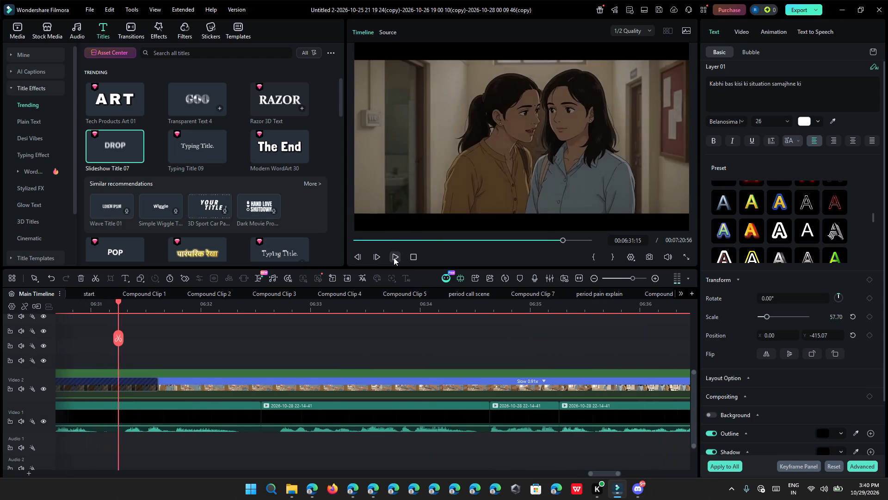
pyautogui.keyDown('ctrl'); pyautogui.scroll(-15, 362, 360); pyautogui.keyUp('ctrl')
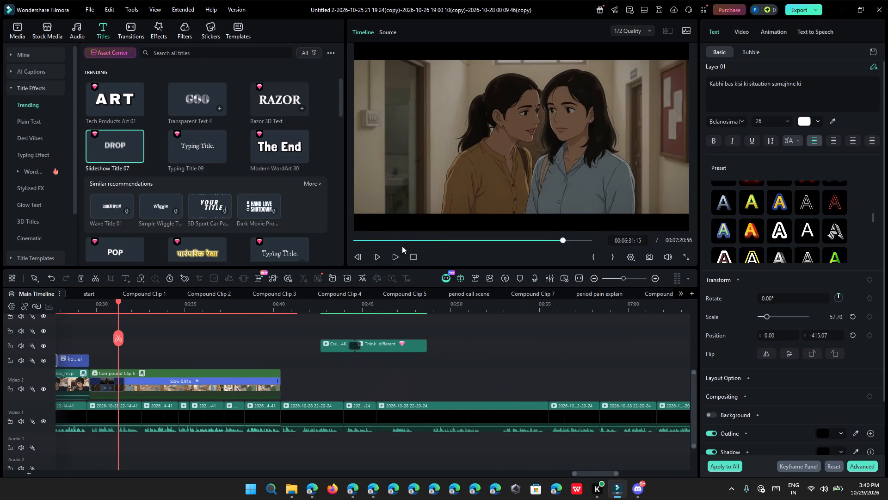
pyautogui.click(397, 251)
pyautogui.click(396, 254)
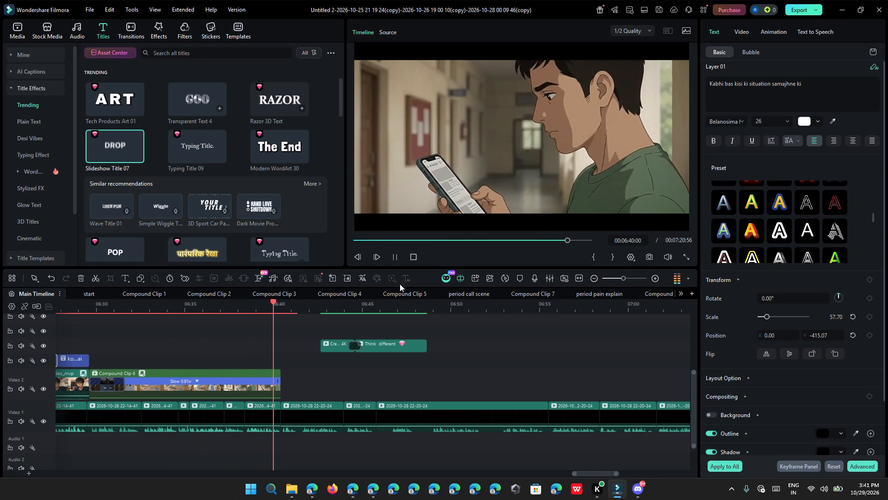
pyautogui.click(400, 252)
# Return to the opening of the main timeline and play the video from 00:00:03:21 to review it.
pyautogui.keyDown('ctrl'); pyautogui.scroll(-5, 372, 454); pyautogui.keyUp('ctrl')
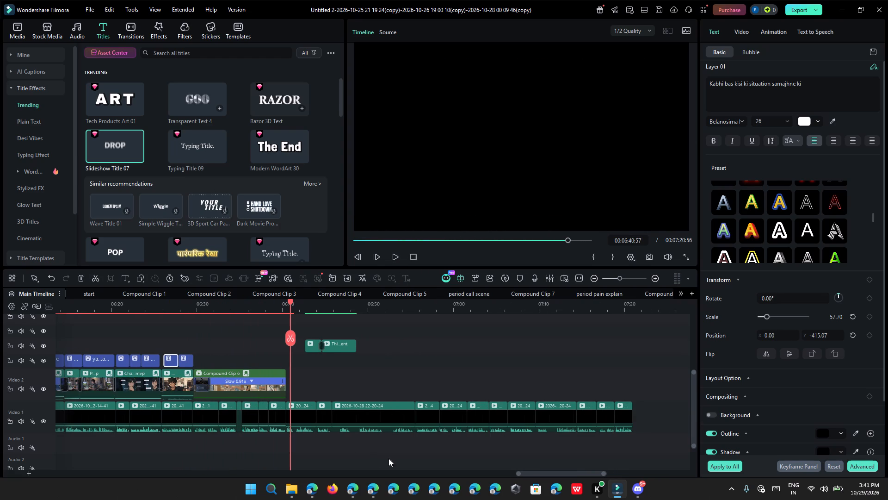
pyautogui.moveTo(529, 476); pyautogui.dragTo(499, 475)
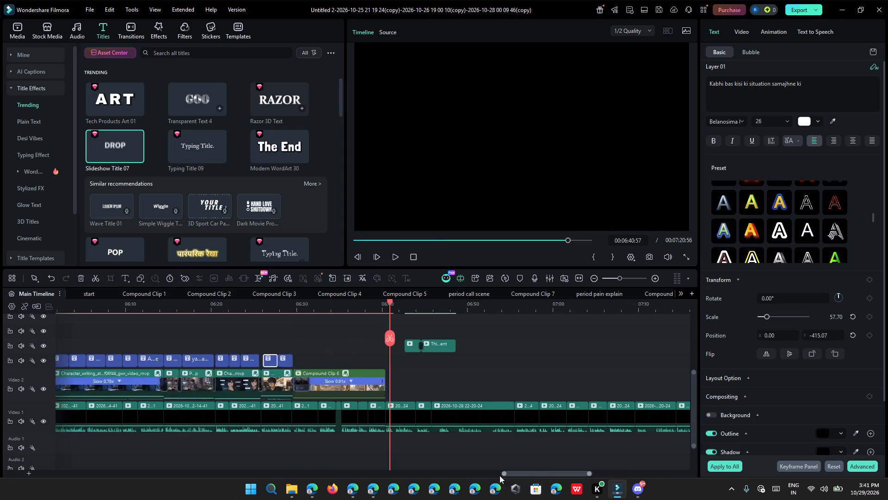
pyautogui.moveTo(499, 475); pyautogui.dragTo(89, 438)
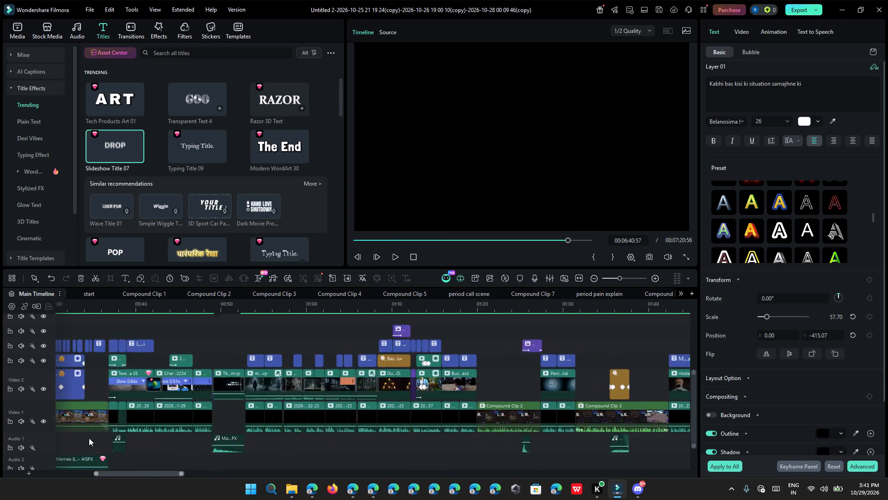
pyautogui.moveTo(89, 438); pyautogui.dragTo(28, 438)
pyautogui.click(84, 311)
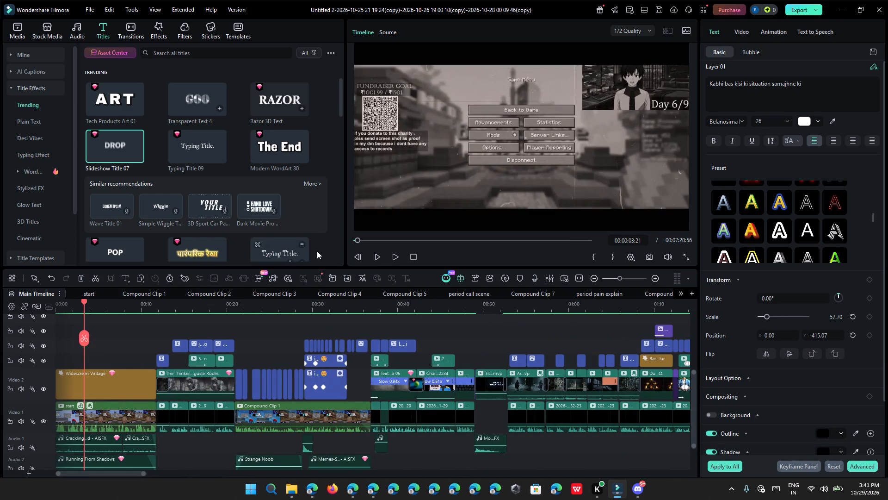
pyautogui.click(395, 257)
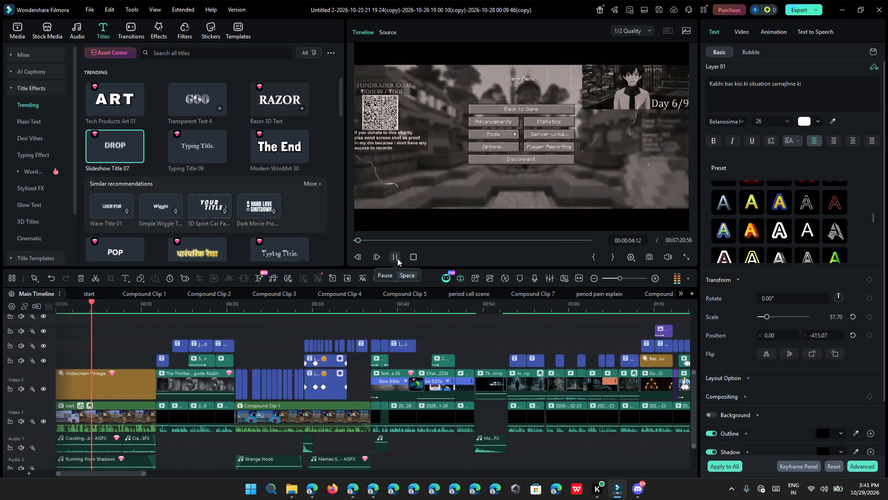
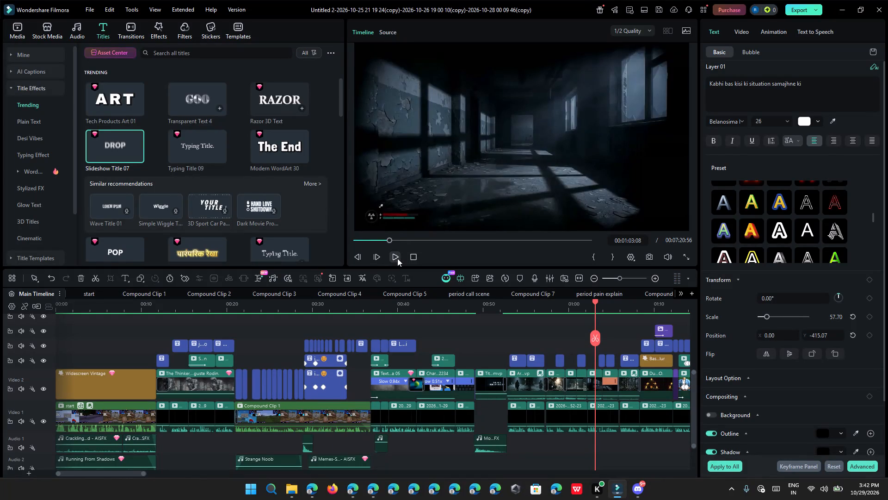
# Continue the playback review of the main timeline from 00:01:03:08, lowering the preview volume to 38.
pyautogui.click(397, 258)
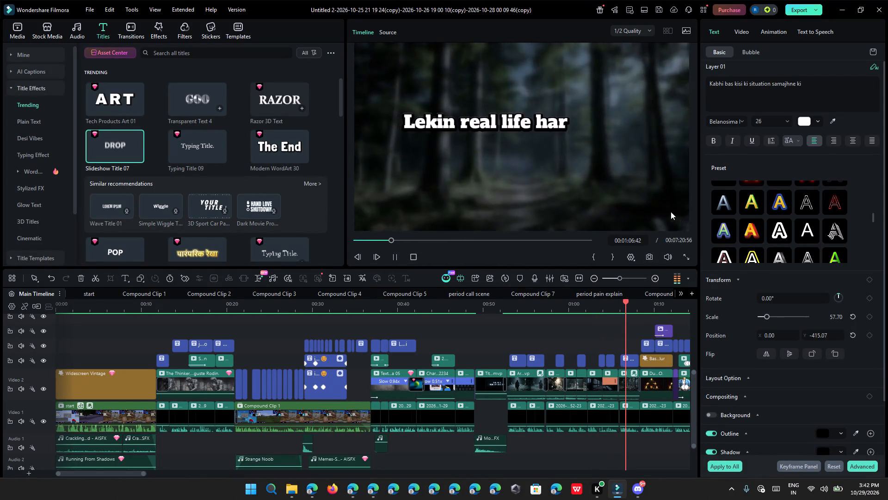
pyautogui.moveTo(670, 194); pyautogui.dragTo(669, 202)
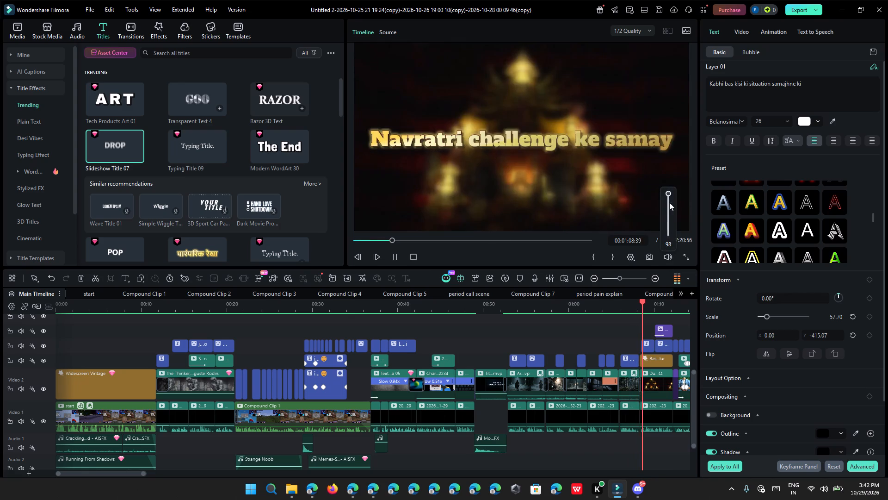
pyautogui.moveTo(669, 202); pyautogui.dragTo(667, 219)
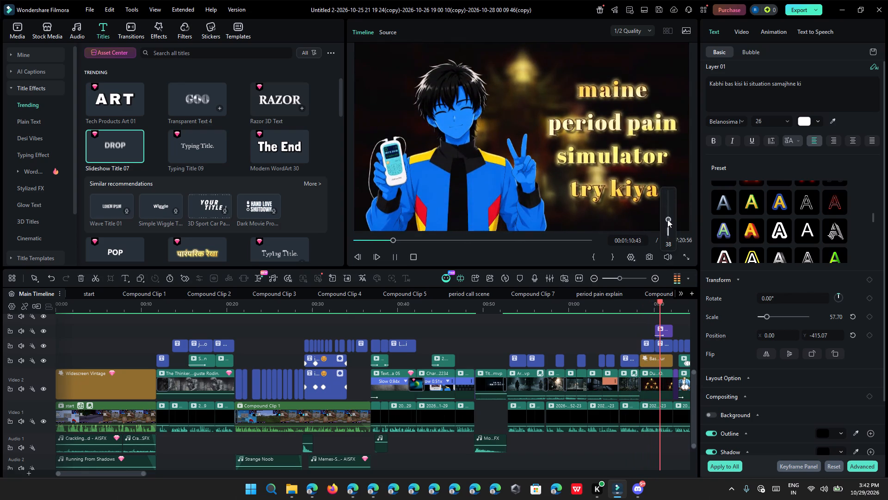
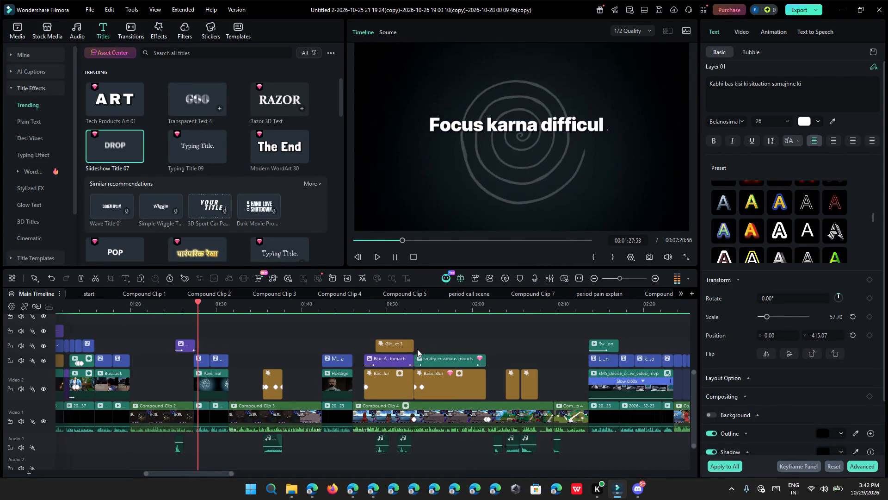
# Pause the playback review of the main timeline at about 00:01:35, within Compound Clip 3.
pyautogui.click(395, 260)
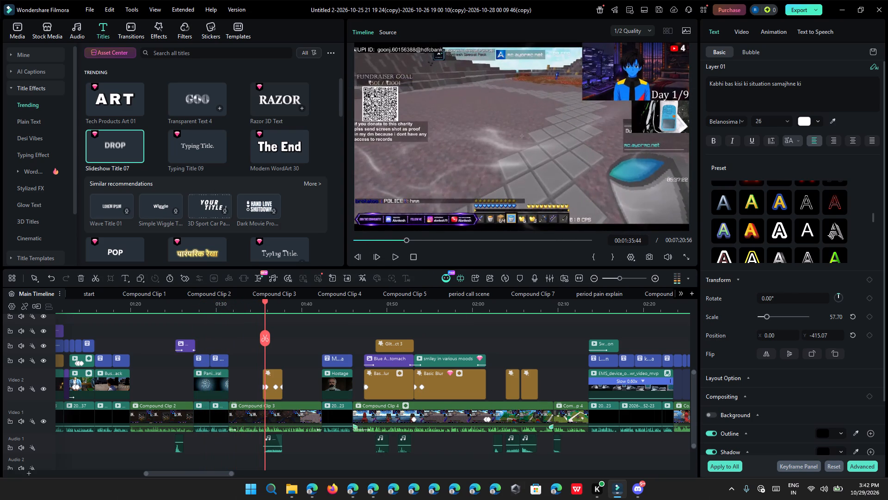
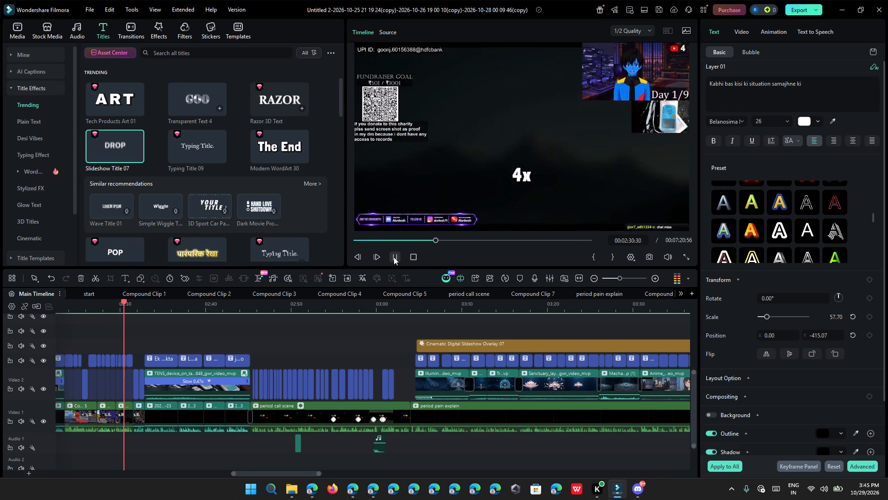
# Review the main timeline's playback with pauses from about 02:30 through the captions over the slowed TENS device clip.
pyautogui.click(394, 257)
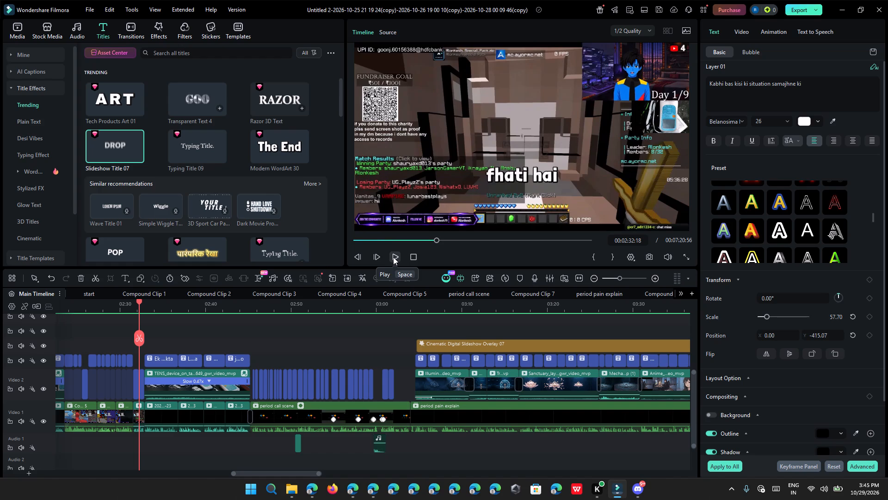
pyautogui.click(393, 257)
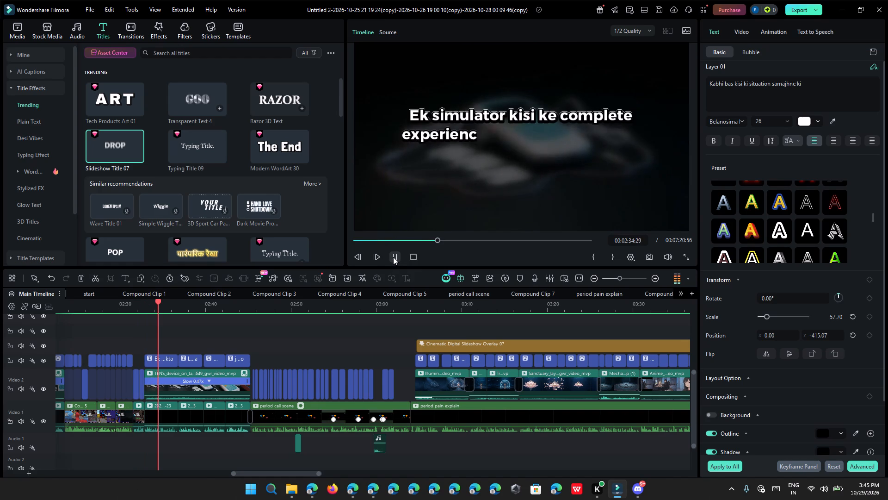
pyautogui.click(393, 257)
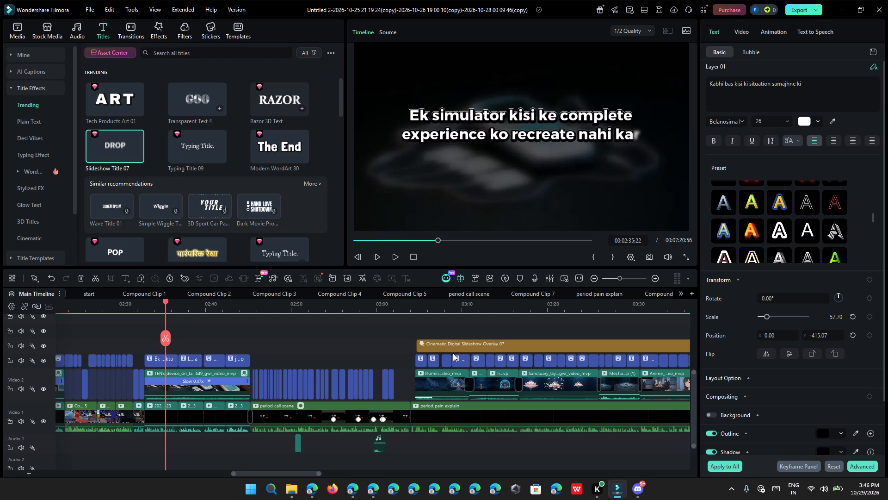
pyautogui.click(399, 254)
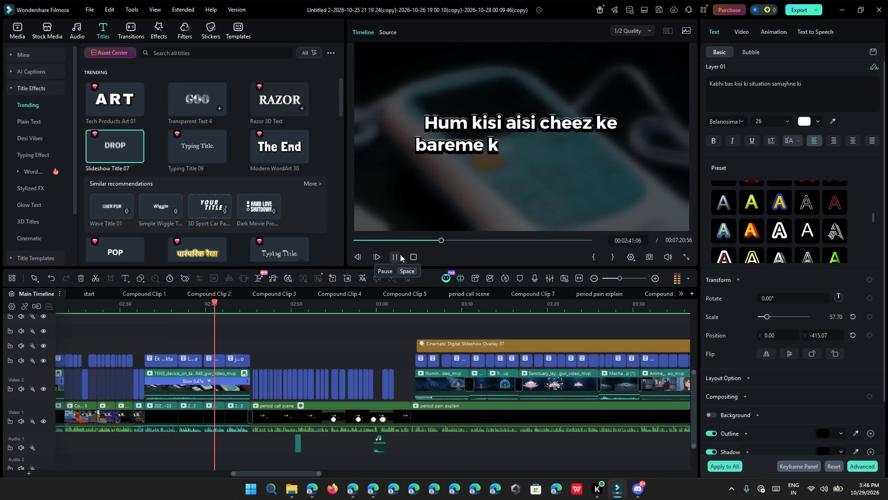
# Skip ahead to about 03:04 and preview the start of the period pain explain section, pausing at about 03:05.
pyautogui.scroll(-1, 377, 353)
pyautogui.keyDown('ctrl'); pyautogui.scroll(-2, 377, 353); pyautogui.keyUp('ctrl')
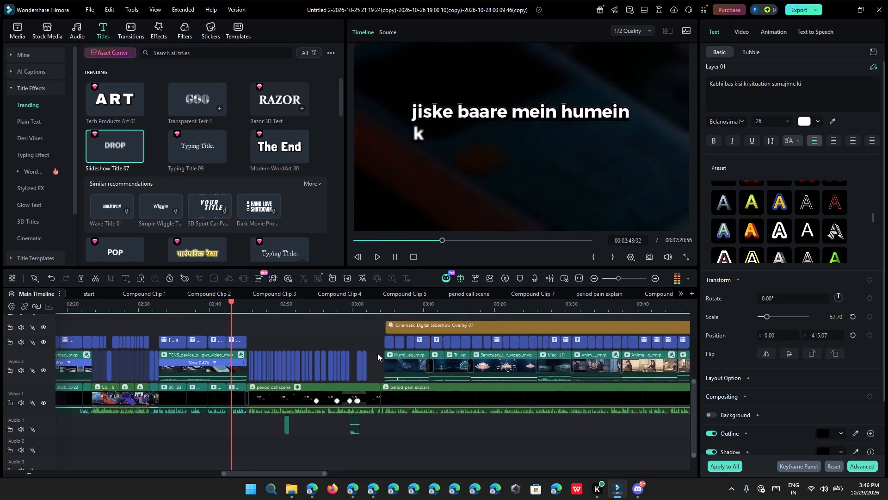
pyautogui.click(356, 304)
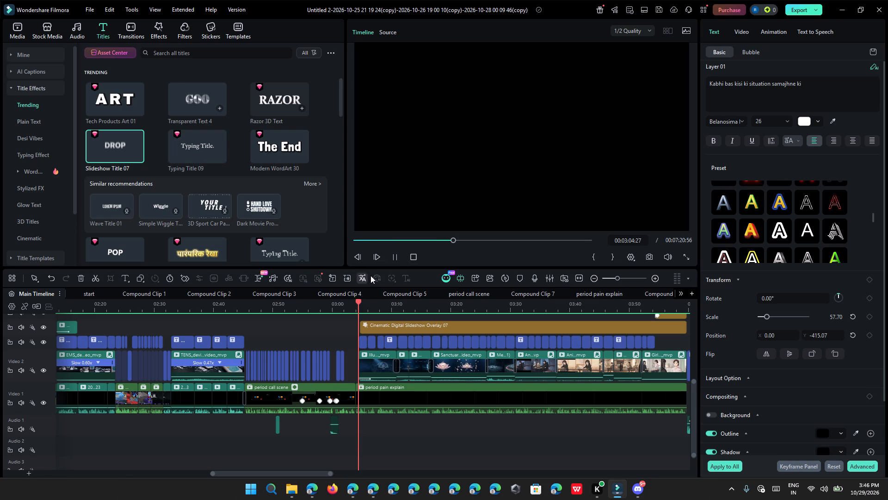
pyautogui.click(394, 261)
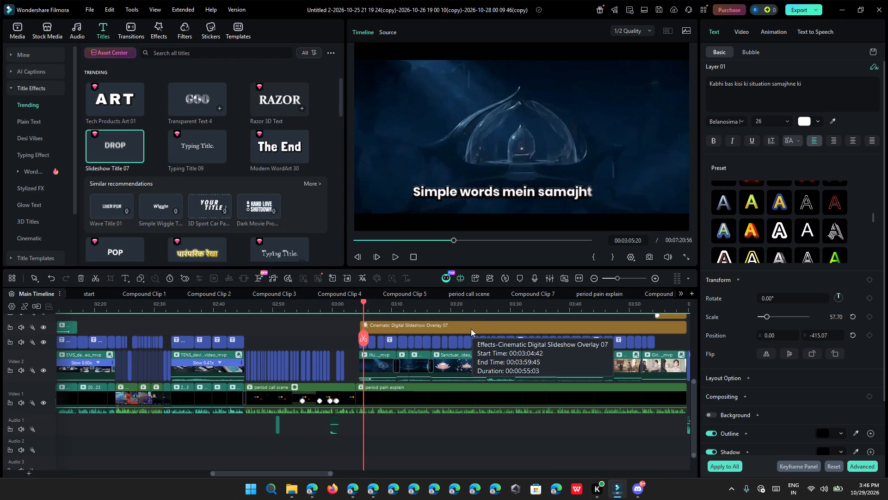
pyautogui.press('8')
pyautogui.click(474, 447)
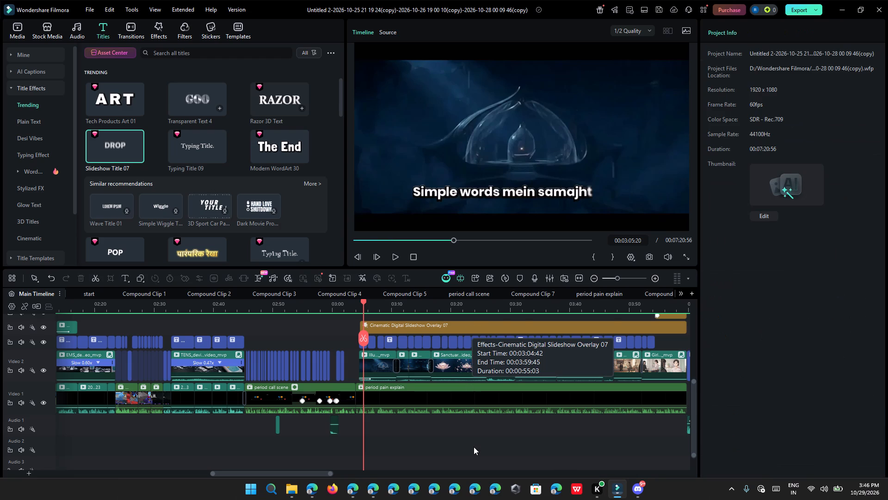
# Switch to Discord.
pyautogui.moveTo(640, 491); pyautogui.dragTo(644, 490)
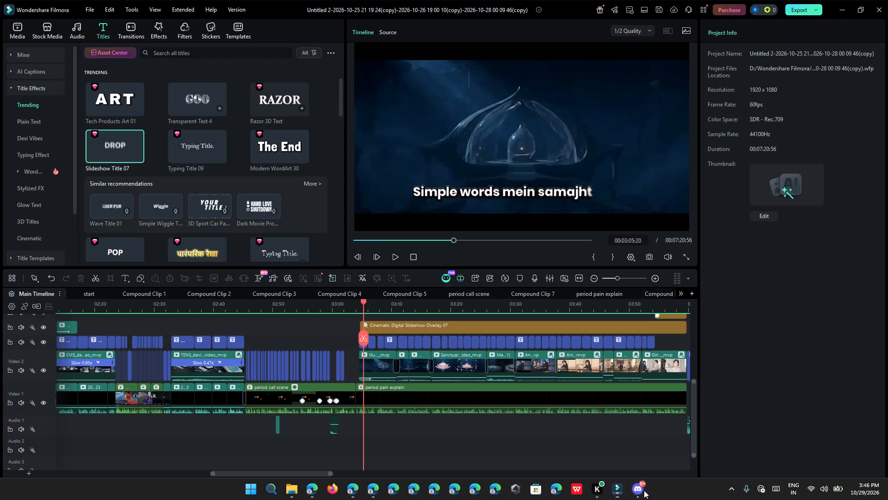
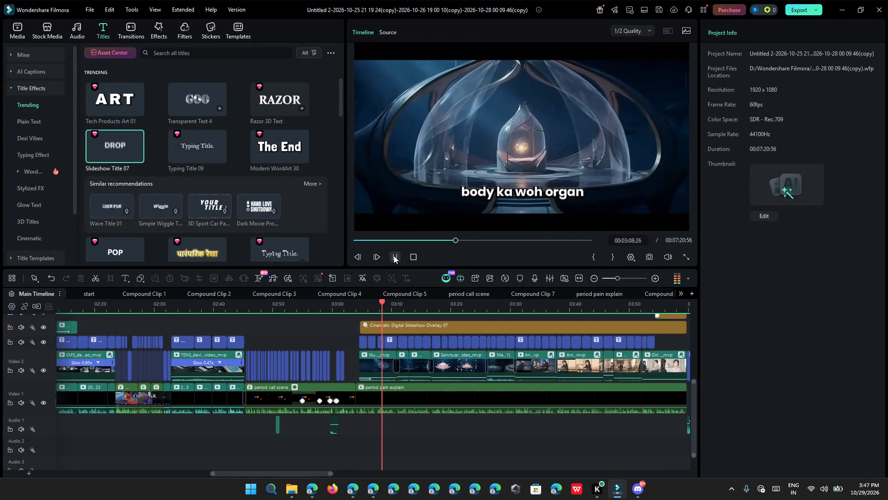
# Continue reviewing the captioned period pain explain section from about 03:08, pausing and resuming playback before about 03:10.
pyautogui.press('space')
pyautogui.press('space')
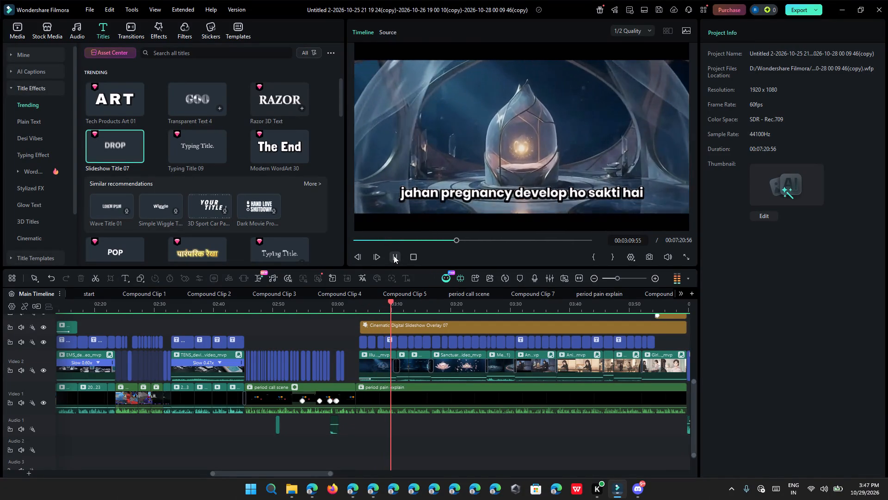
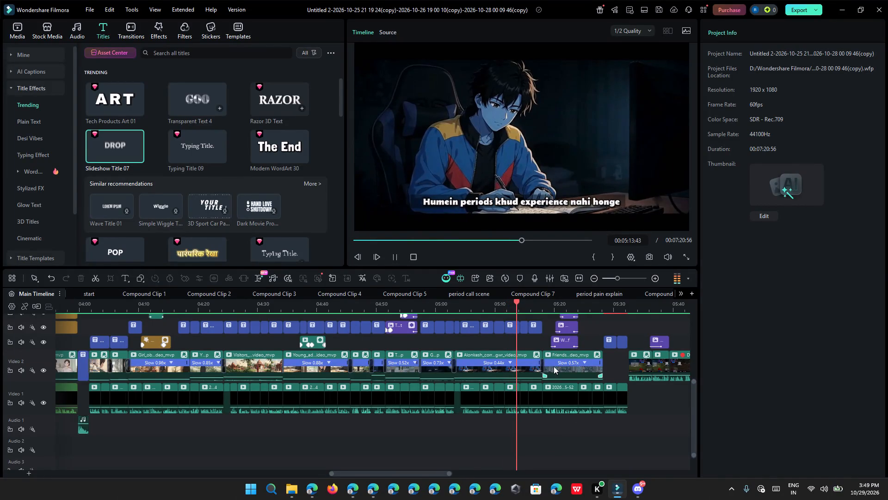
pyautogui.keyDown('ctrl'); pyautogui.scroll(7, 590, 379); pyautogui.keyUp('ctrl')
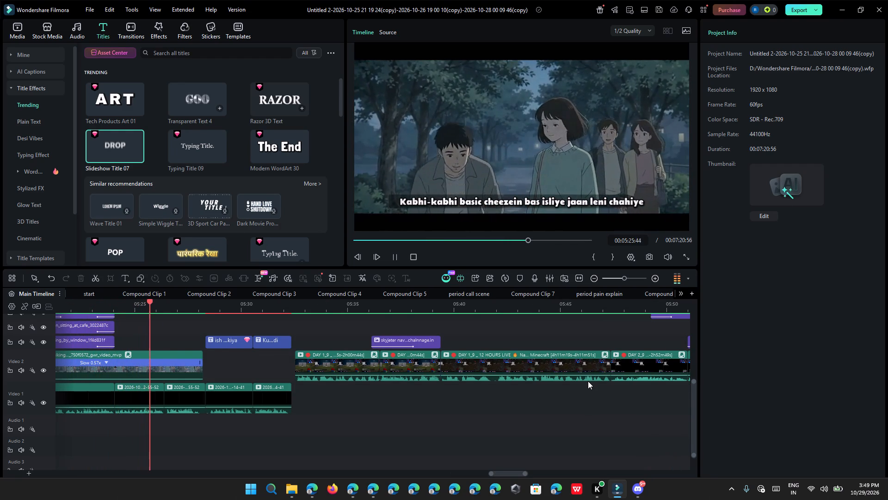
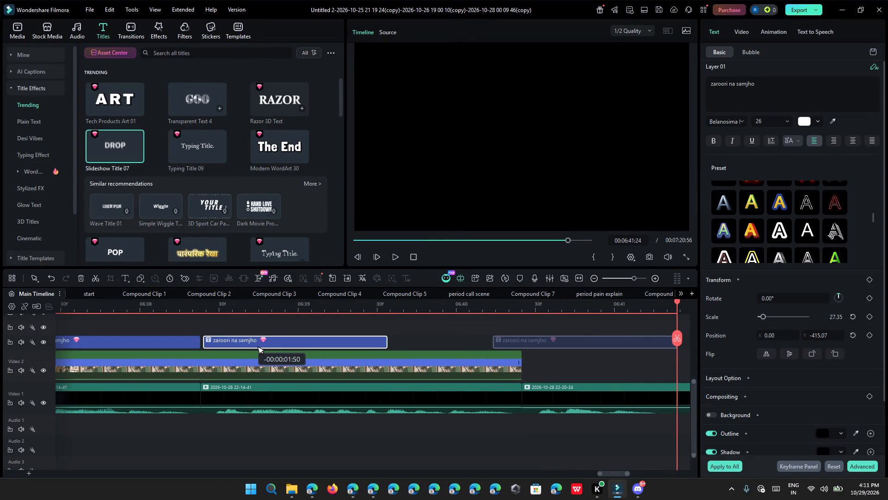
pyautogui.moveTo(253, 344); pyautogui.dragTo(253, 343)
pyautogui.moveTo(257, 343); pyautogui.dragTo(264, 343)
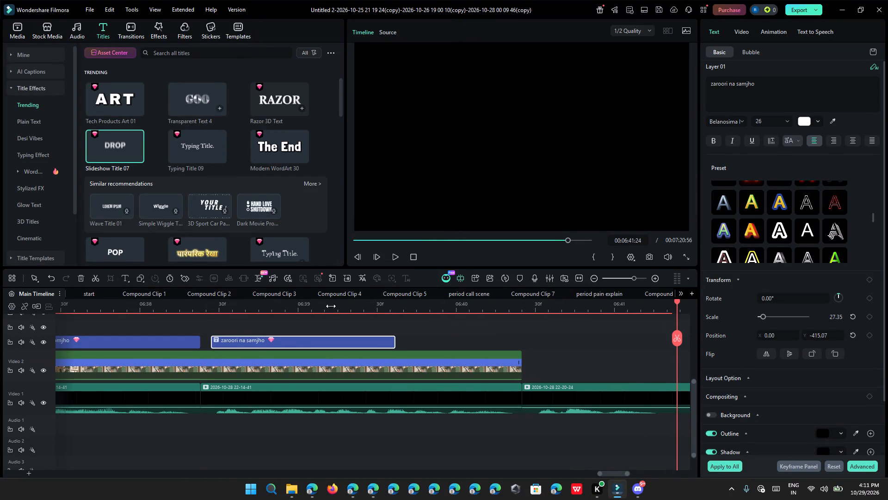
# Replace the copied caption's text with "Bas main bhi isi cheez ki koshish kar raha hoon", without comma, full stop or quotation mark.
pyautogui.keyDown('ctrl'); pyautogui.click(709, 85); pyautogui.keyUp('ctrl')
pyautogui.hotkey('ctrl', 'a')
pyautogui.hotkey('ctrl', 'v')
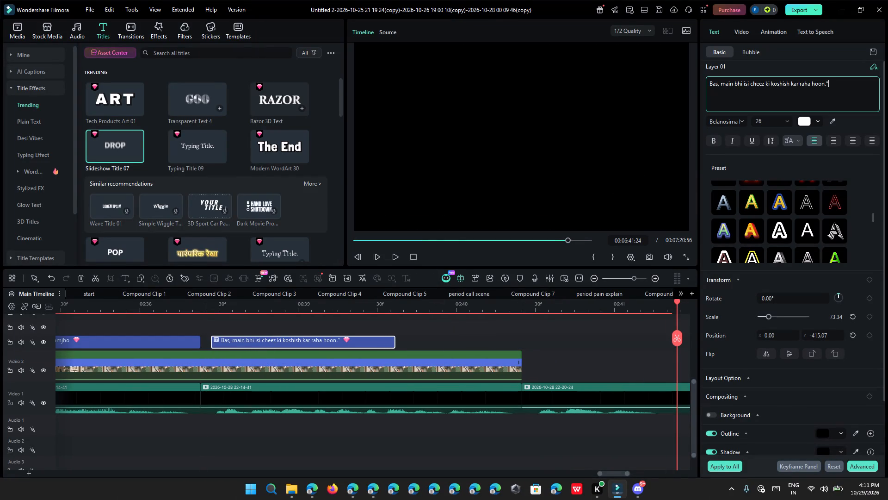
pyautogui.click(721, 81)
pyautogui.press('Left')
pyautogui.press('BackSpace')
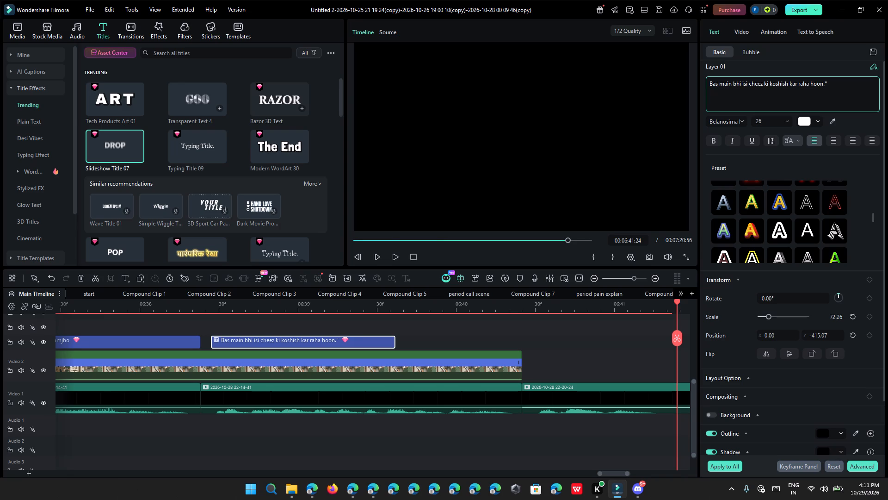
pyautogui.click(837, 87)
pyautogui.press('BackSpace')
pyautogui.press('BackSpace')
# Play the narration from about 06:38:26 and extend the new caption to the end of the video clip beneath it.
pyautogui.click(209, 311)
pyautogui.click(393, 254)
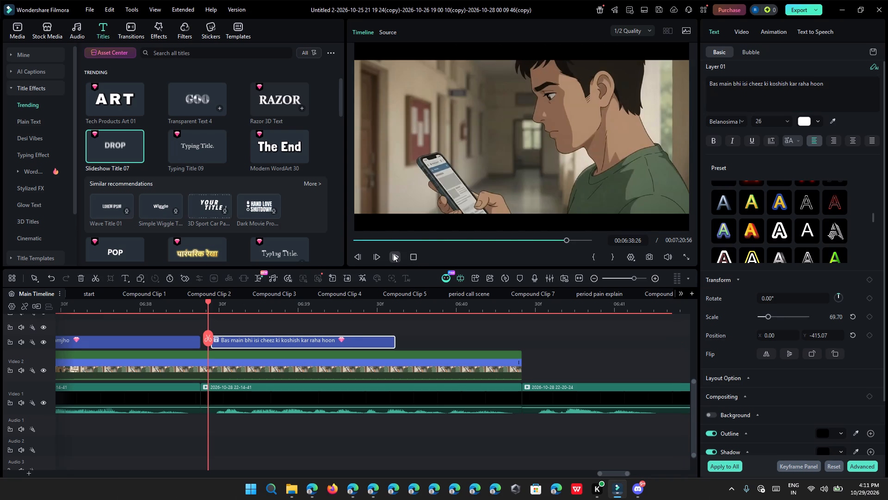
pyautogui.click(393, 254)
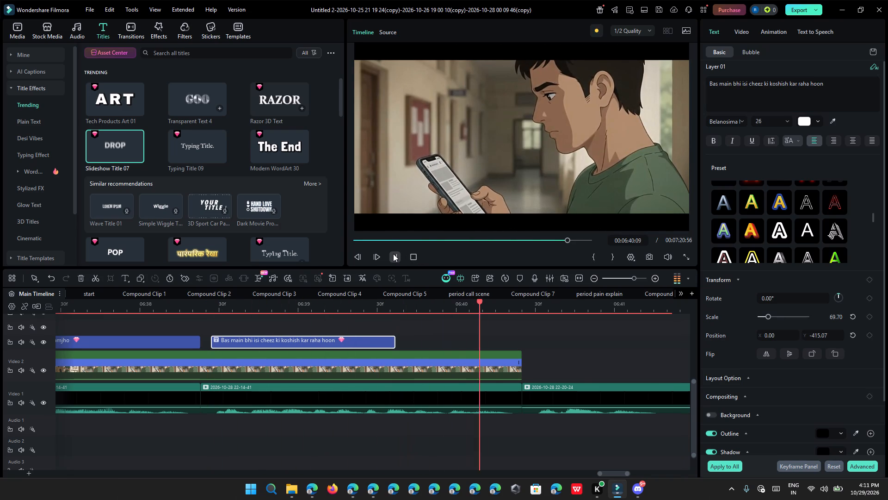
pyautogui.moveTo(394, 342); pyautogui.dragTo(518, 355)
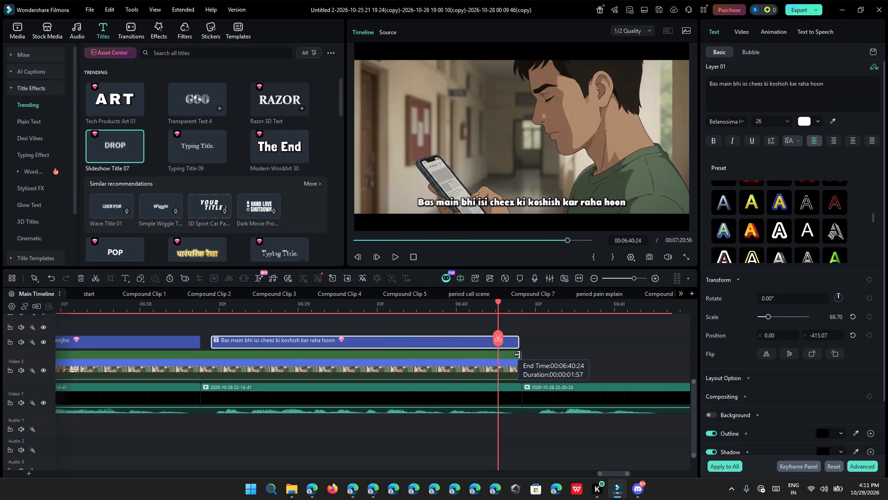
pyautogui.moveTo(518, 355); pyautogui.dragTo(520, 358)
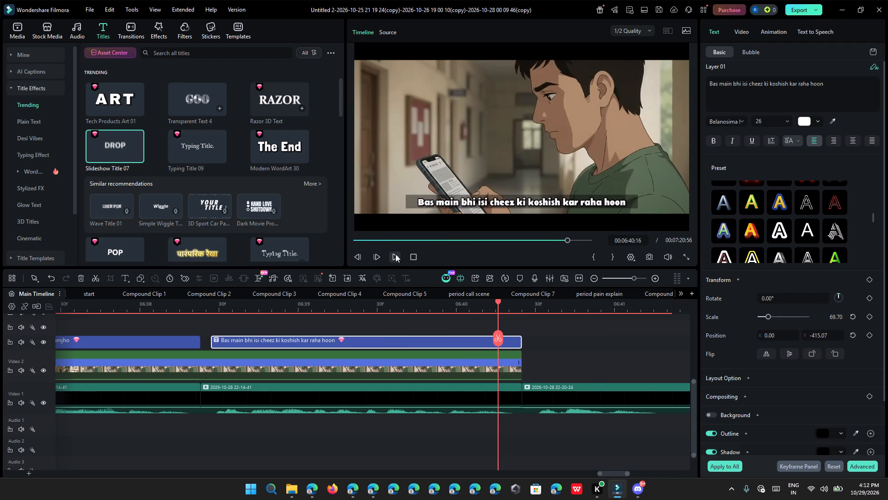
# Play the timeline from about 06:40:16 to 06:44:33 to review the end of the caption and the section after it.
pyautogui.click(388, 252)
pyautogui.click(395, 253)
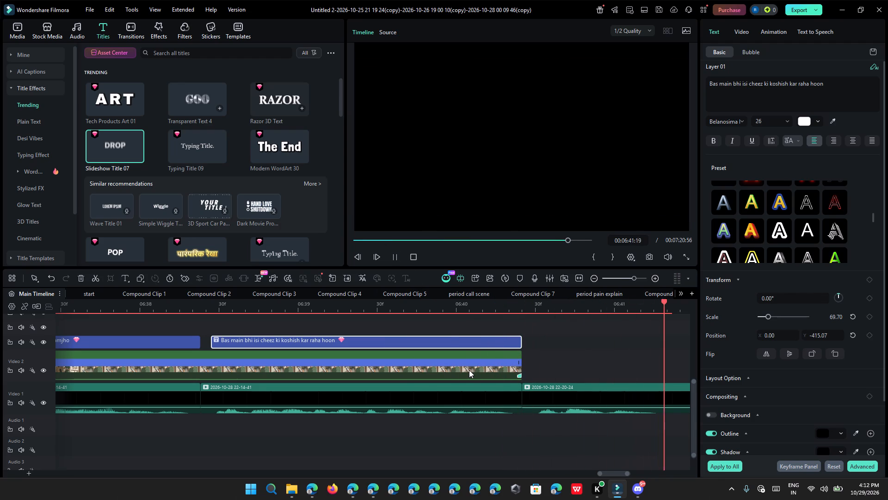
pyautogui.keyDown('ctrl'); pyautogui.scroll(-10, 469, 370); pyautogui.keyUp('ctrl')
pyautogui.keyDown('ctrl'); pyautogui.scroll(-3, 301, 345); pyautogui.keyUp('ctrl')
pyautogui.click(396, 254)
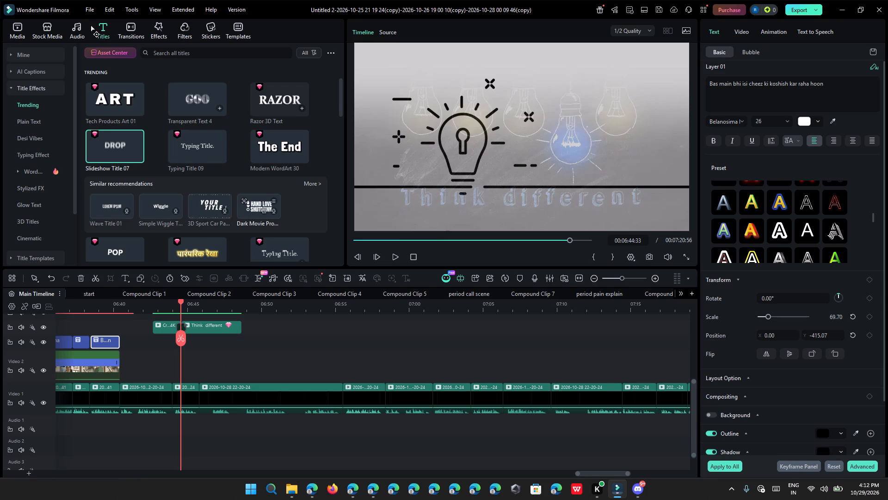
# Save the project.
pyautogui.click(86, 10)
pyautogui.click(126, 104)
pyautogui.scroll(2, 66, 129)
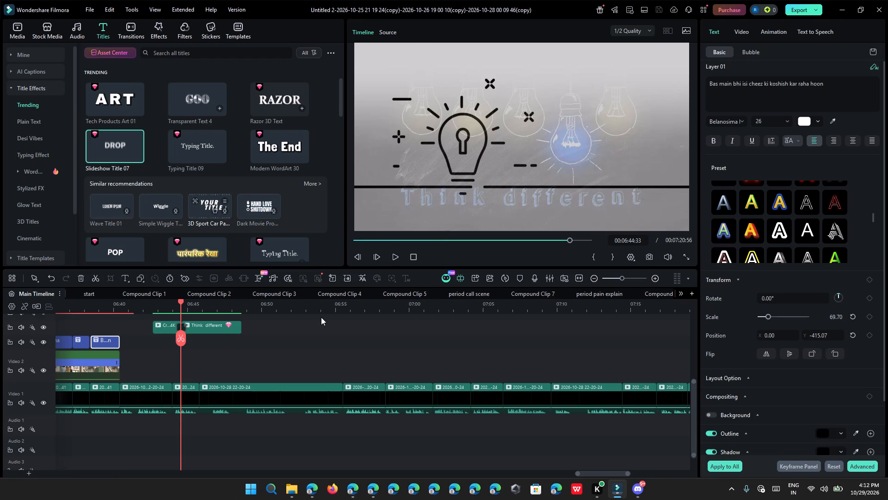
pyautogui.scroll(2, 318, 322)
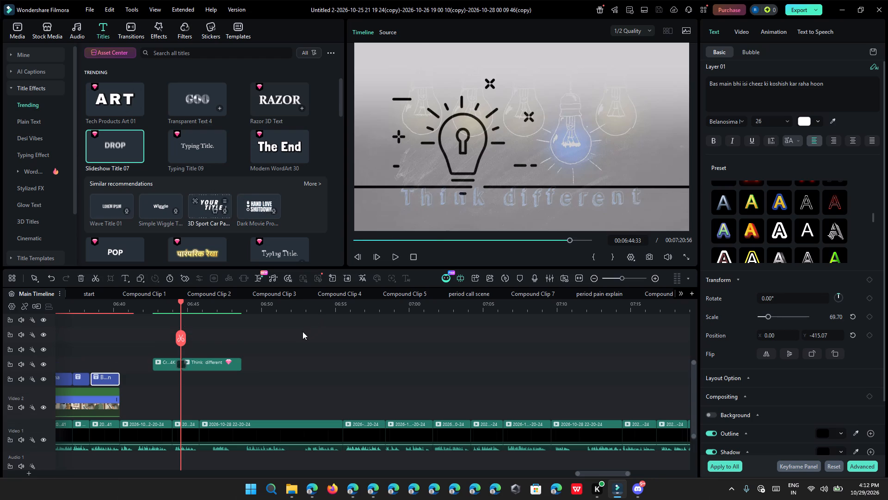
# Switch to Microsoft Edge and open the "OUTLAST — My First Nightmare Begins" horror game live stream from YouTube's home feed.
pyautogui.click(314, 486)
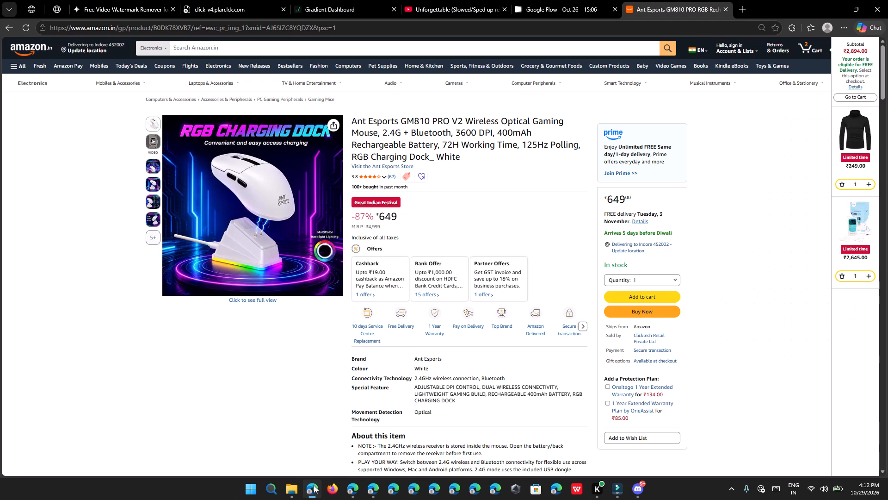
pyautogui.click(489, 0)
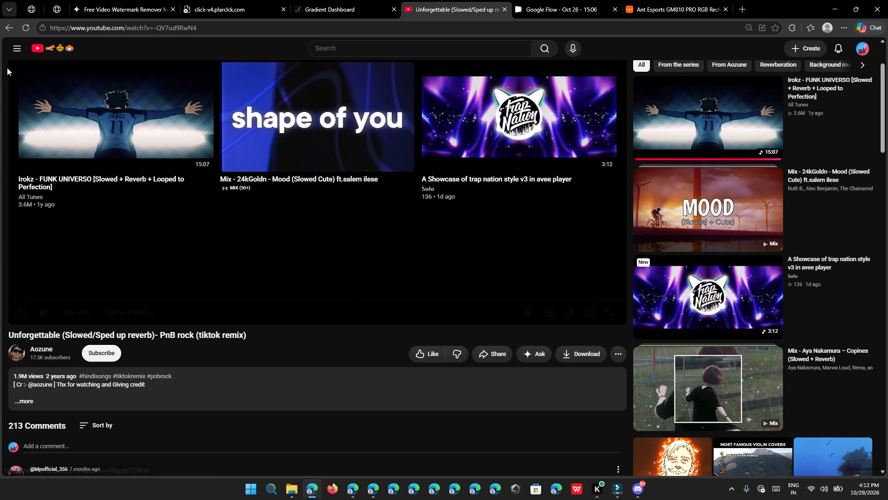
pyautogui.click(46, 51)
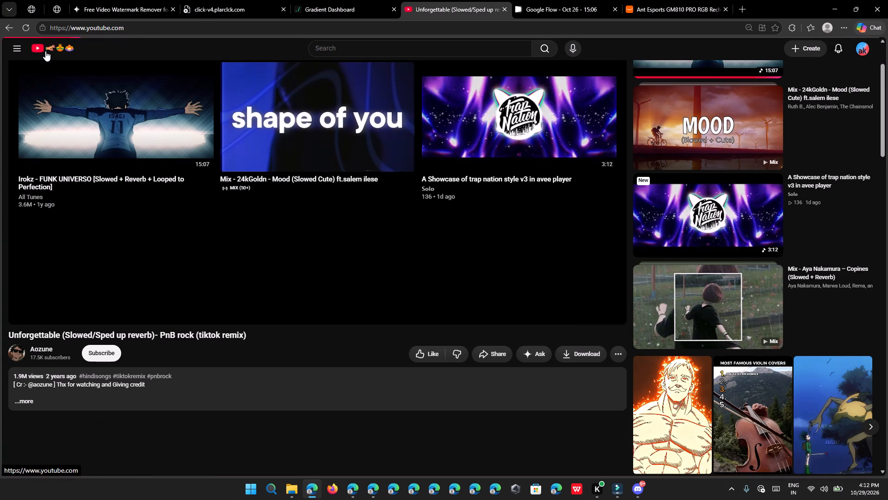
pyautogui.scroll(-1, 45, 51)
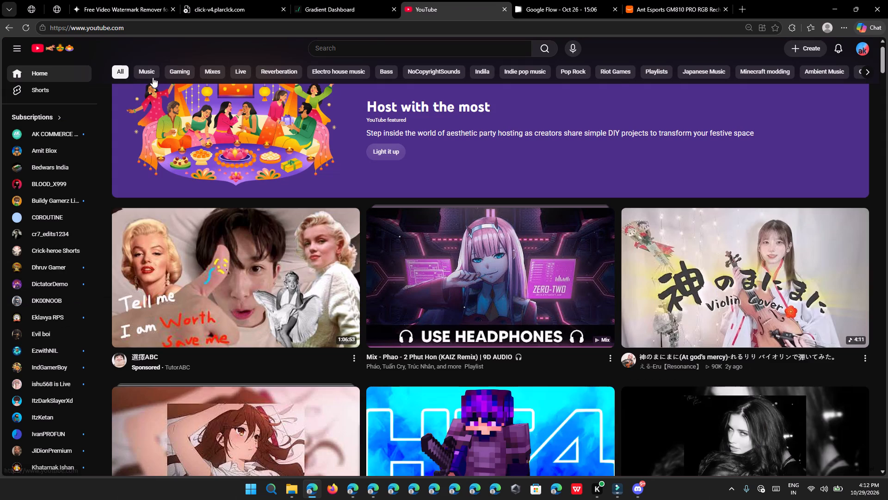
pyautogui.click(287, 325)
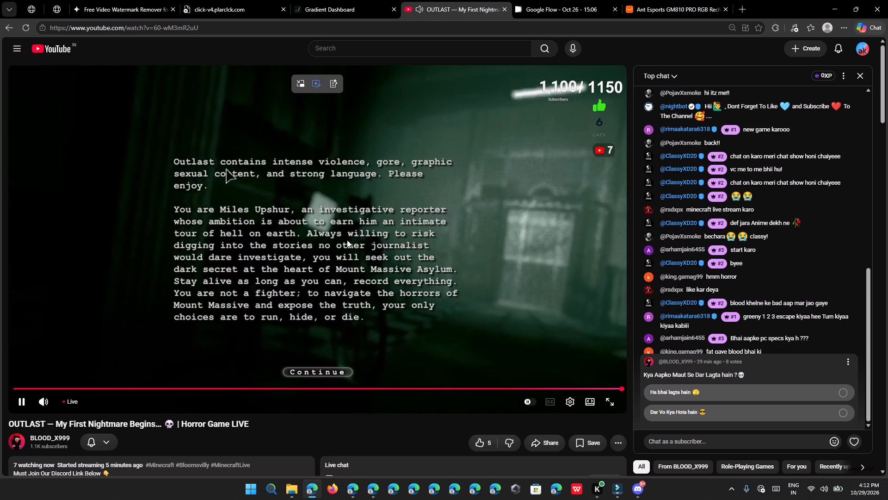
# In Edge, open MaskeyPie's upcoming "Bedwars in Autumn" stream from the YouTube home page and read its live chat.
pyautogui.click(50, 42)
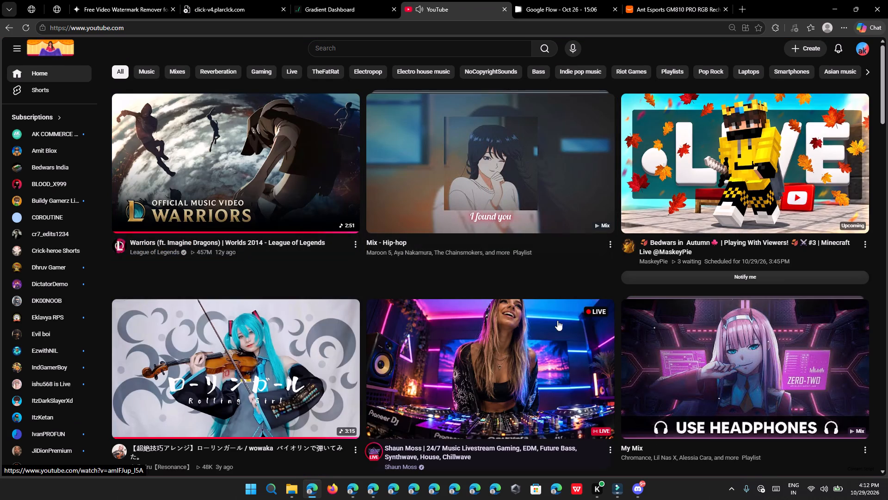
pyautogui.click(721, 221)
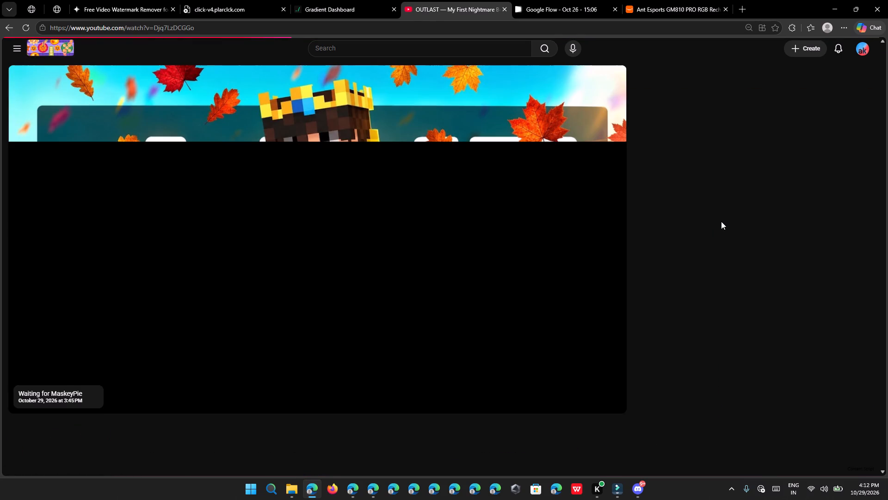
pyautogui.scroll(-4, 493, 344)
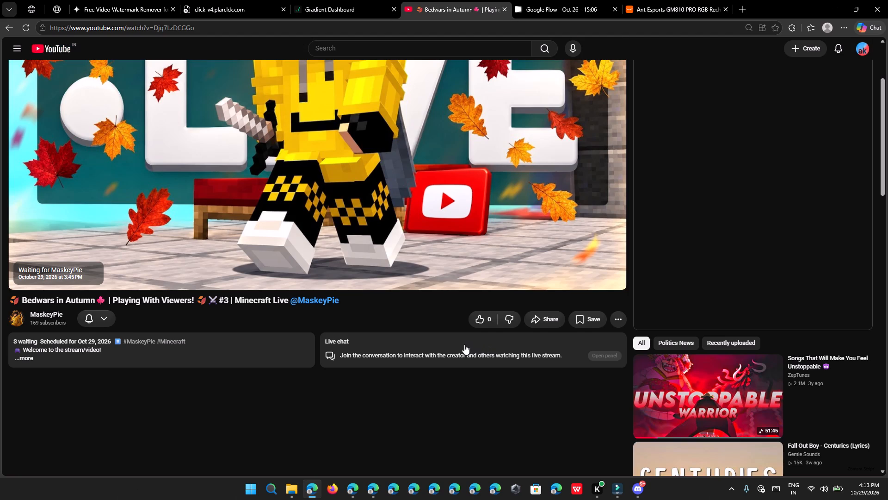
pyautogui.scroll(3, 464, 345)
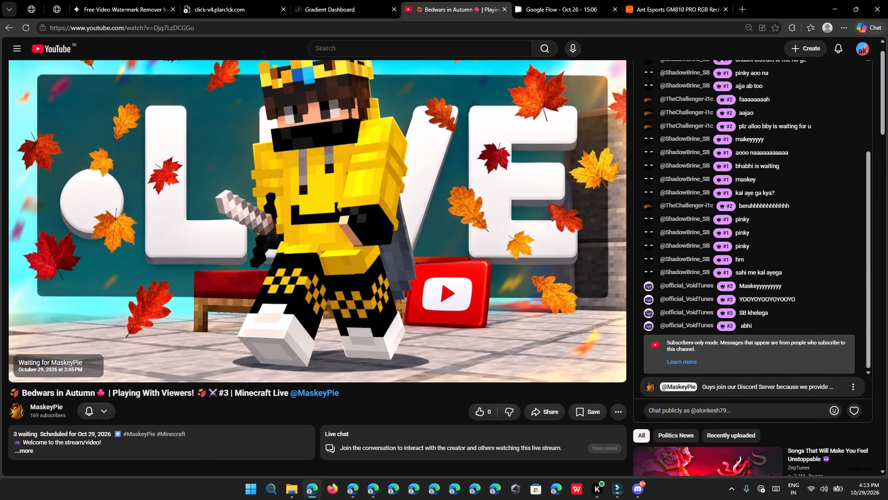
pyautogui.scroll(2, 464, 344)
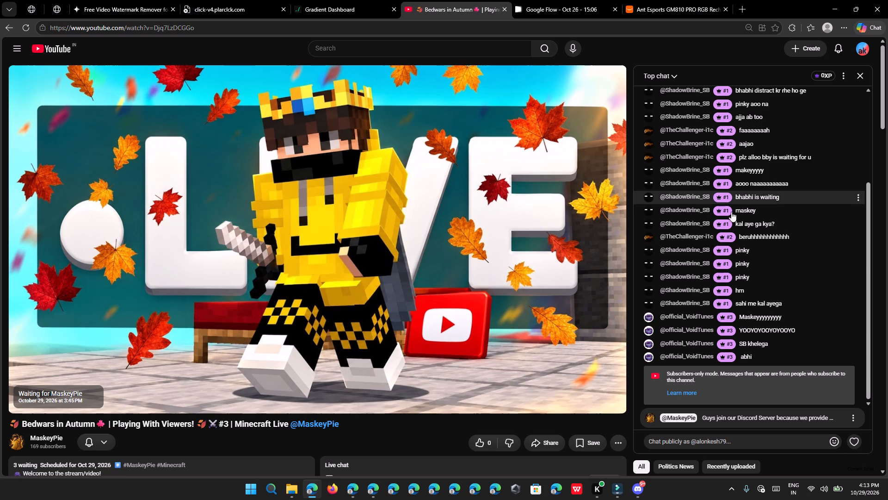
pyautogui.scroll(2, 734, 213)
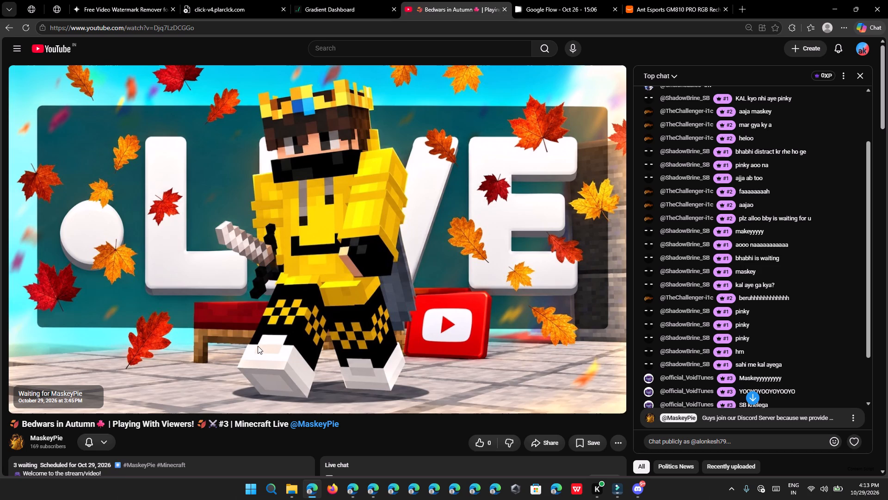
pyautogui.scroll(-3, 749, 310)
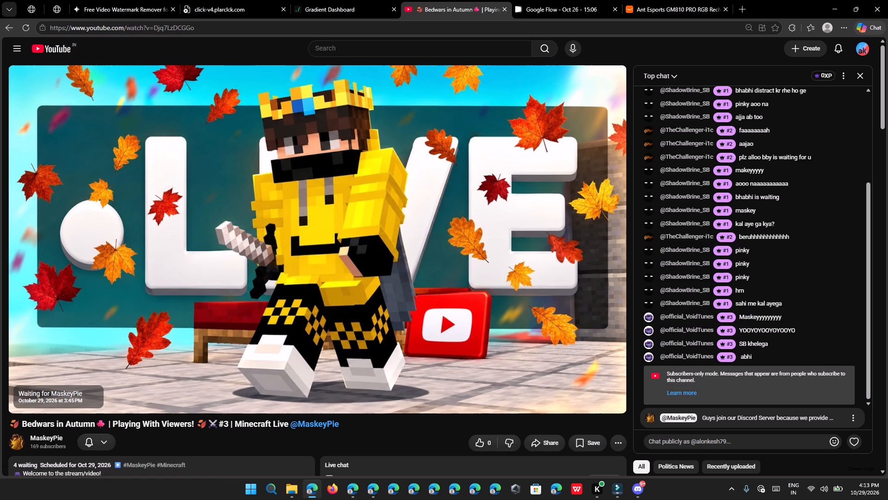
# Post the green game-over emoji and the message "game over hogaya uska" in the stream's live chat.
pyautogui.click(831, 445)
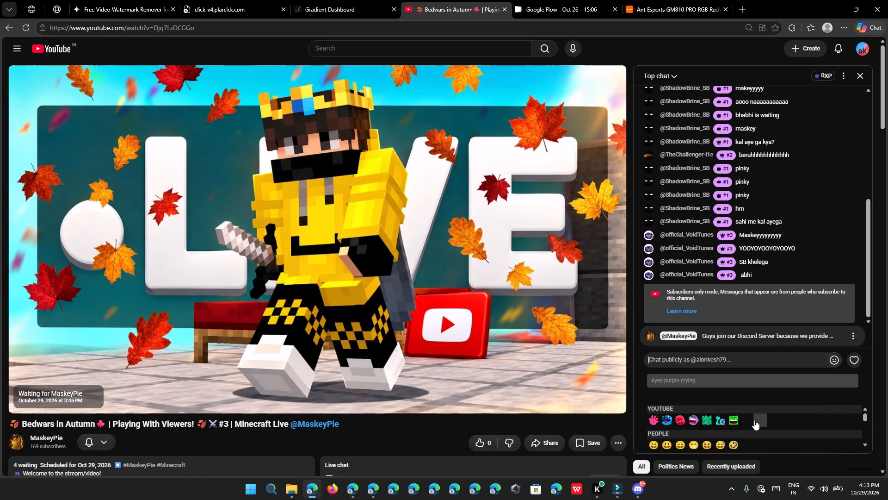
pyautogui.click(708, 419)
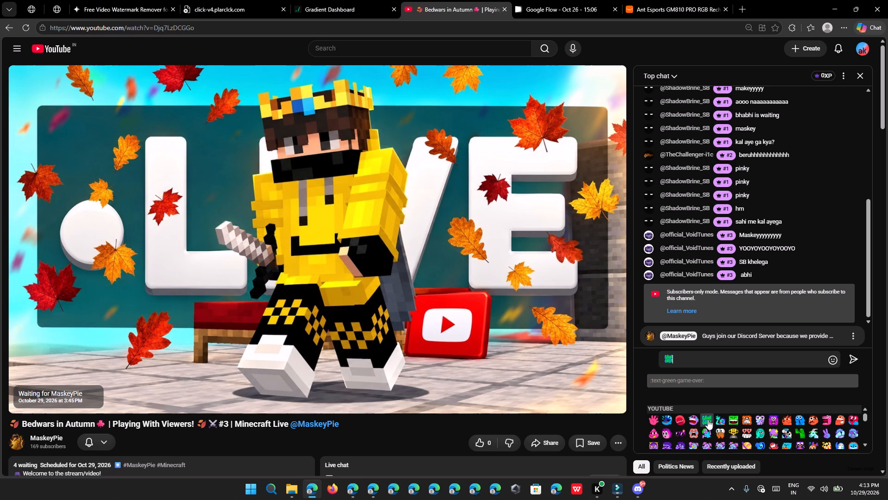
pyautogui.press('Return')
pyautogui.write('gamer')
pyautogui.press('space')
pyautogui.press('BackSpace')
pyautogui.press('BackSpace')
pyautogui.press('space')
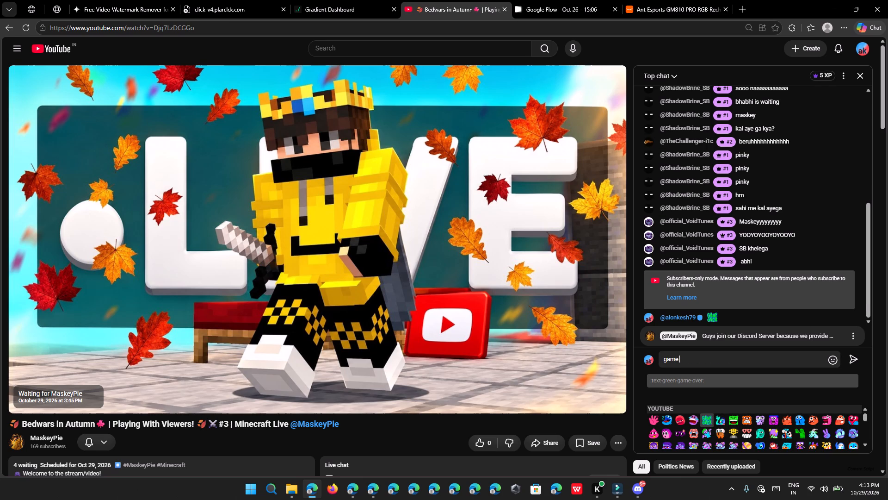
pyautogui.write('over hogaya u')
pyautogui.write('ska')
pyautogui.press('Return')
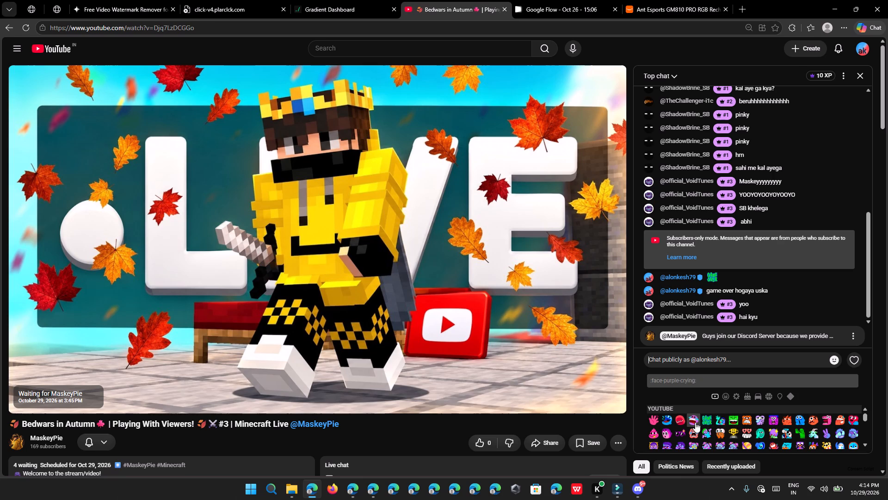
# Post the blue face emoji and the message "nahi pata" in the stream's live chat.
pyautogui.click(669, 417)
pyautogui.press('Return')
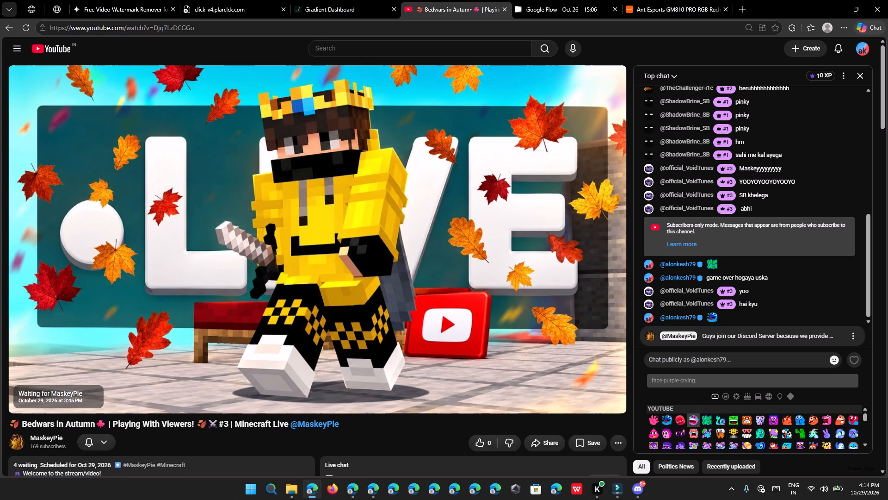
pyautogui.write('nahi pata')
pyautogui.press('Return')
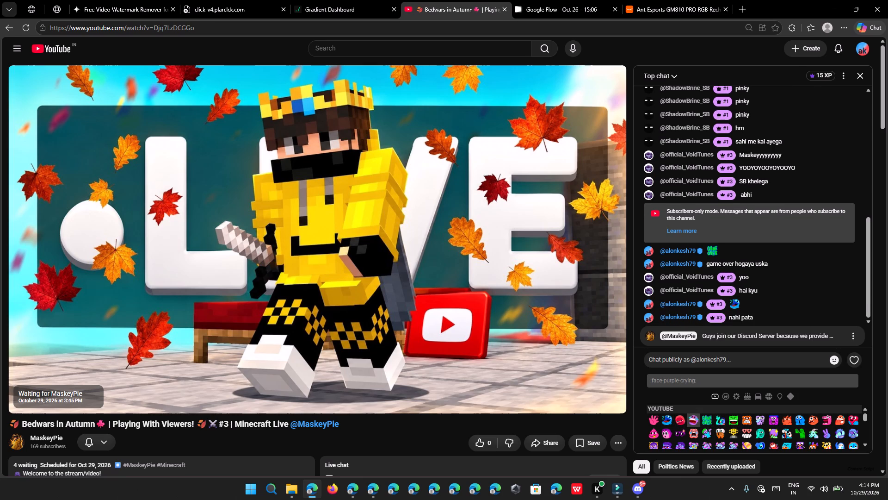
# Post the message "light ya wifi ya kuch toh gaya uska" in the live chat.
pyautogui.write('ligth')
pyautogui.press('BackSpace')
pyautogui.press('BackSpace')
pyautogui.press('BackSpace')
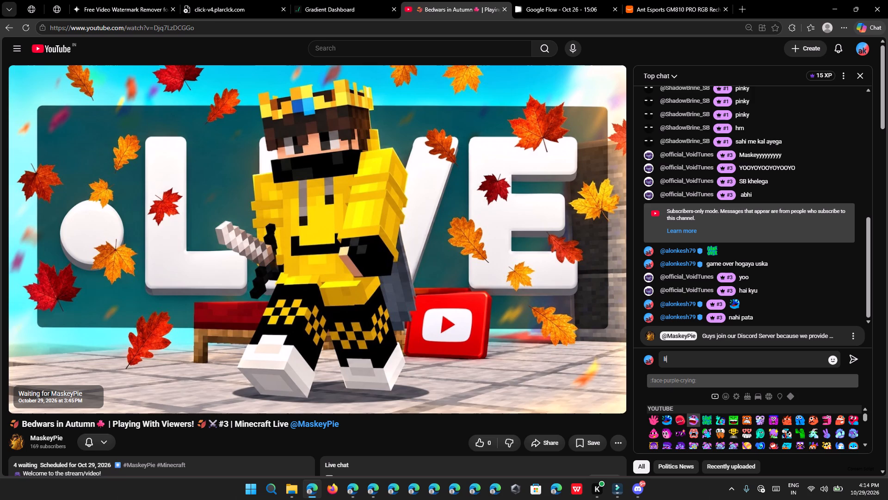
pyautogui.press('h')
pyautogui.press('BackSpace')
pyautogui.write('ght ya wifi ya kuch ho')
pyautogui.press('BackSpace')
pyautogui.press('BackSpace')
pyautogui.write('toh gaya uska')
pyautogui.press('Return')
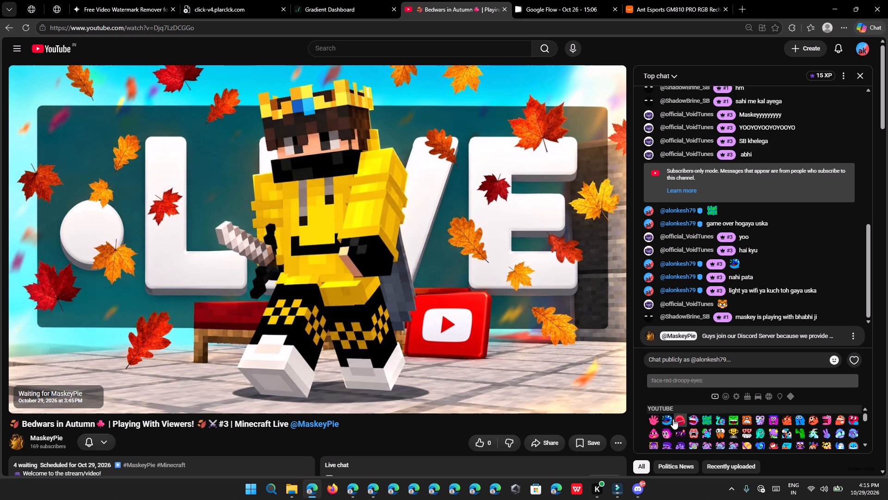
# Post the face-purple-wide-eyes emoji in the live chat.
pyautogui.click(667, 436)
pyautogui.press('Return')
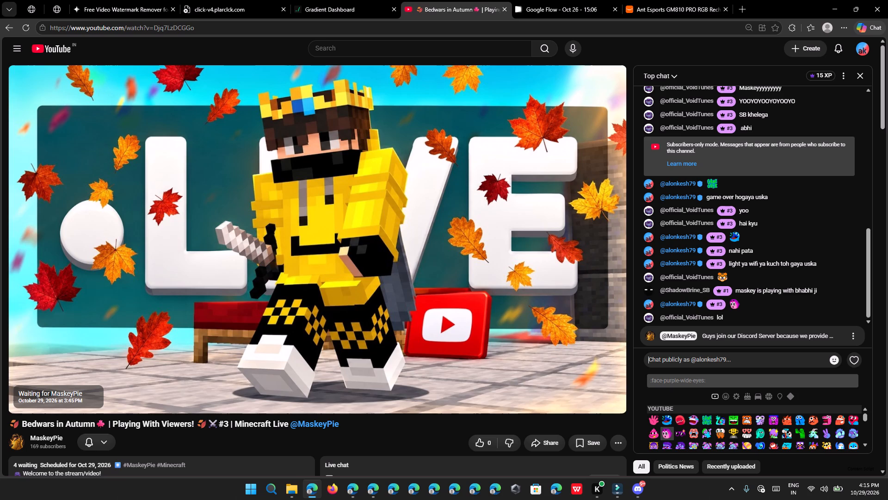
# Post "woh mst apne hack setup kar rha tha fic vc se leave hogaya uske baad se wo lapata hai" in the live chat.
pyautogui.write('woh mst')
pyautogui.press('space')
pyautogui.write('apne hack setu p')
pyautogui.press('BackSpace')
pyautogui.press('BackSpace')
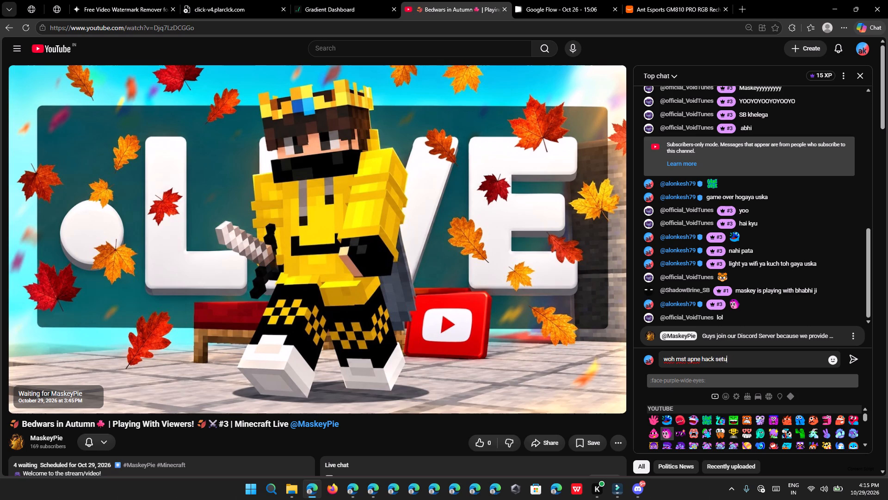
pyautogui.write('p jka')
pyautogui.press('BackSpace')
pyautogui.press('BackSpace')
pyautogui.press('BackSpace')
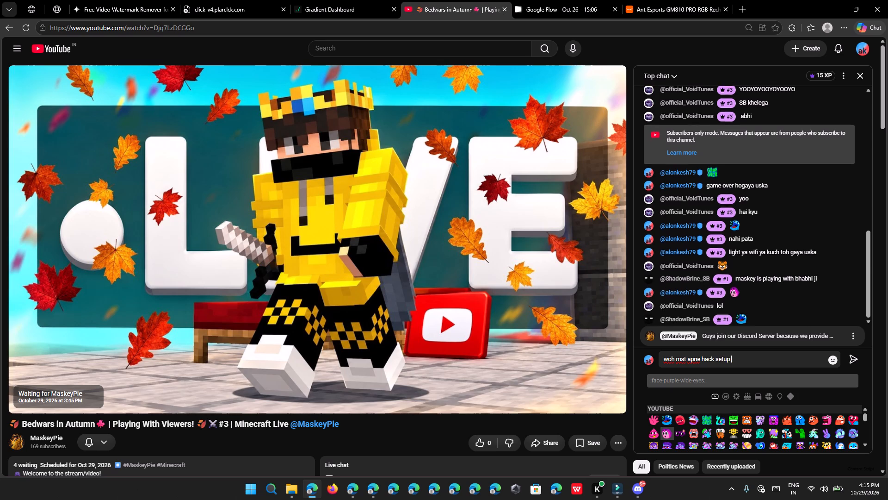
pyautogui.write('jar')
pyautogui.press('BackSpace')
pyautogui.press('BackSpace')
pyautogui.press('BackSpace')
pyautogui.write('kar rha tha fic vc se leave hogay')
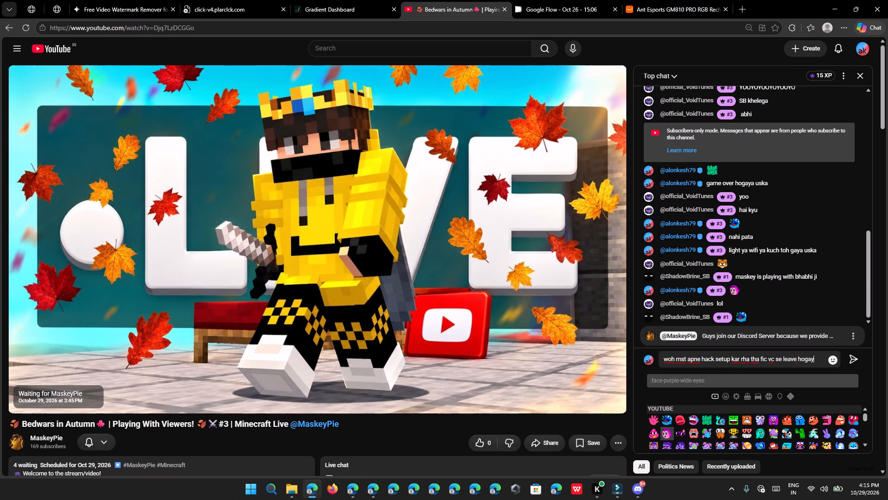
pyautogui.write('a uske baad se wo lapata hai')
pyautogui.press('Return')
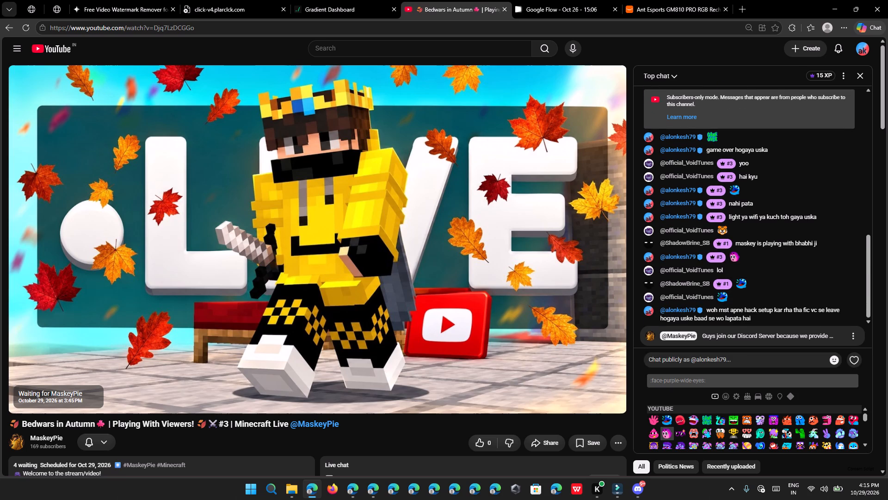
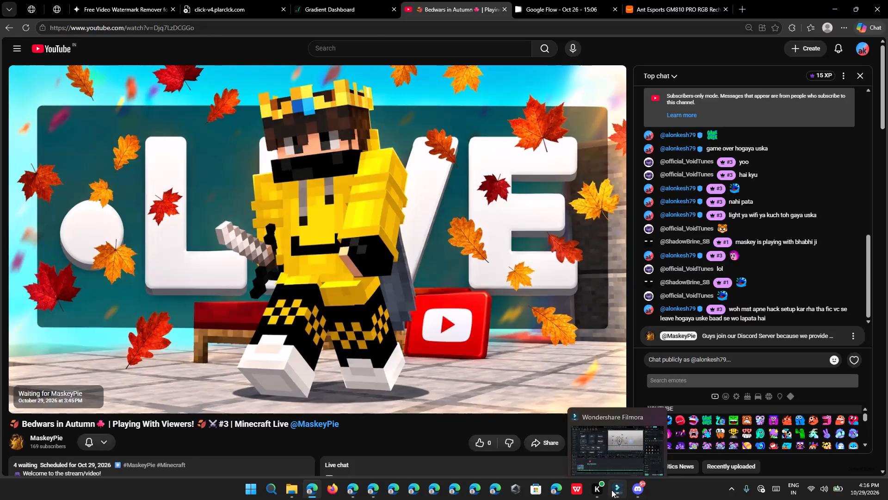
# Switch to Filmora and play back the narration from the last caption, near 06:39, through the light-bulb and "Think different" clips.
pyautogui.click(611, 490)
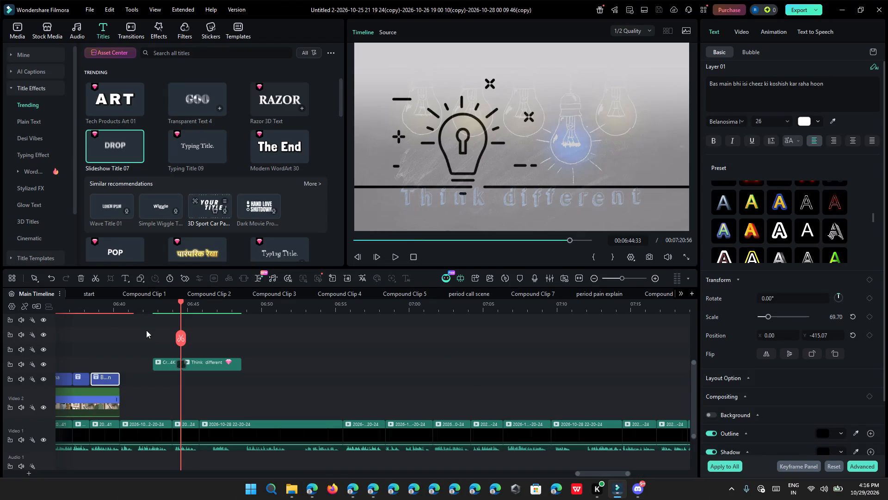
pyautogui.click(97, 314)
pyautogui.click(105, 306)
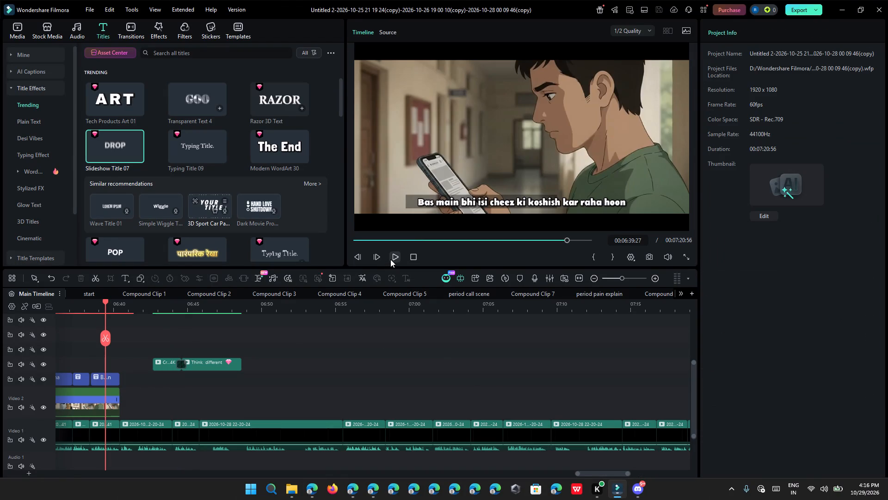
pyautogui.click(390, 259)
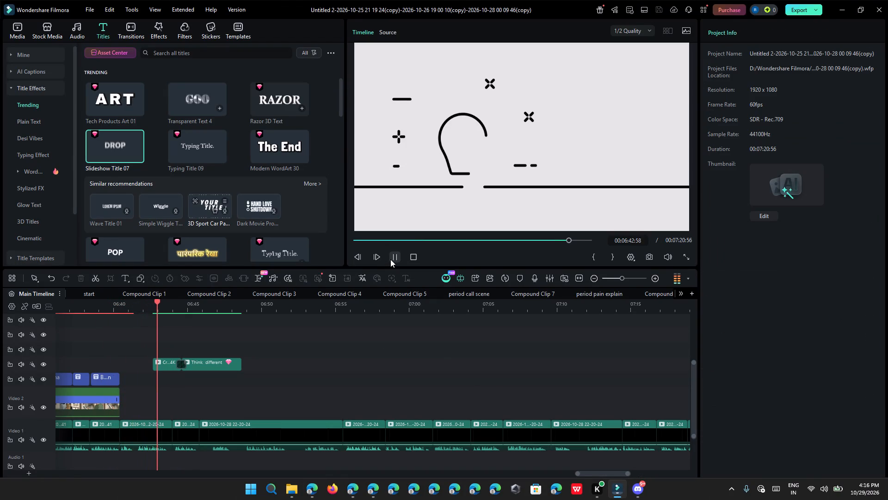
pyautogui.click(129, 308)
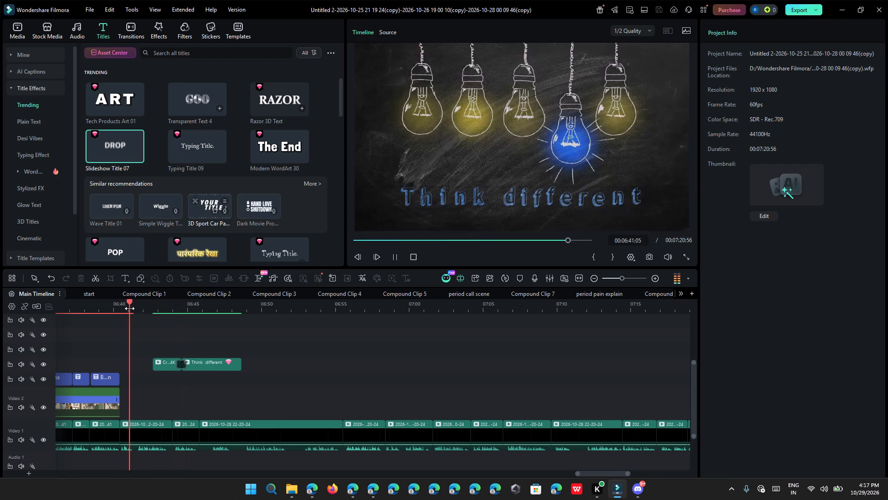
pyautogui.keyDown('ctrl'); pyautogui.scroll(-9, 187, 337); pyautogui.keyUp('ctrl')
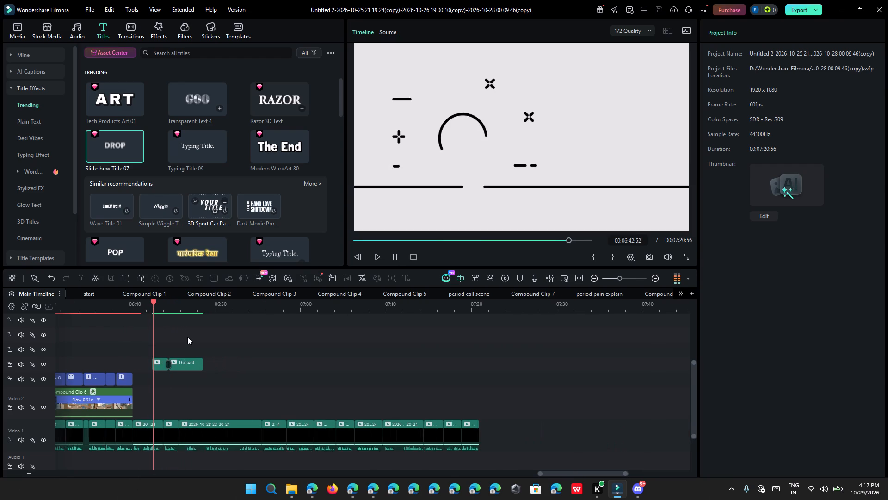
pyautogui.keyDown('ctrl'); pyautogui.scroll(-6, 187, 337); pyautogui.keyUp('ctrl')
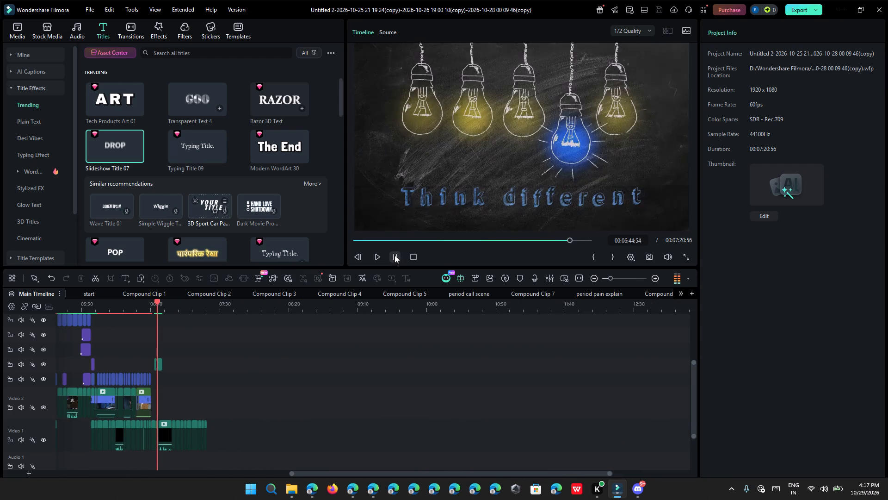
pyautogui.keyDown('ctrl'); pyautogui.scroll(13, 141, 302); pyautogui.keyUp('ctrl')
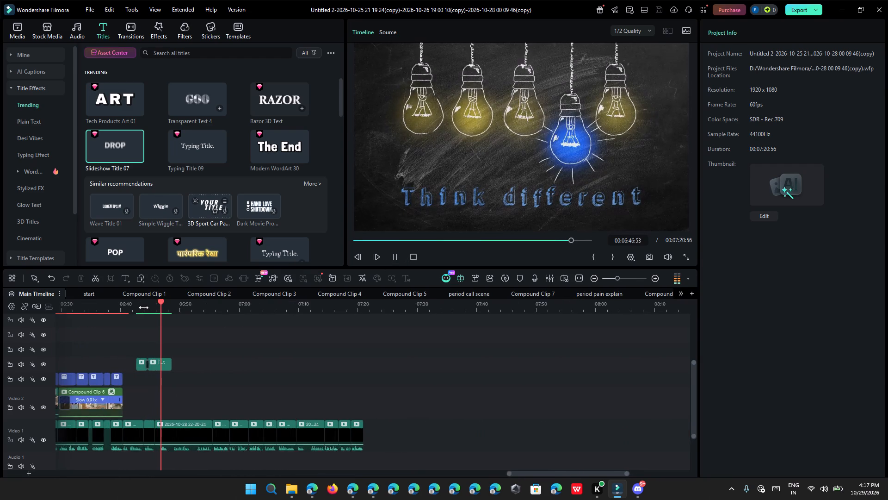
pyautogui.keyDown('ctrl'); pyautogui.scroll(2, 143, 307); pyautogui.keyUp('ctrl')
pyautogui.click(99, 307)
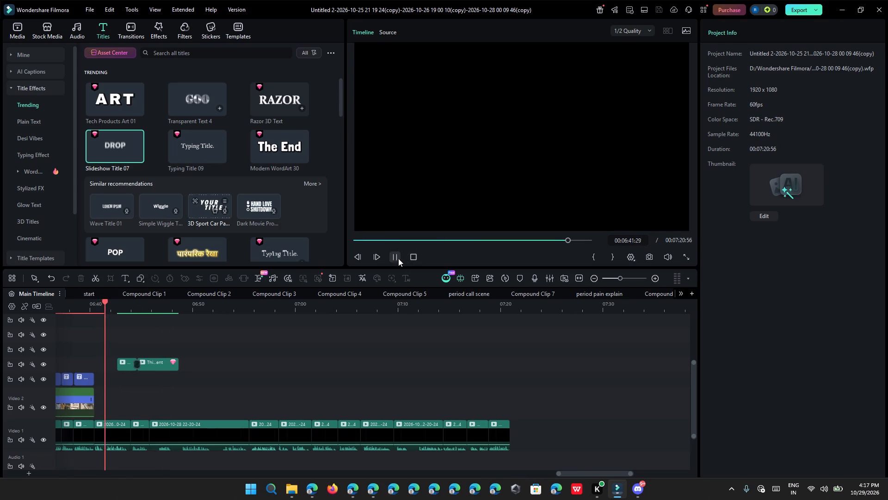
pyautogui.click(395, 258)
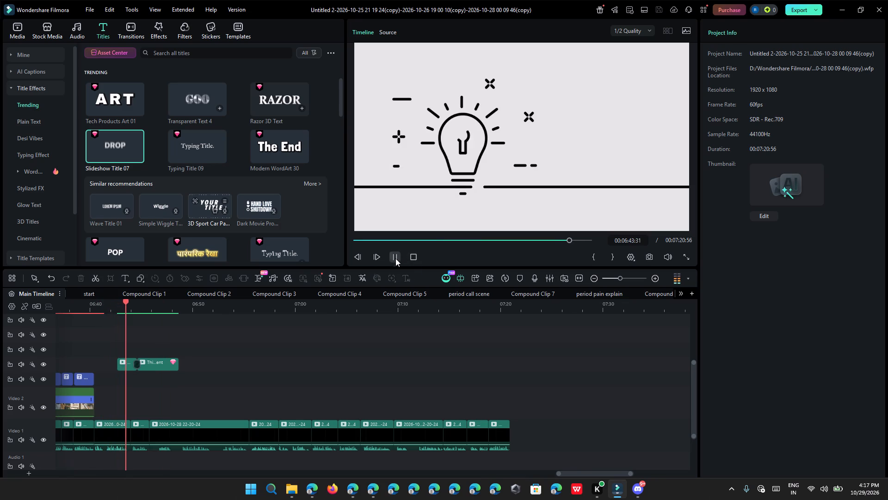
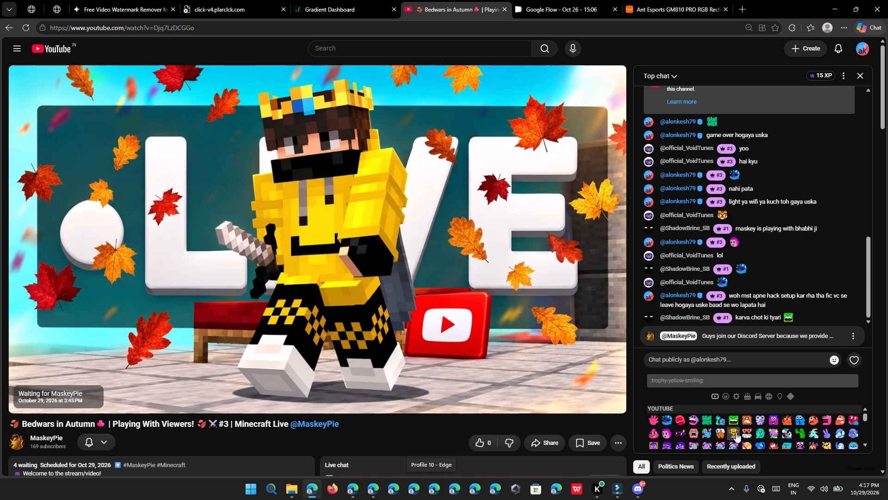
pyautogui.scroll(-1, 747, 438)
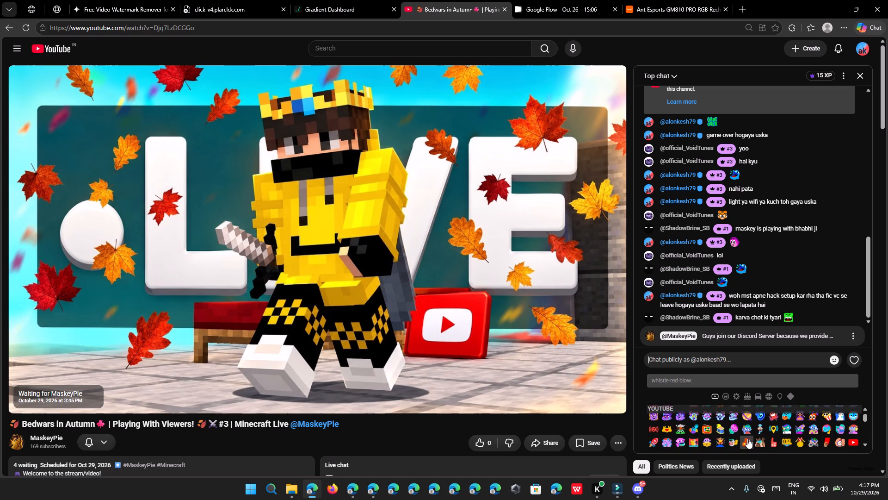
pyautogui.scroll(-1, 747, 438)
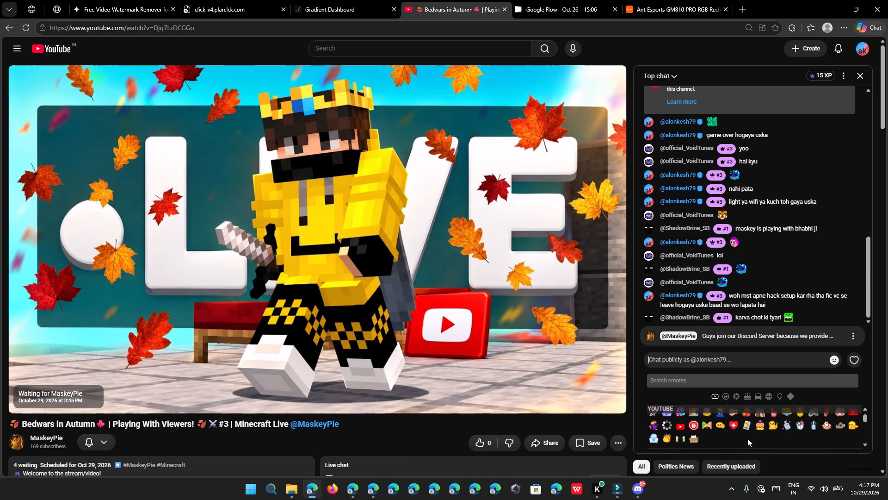
pyautogui.click(719, 427)
pyautogui.press('Return')
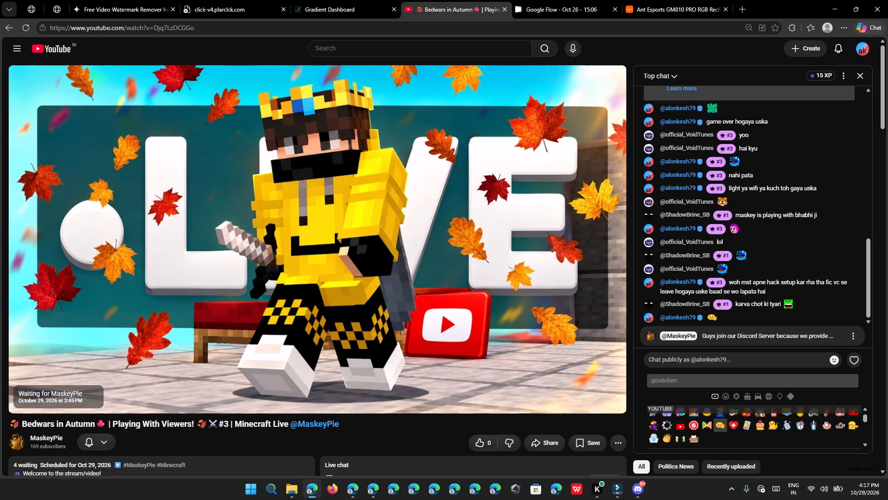
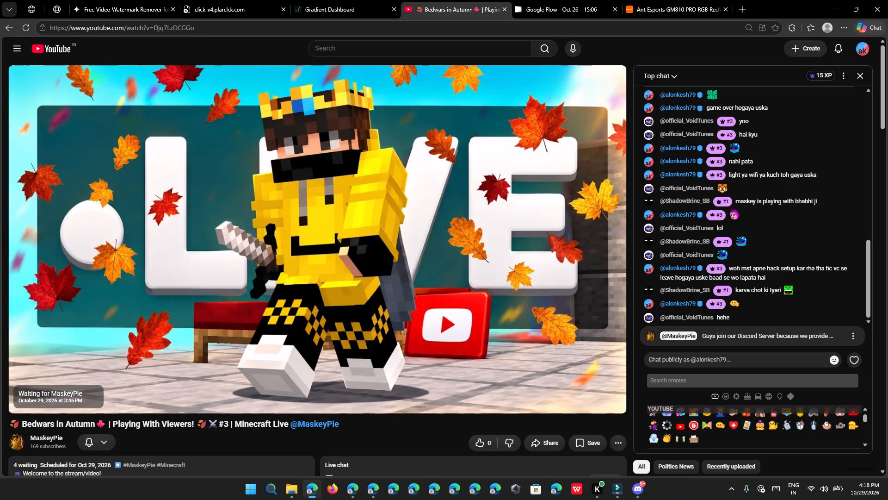
# Switch to Filmora and play back the timeline from about 06:39 through the light-bulb clips.
pyautogui.click(619, 488)
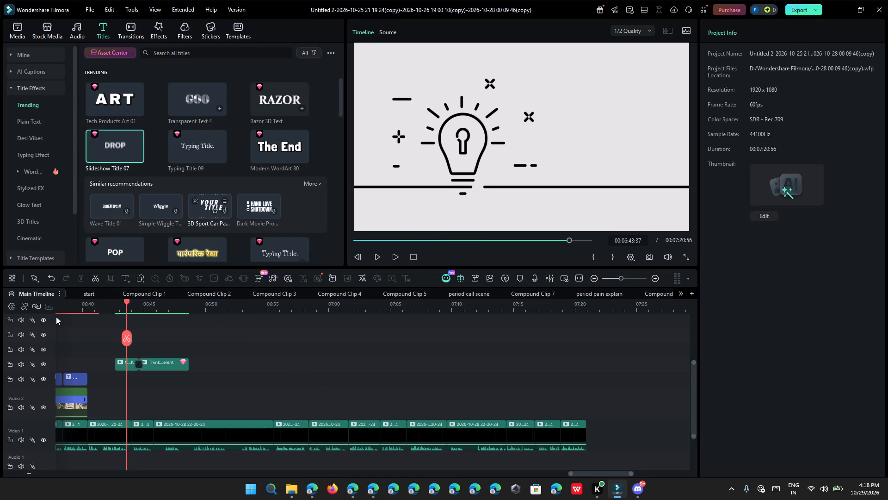
pyautogui.click(70, 307)
pyautogui.click(398, 255)
pyautogui.keyDown('ctrl'); pyautogui.scroll(4, 362, 327); pyautogui.keyUp('ctrl')
pyautogui.scroll(-2, 362, 327)
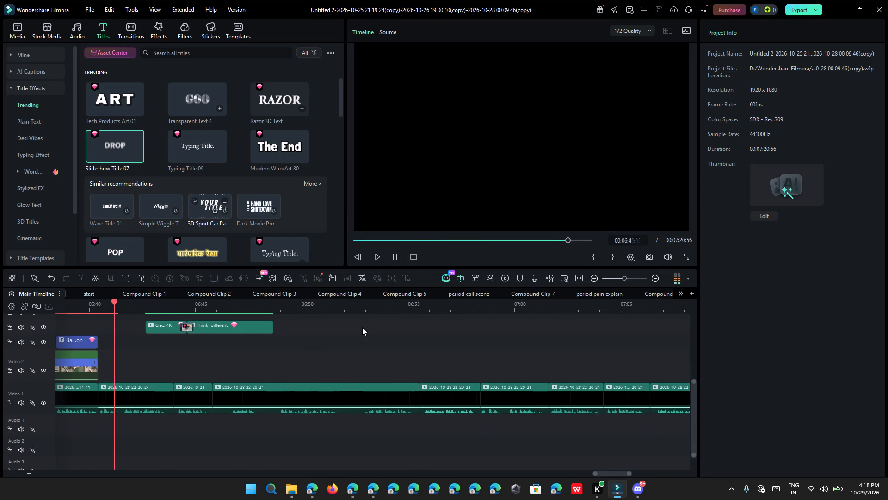
pyautogui.keyDown('ctrl'); pyautogui.scroll(-4, 261, 302); pyautogui.keyUp('ctrl')
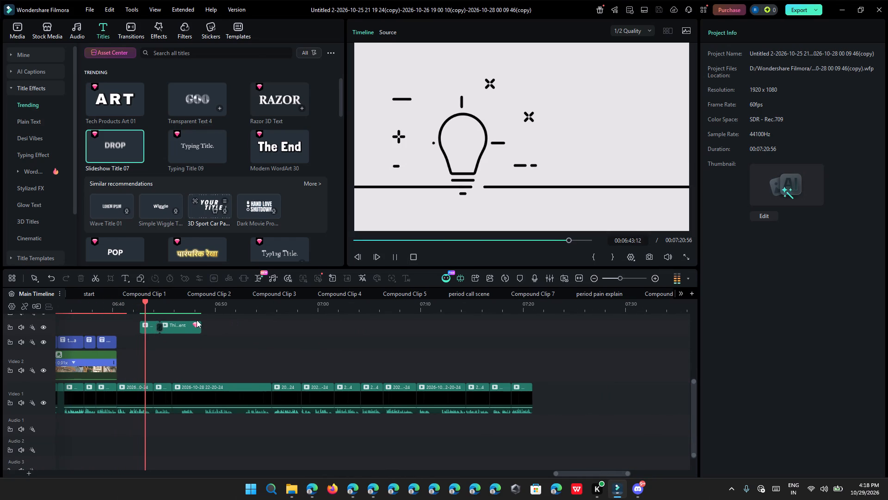
pyautogui.keyDown('ctrl'); pyautogui.scroll(-3, 197, 320); pyautogui.keyUp('ctrl')
pyautogui.keyDown('ctrl'); pyautogui.scroll(-3, 105, 343); pyautogui.keyUp('ctrl')
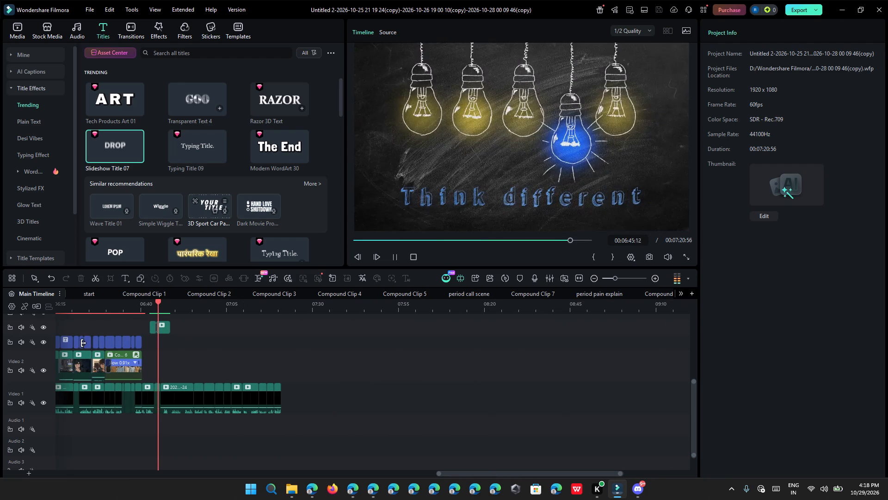
# Duplicate the caption "ya bas is topic ko pehle se thoda differently dekhna shuru kiya..." and place the copy after the light-bulb clips, at about 06:52.
pyautogui.click(68, 345)
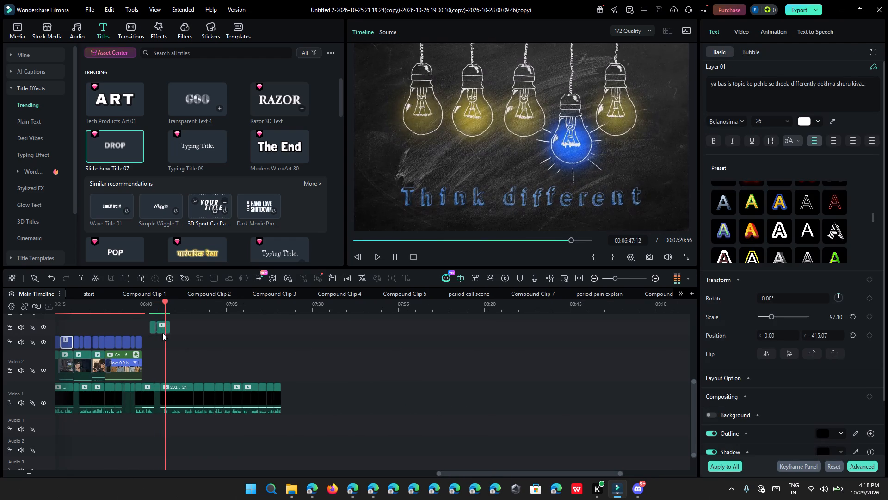
pyautogui.click(396, 256)
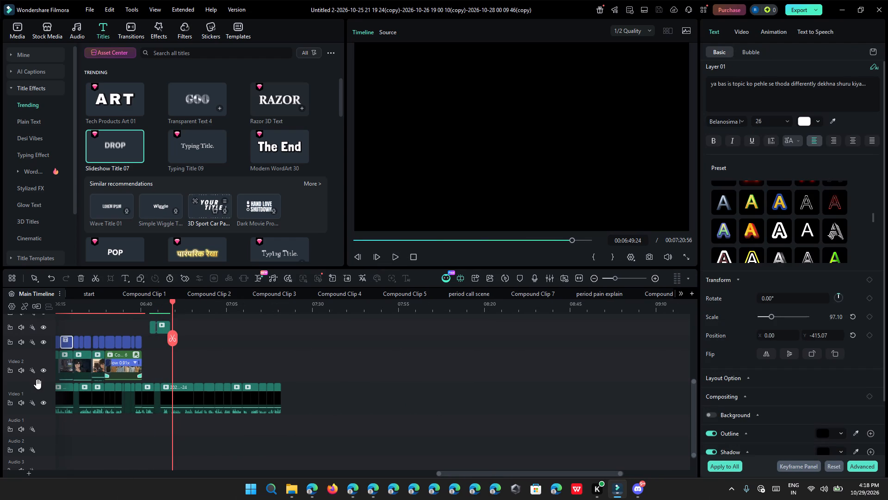
pyautogui.hotkey('ctrl', 'd')
pyautogui.keyDown('ctrl'); pyautogui.scroll(9, 71, 408); pyautogui.keyUp('ctrl')
pyautogui.click(153, 311)
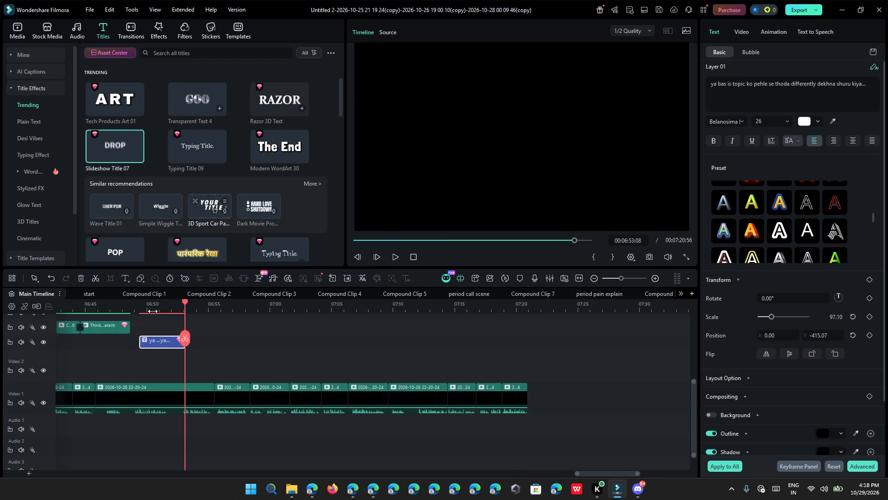
pyautogui.moveTo(154, 308); pyautogui.dragTo(148, 308)
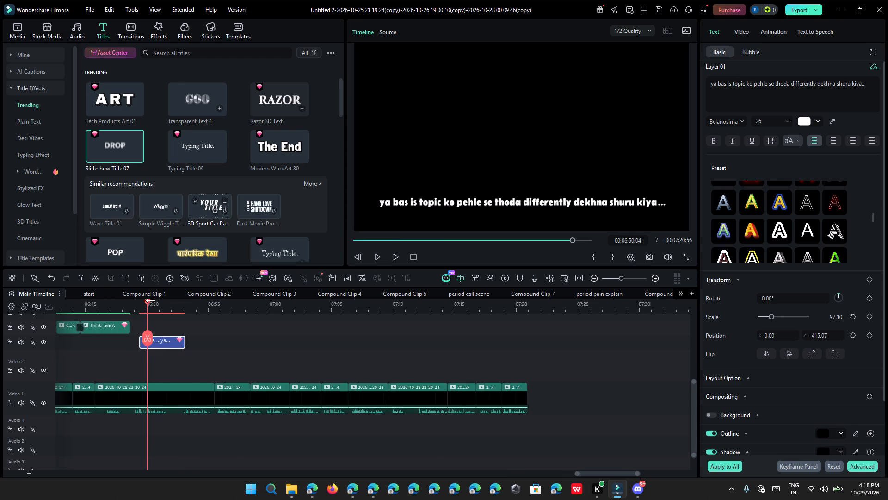
pyautogui.moveTo(162, 338); pyautogui.dragTo(197, 341)
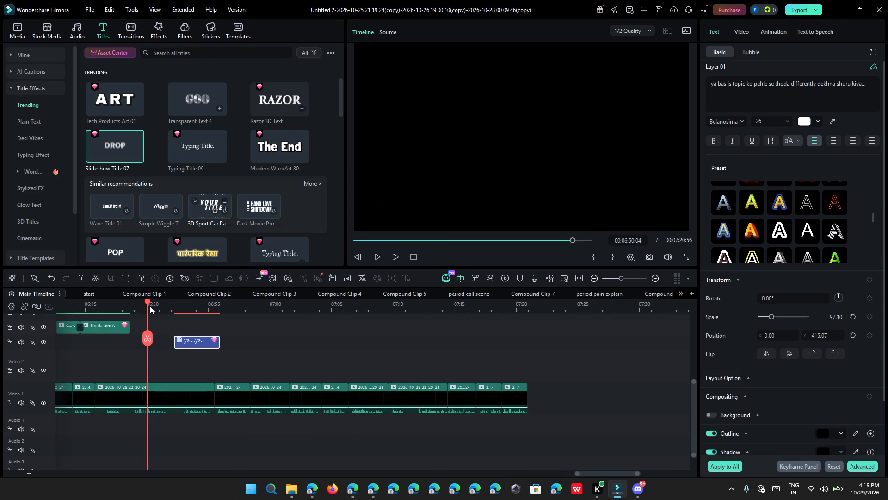
# Add the Slideshow Title 07 title directly after the last clip on Video 2 and shorten it to about 1.2 seconds.
pyautogui.moveTo(149, 306); pyautogui.dragTo(181, 341)
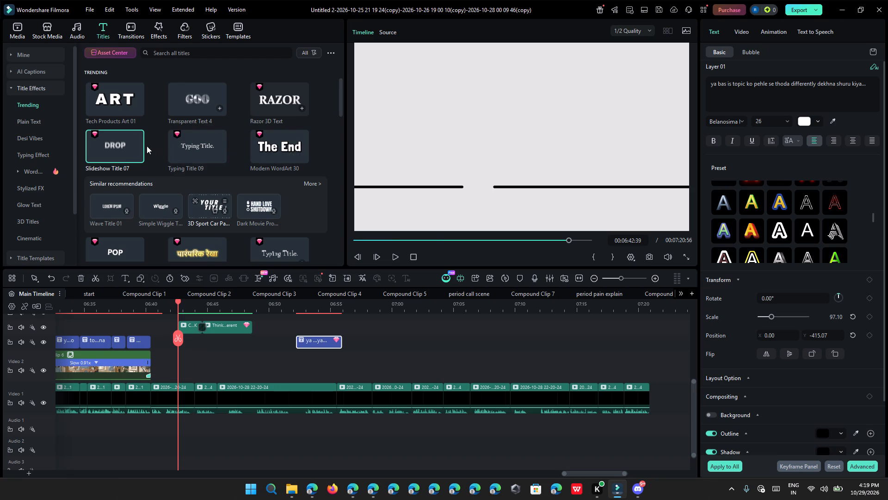
pyautogui.moveTo(134, 143); pyautogui.dragTo(164, 370)
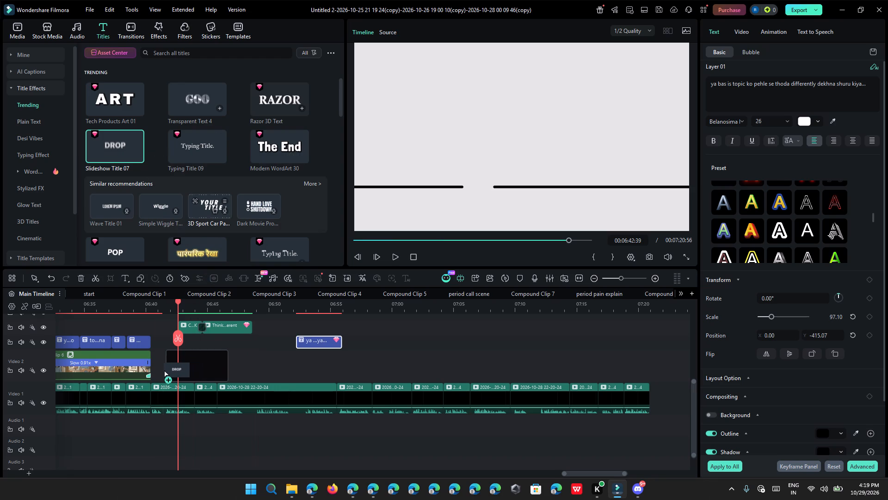
pyautogui.moveTo(164, 370); pyautogui.dragTo(152, 369)
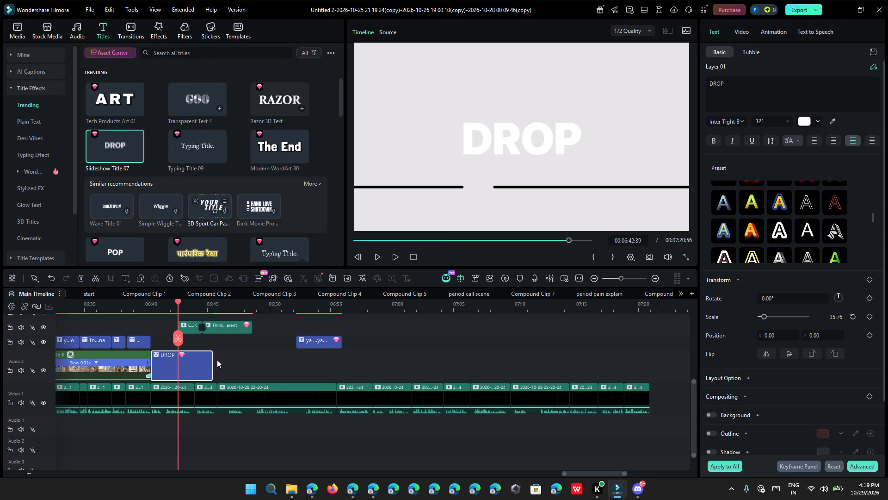
pyautogui.moveTo(210, 356); pyautogui.dragTo(162, 356)
pyautogui.keyDown('ctrl'); pyautogui.scroll(8, 162, 356); pyautogui.keyUp('ctrl')
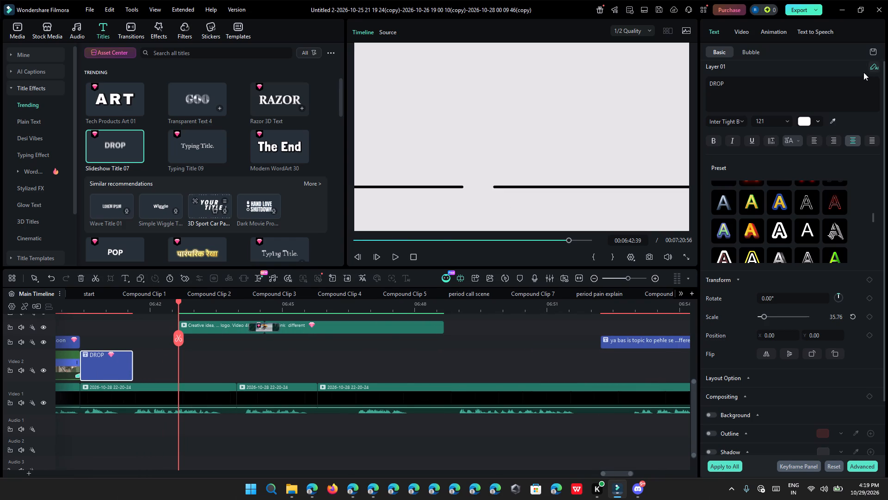
# Replace the DROP title's text with the copied "Ek aur cheez" and preview the title from its start.
pyautogui.keyDown('ctrl'); pyautogui.click(853, 83); pyautogui.keyUp('ctrl')
pyautogui.hotkey('ctrl', 'a')
pyautogui.hotkey('ctrl', 'v')
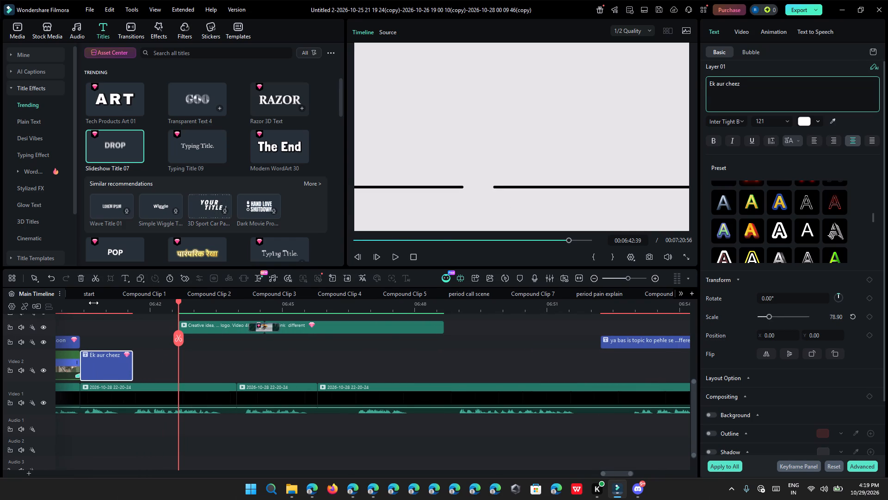
pyautogui.click(75, 304)
pyautogui.click(394, 255)
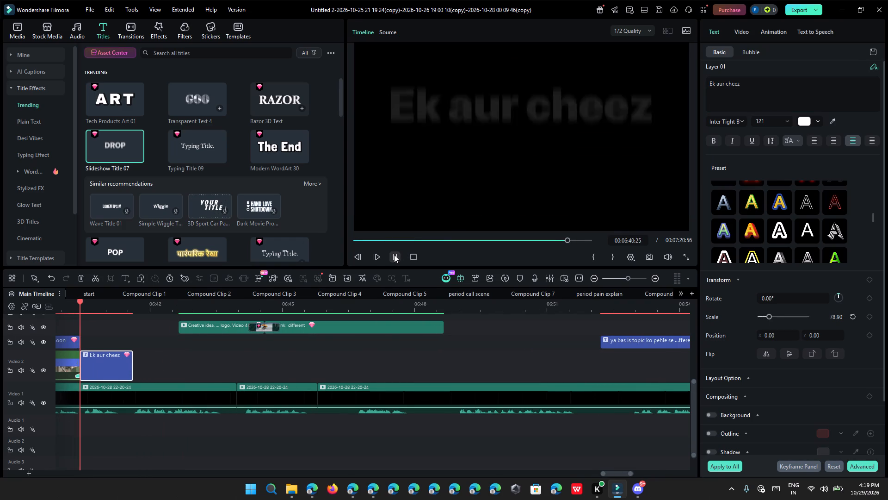
pyautogui.click(394, 255)
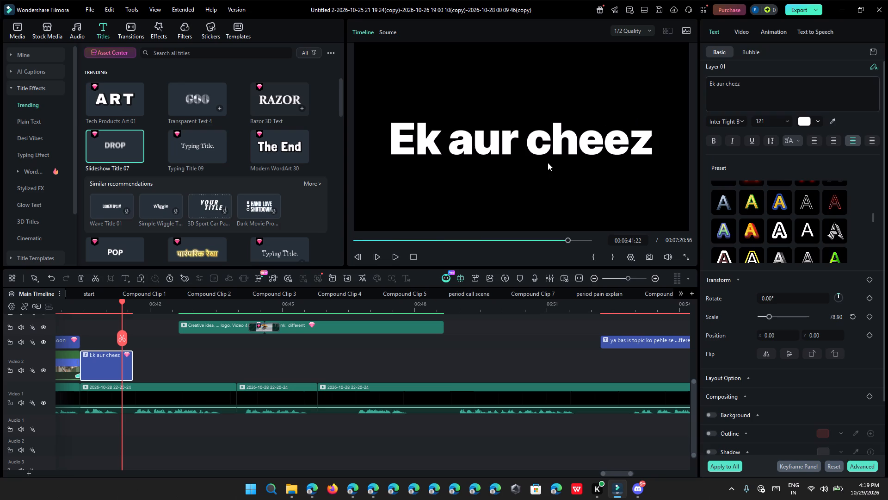
# Shrink the "Ek aur cheez" title to a scale of about 47 and center it in the frame.
pyautogui.click(548, 162)
pyautogui.moveTo(655, 169); pyautogui.dragTo(598, 153)
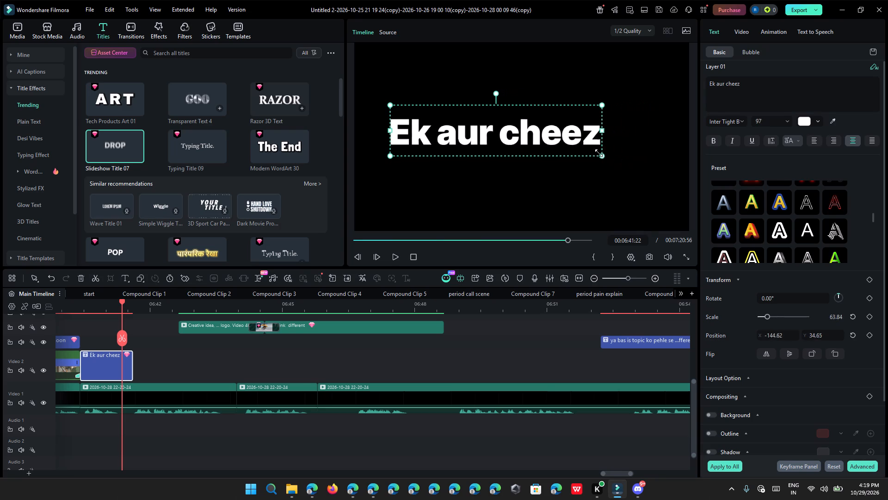
pyautogui.moveTo(598, 153); pyautogui.dragTo(598, 153)
pyautogui.moveTo(510, 138); pyautogui.dragTo(536, 141)
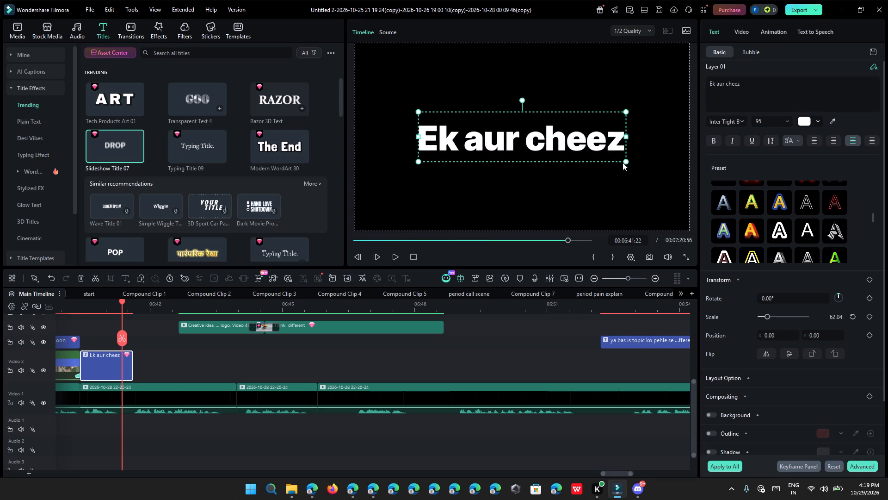
pyautogui.moveTo(627, 162); pyautogui.dragTo(575, 147)
pyautogui.moveTo(556, 138); pyautogui.dragTo(582, 139)
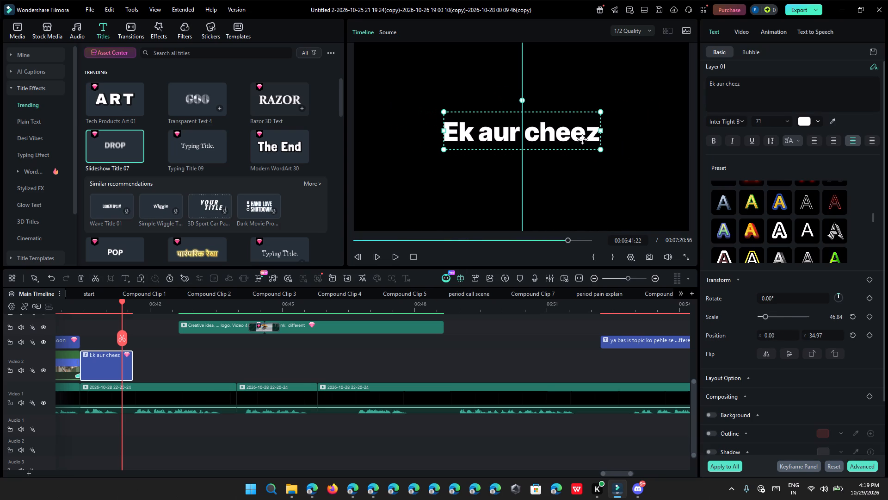
pyautogui.moveTo(582, 139); pyautogui.dragTo(584, 142)
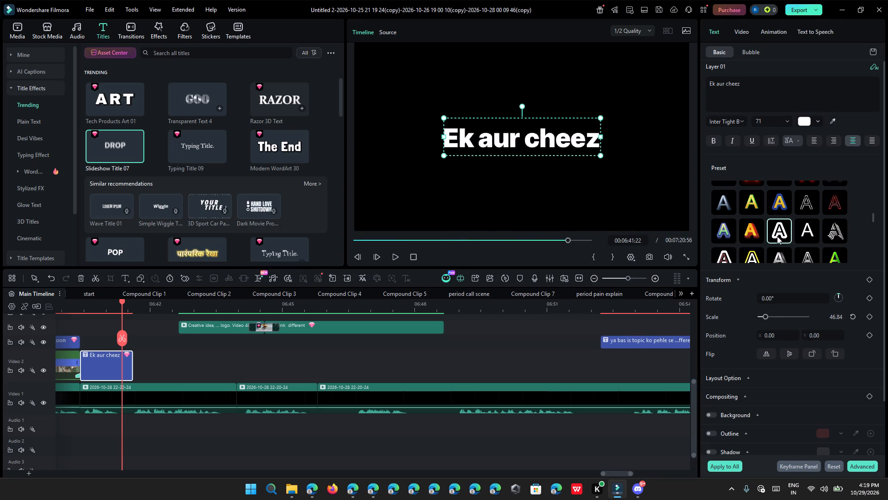
# Try the yellow-green preset with purple outline on the "Ek aur cheez" title, and apply the plain white letter preset instead.
pyautogui.click(723, 231)
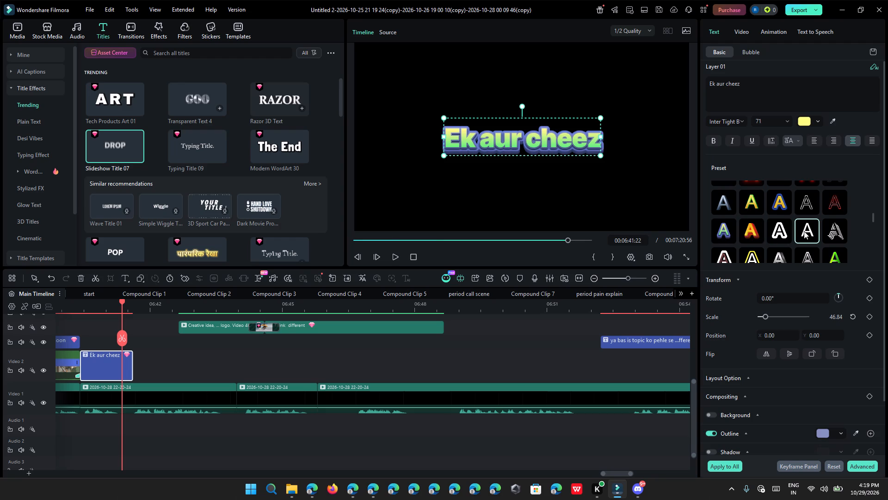
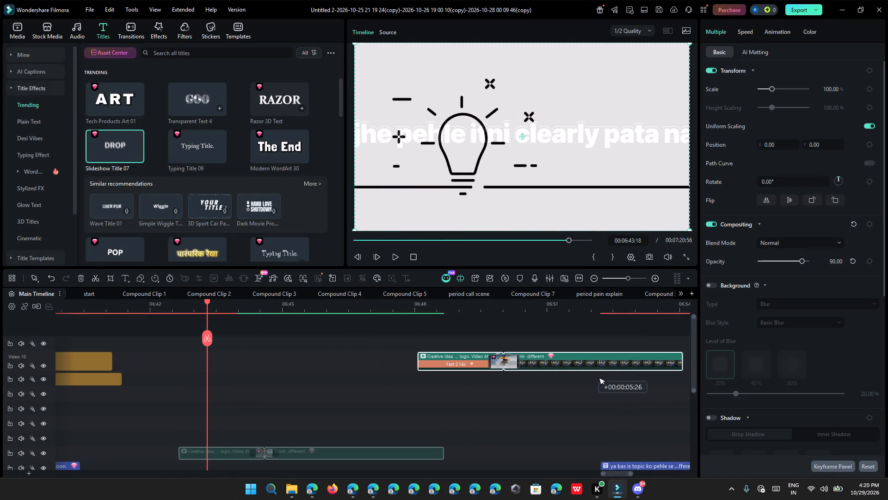
pyautogui.moveTo(595, 375); pyautogui.dragTo(604, 429)
pyautogui.scroll(-2, 207, 388)
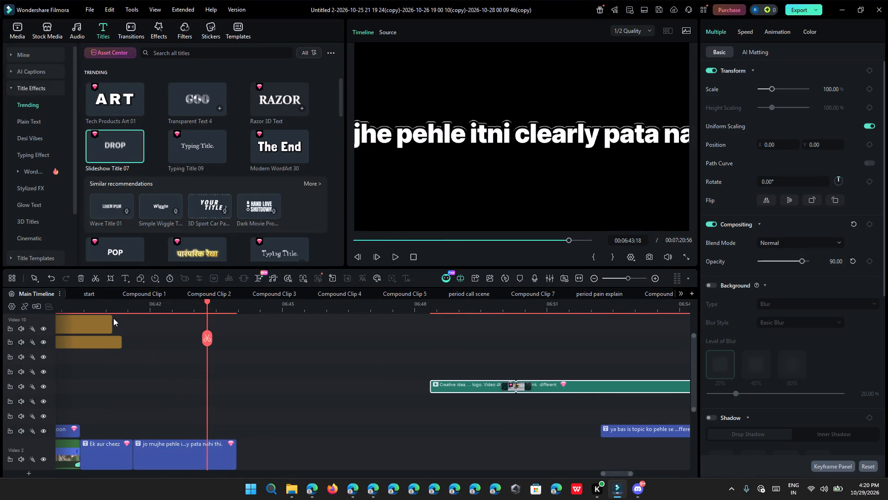
# Play back both titles, shrink "jo mujhe pehle itni clearly pata nahi thi.", narrow its text box to wrap onto two lines, and centre it in the frame.
pyautogui.click(102, 307)
pyautogui.scroll(-3, 222, 433)
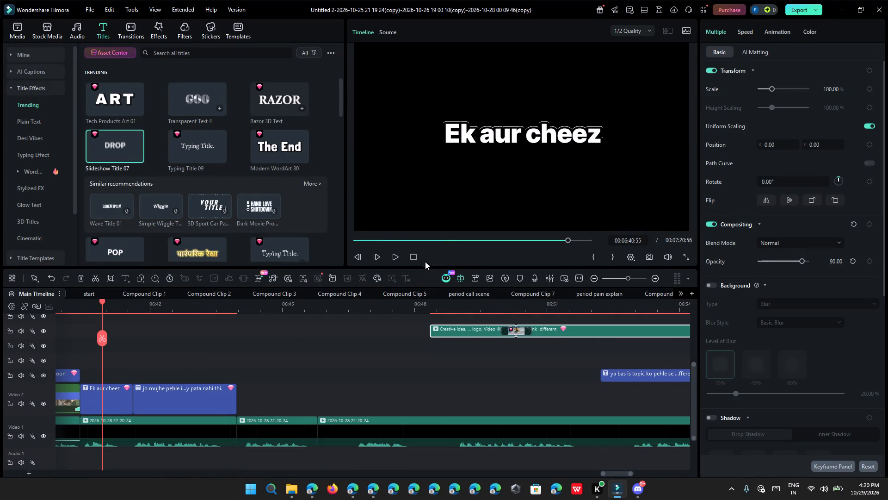
pyautogui.click(399, 256)
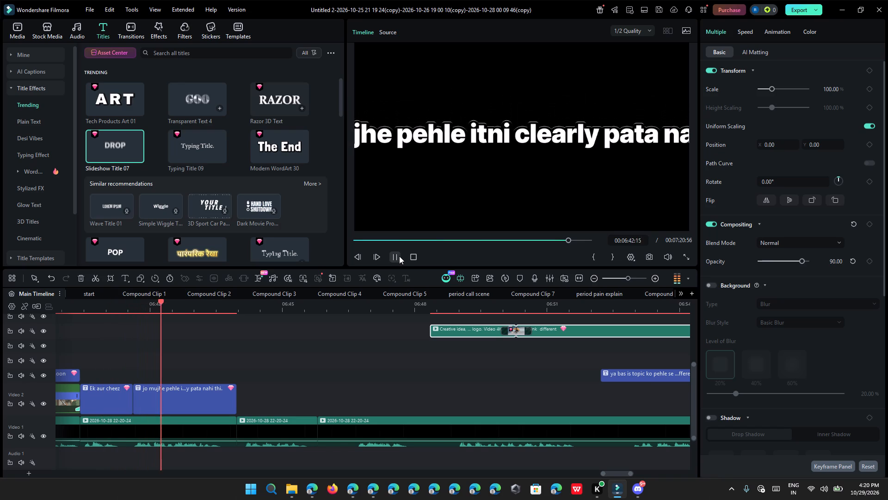
pyautogui.click(111, 299)
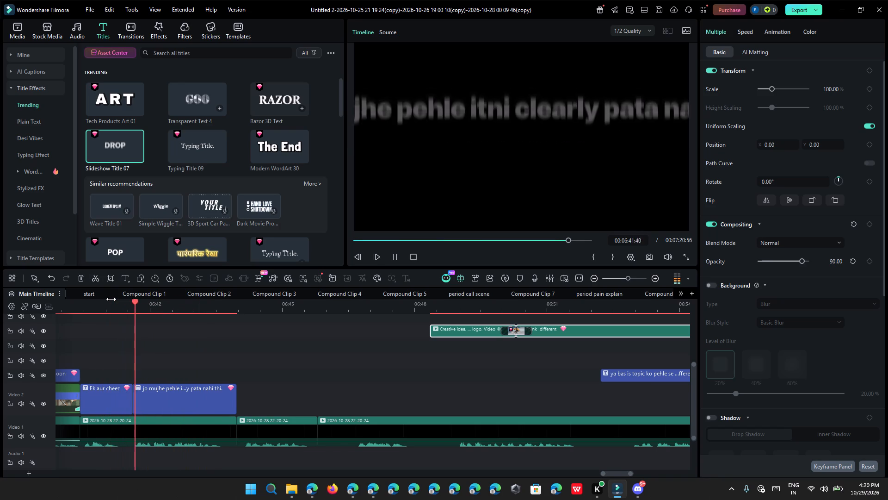
pyautogui.click(397, 256)
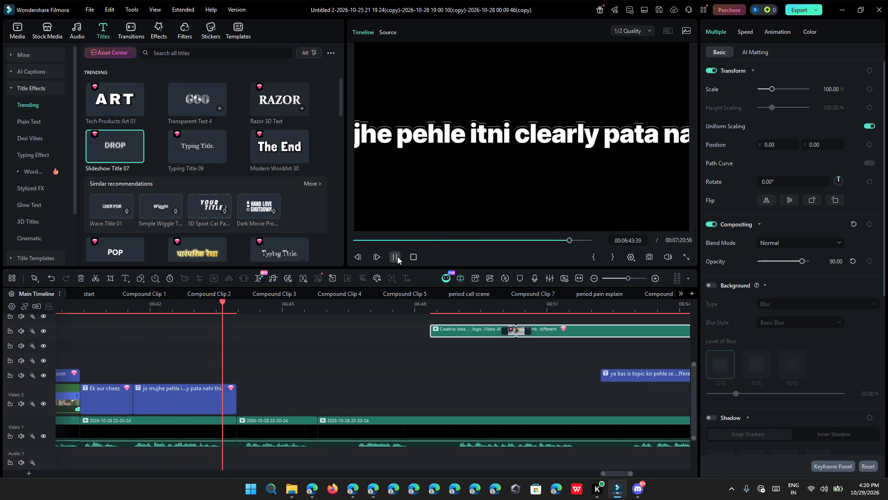
pyautogui.click(495, 153)
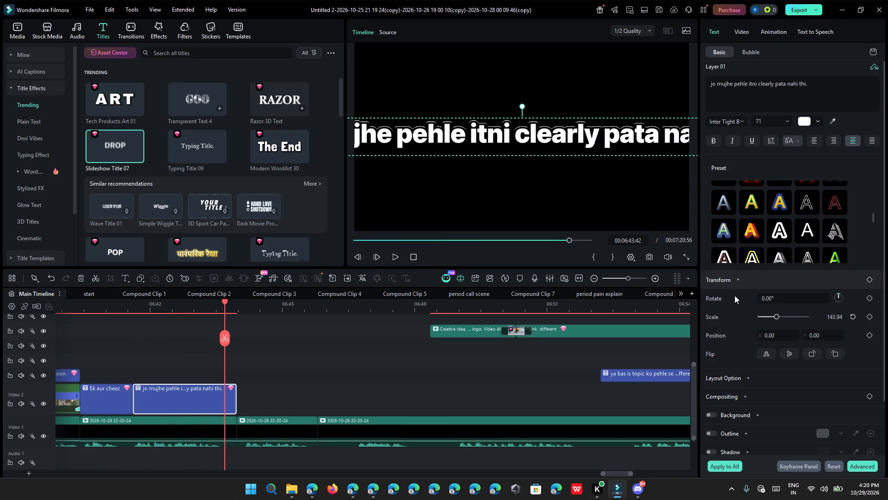
pyautogui.moveTo(777, 315); pyautogui.dragTo(770, 316)
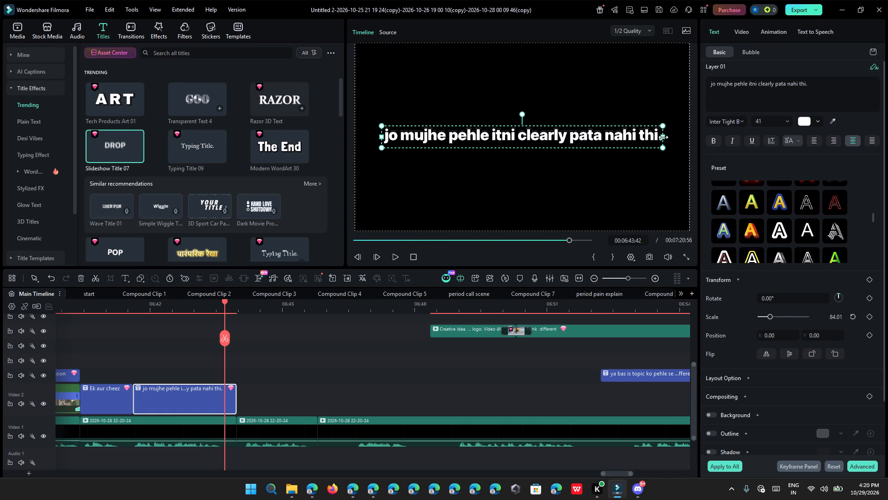
pyautogui.moveTo(663, 137); pyautogui.dragTo(627, 140)
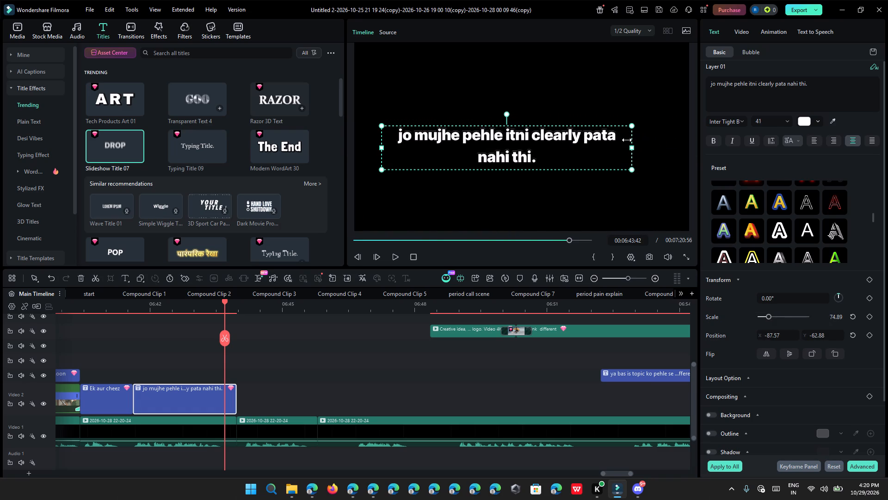
pyautogui.moveTo(627, 140); pyautogui.dragTo(598, 143)
pyautogui.moveTo(575, 148); pyautogui.dragTo(608, 135)
# Remove the full stop from the end of the "jo mujhe pehle itni clearly pata nahi thi." title text.
pyautogui.click(825, 95)
pyautogui.press('BackSpace')
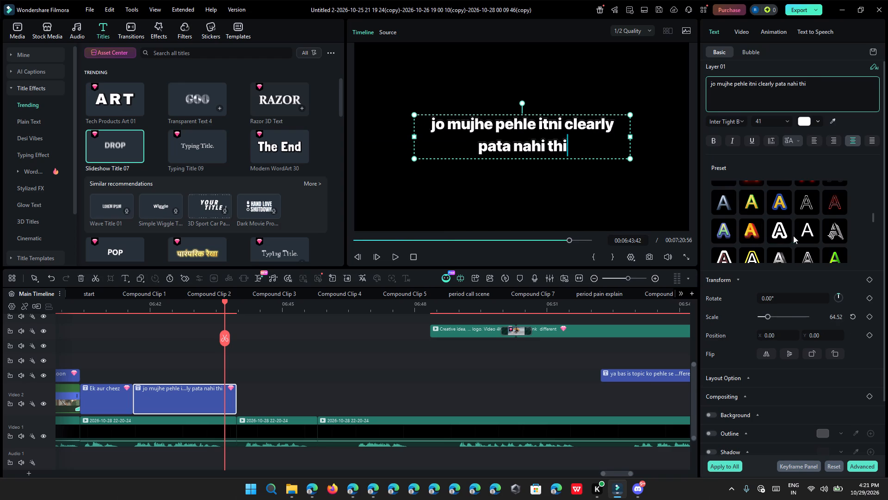
pyautogui.click(800, 234)
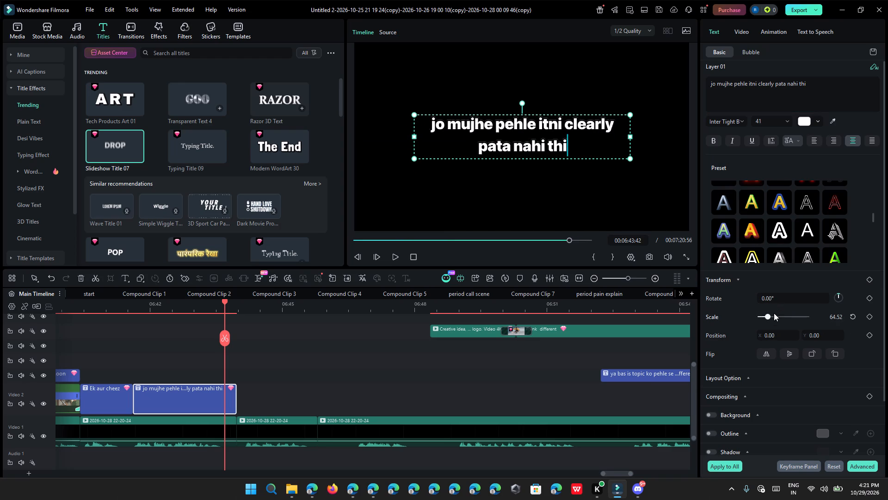
# Enlarge the two-line title to a scale of about 92 and play back the timeline from the "Ek aur cheez" title.
pyautogui.click(774, 321)
pyautogui.moveTo(779, 323); pyautogui.dragTo(783, 321)
pyautogui.click(783, 321)
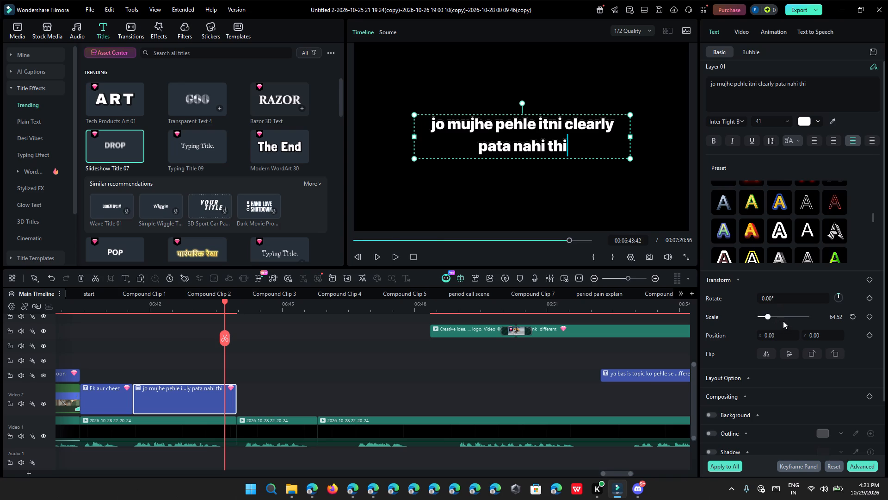
pyautogui.click(778, 305)
pyautogui.click(775, 314)
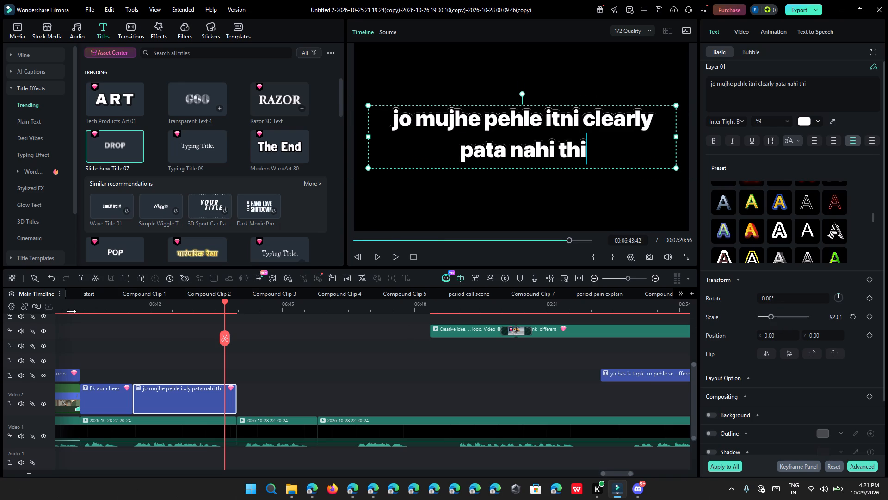
pyautogui.click(96, 301)
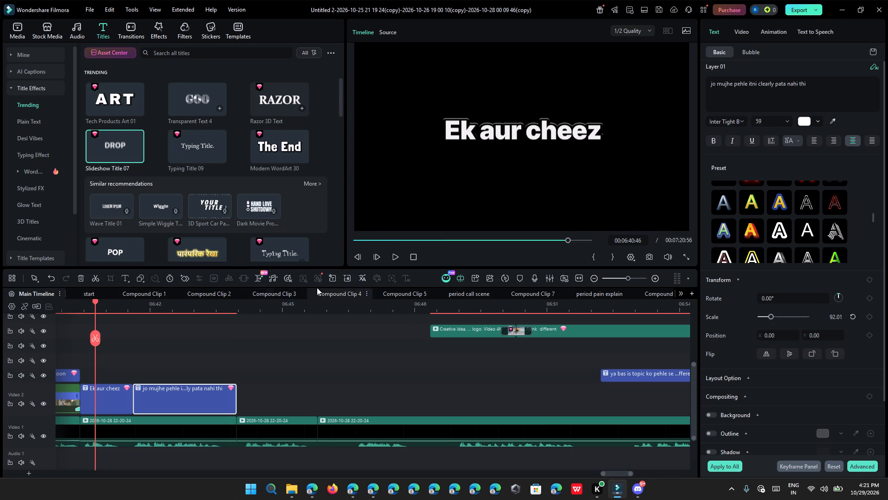
pyautogui.click(399, 253)
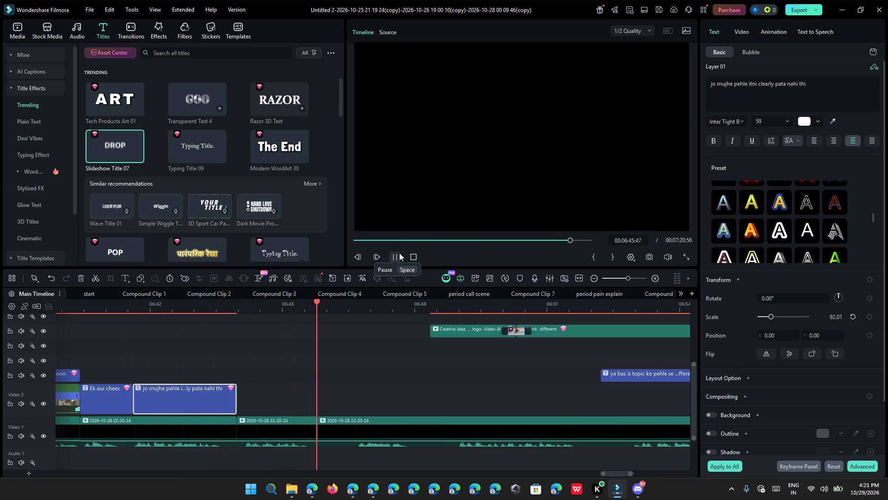
pyautogui.click(399, 253)
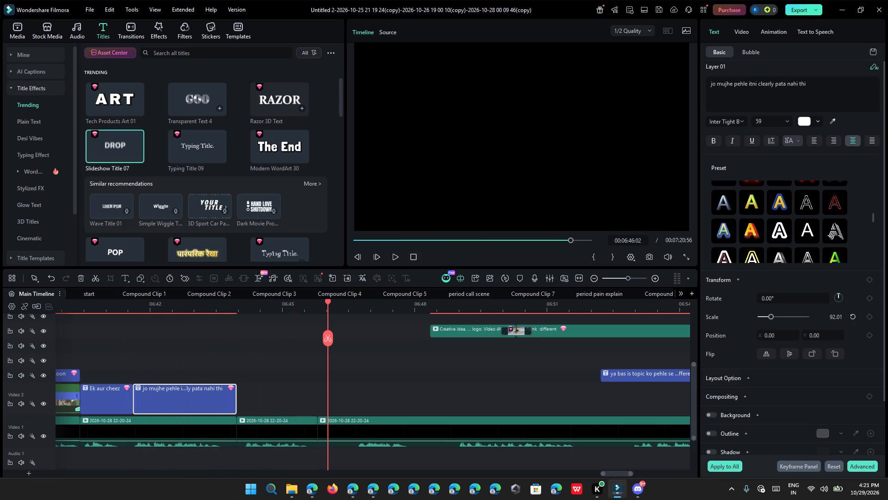
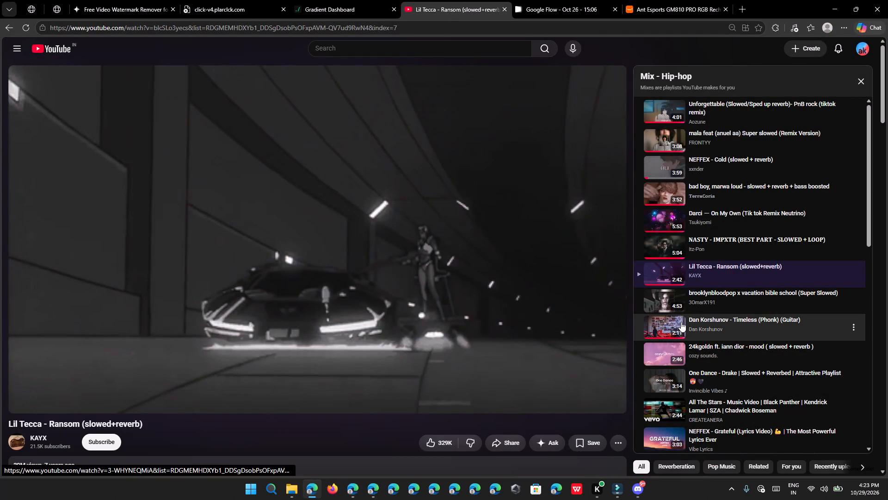
# Play "brooklynbloodpop x vacation bible school (Super Slowed)" from the Hip-hop mix and keep it running in the mini player.
pyautogui.click(728, 200)
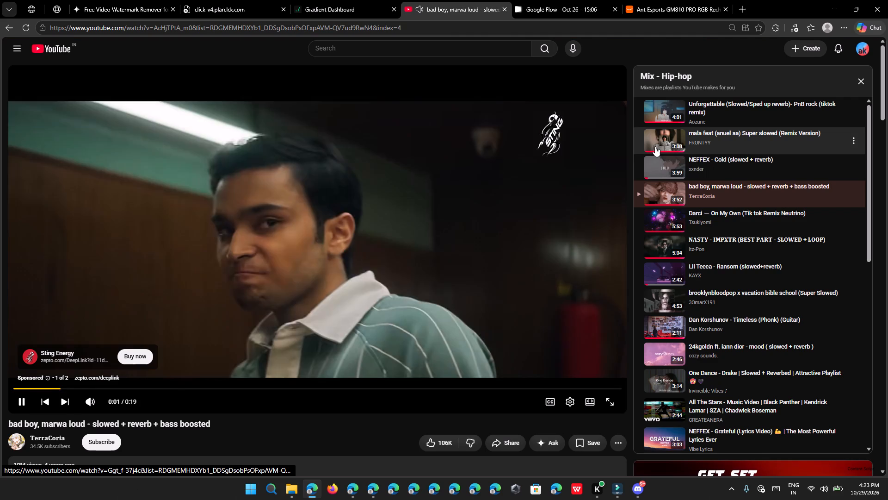
pyautogui.click(621, 499)
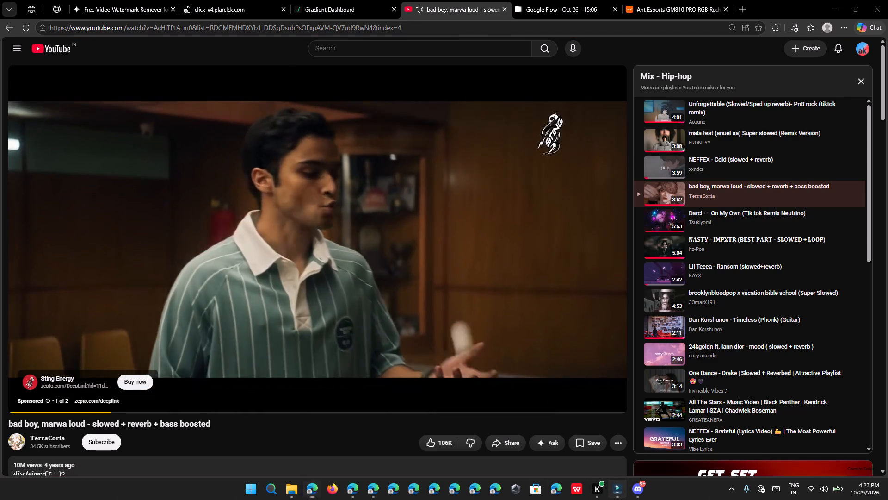
pyautogui.click(619, 499)
pyautogui.click(709, 308)
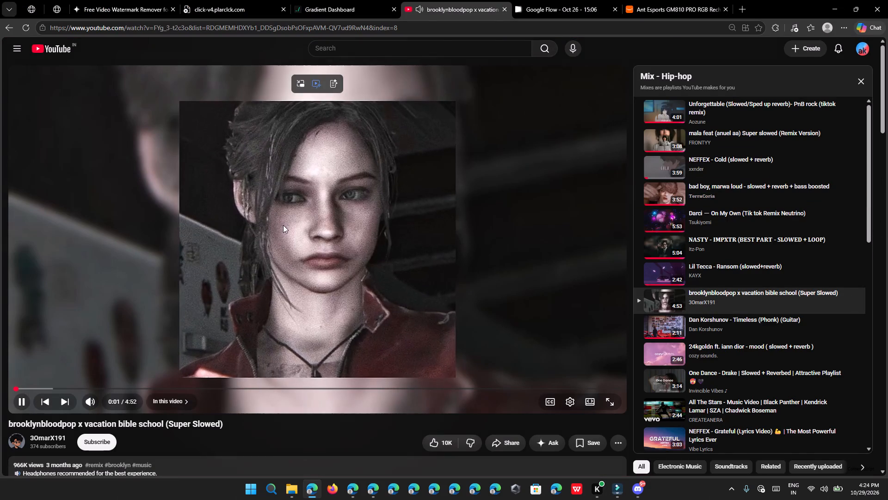
pyautogui.rightClick(283, 225)
pyautogui.click(303, 260)
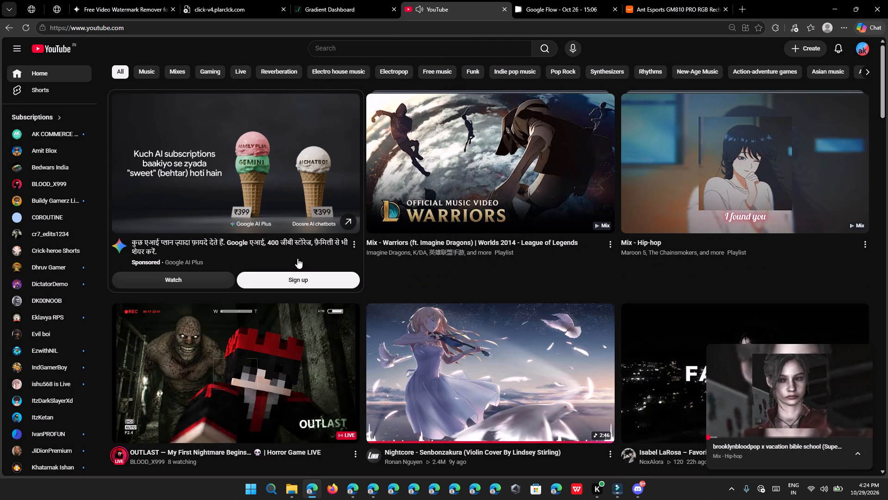
# Browse the YouTube home feed, open the "Same Person BTW" Short and skip ahead to about halfway.
pyautogui.scroll(-15, 339, 250)
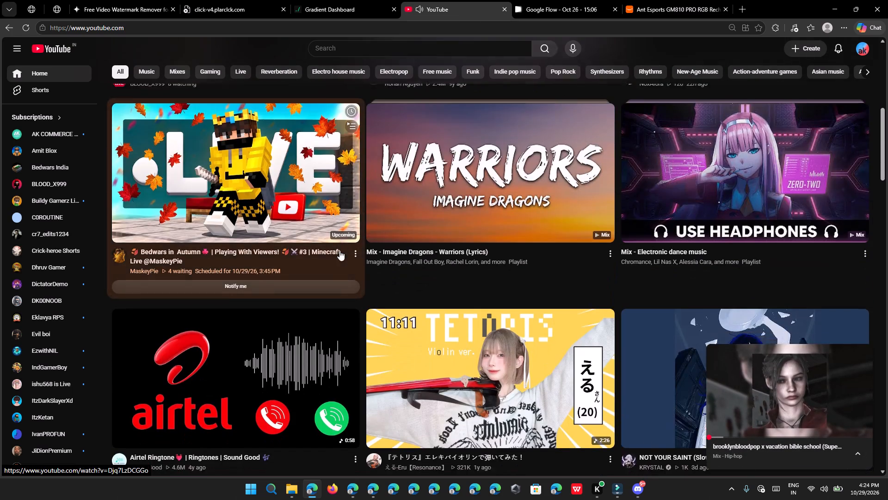
pyautogui.scroll(-8, 339, 250)
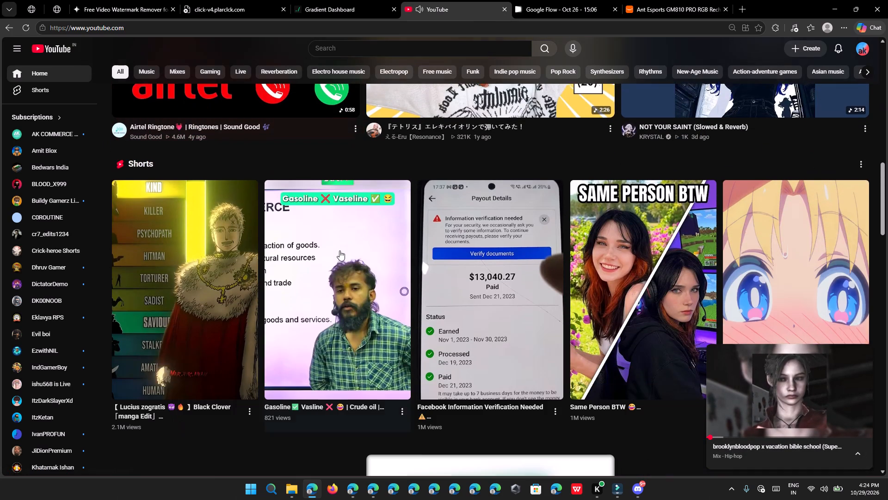
pyautogui.scroll(-1, 339, 250)
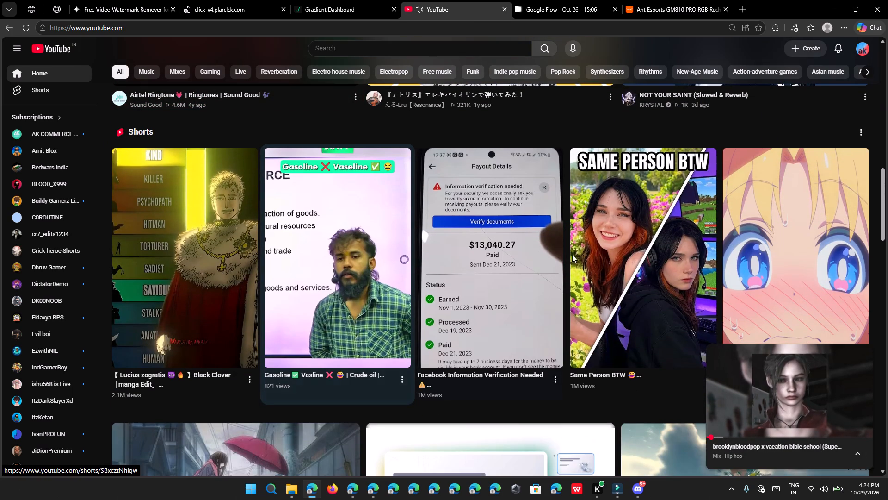
pyautogui.click(573, 255)
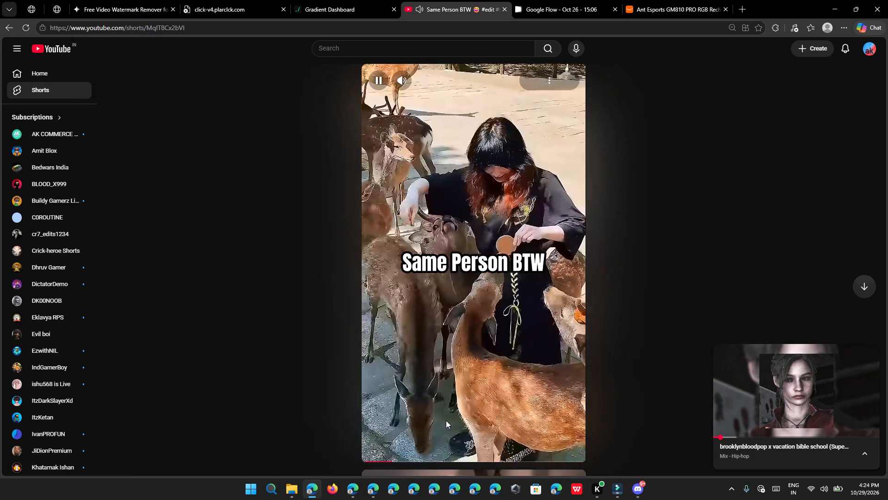
pyautogui.click(475, 458)
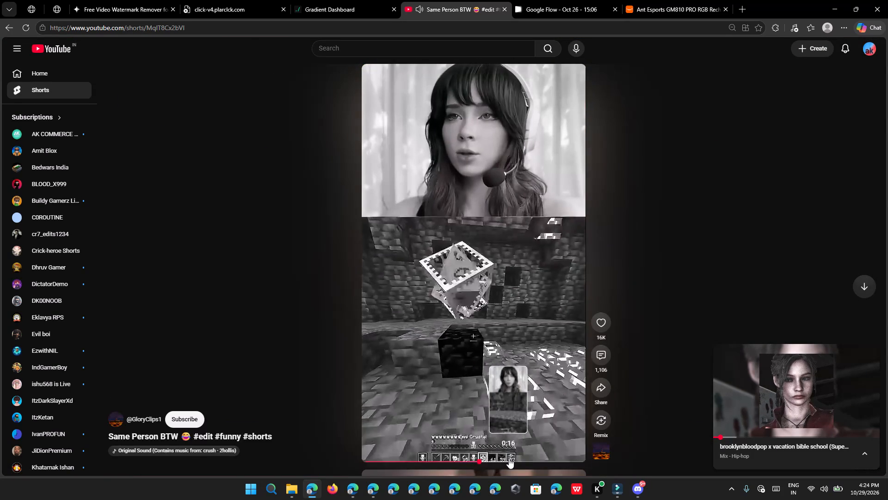